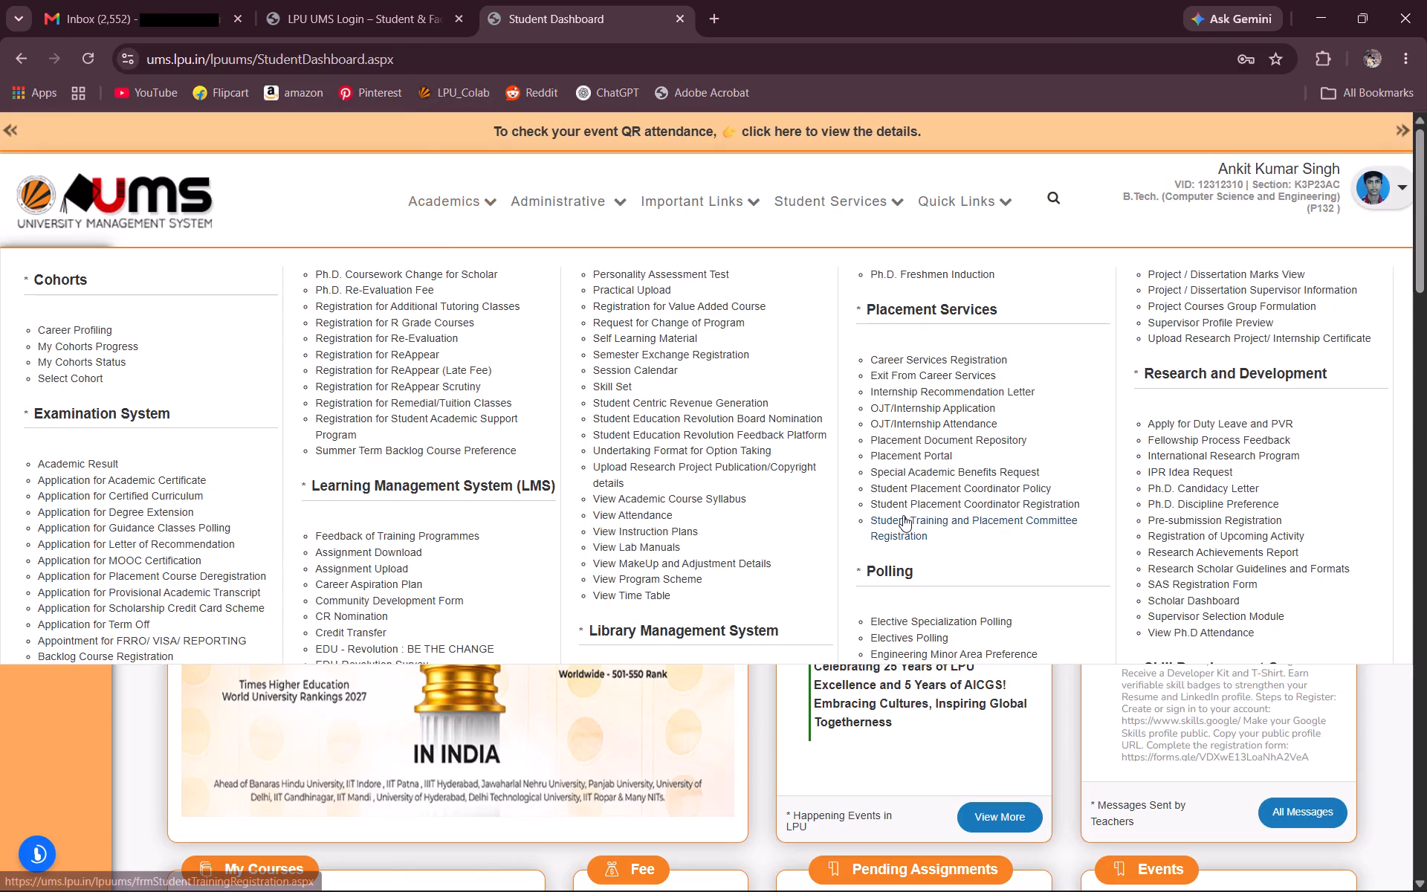
Open the Placement Portal from the Placement Services section of the university management system.
click(917, 456)
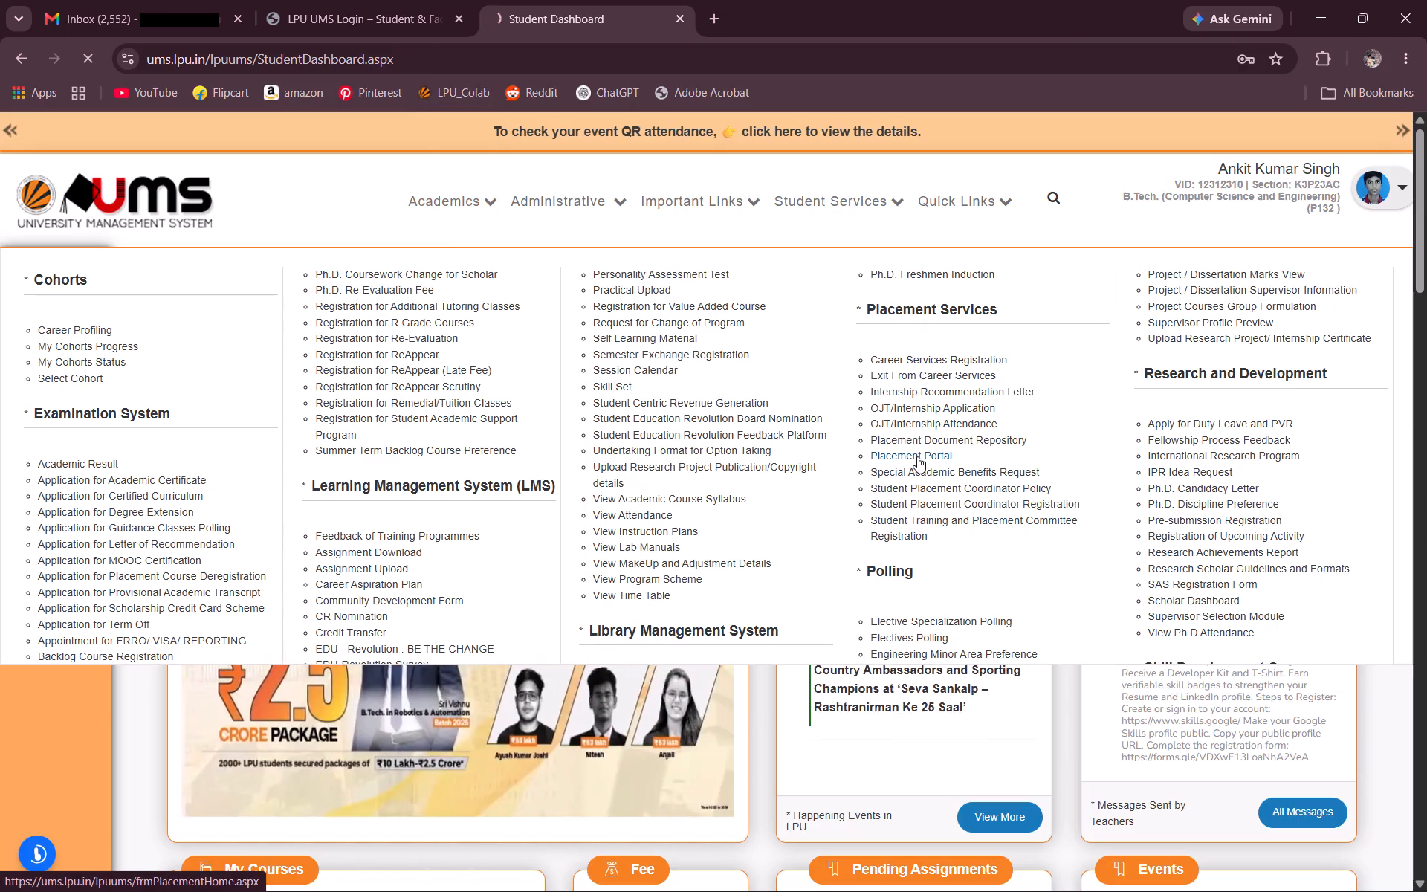
click(918, 449)
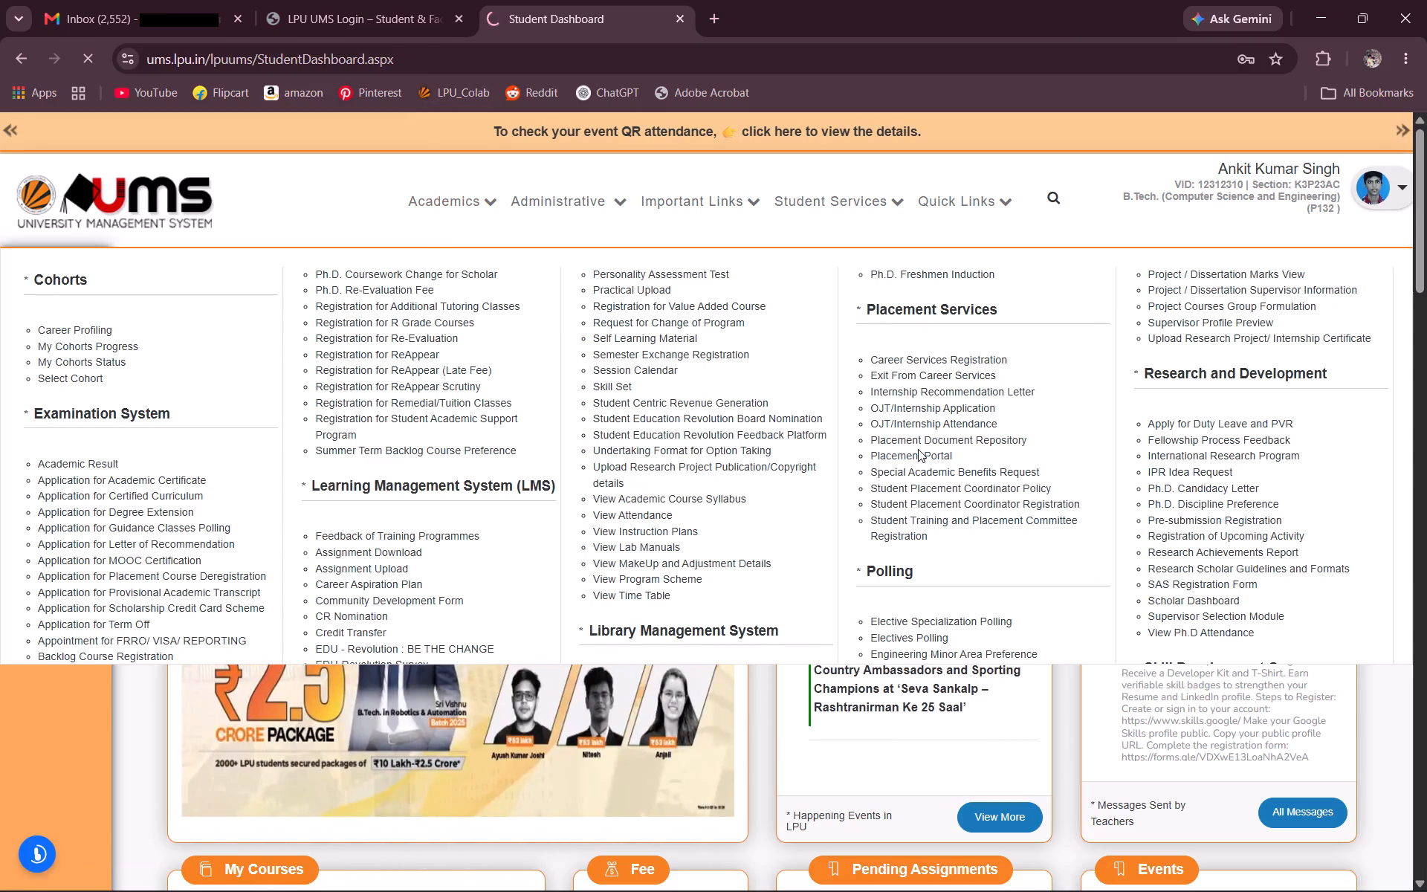
click(917, 456)
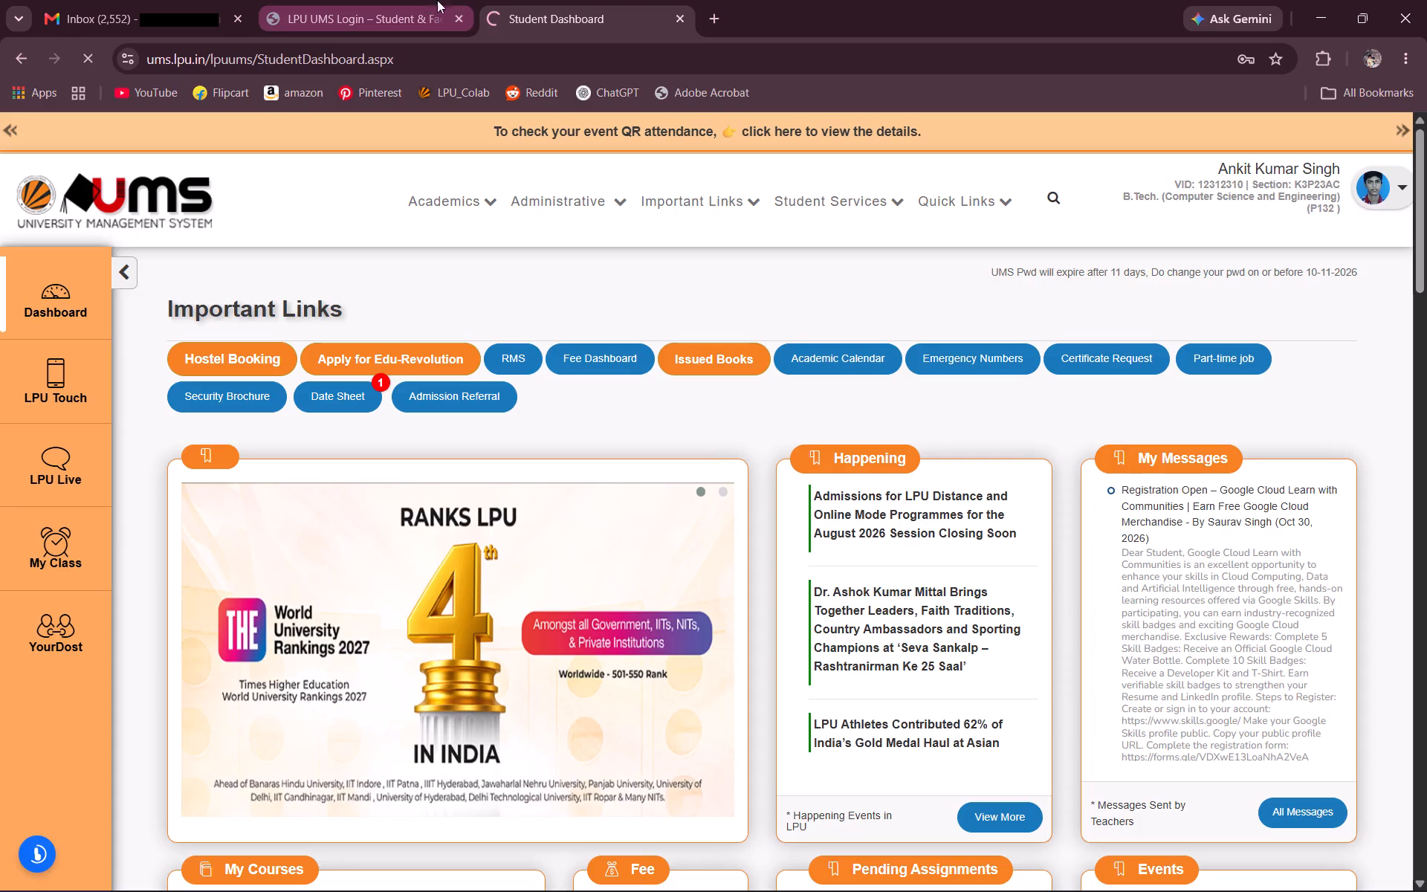
Open a new browser tab and close the Student Dashboard tab.
click(705, 15)
click(684, 25)
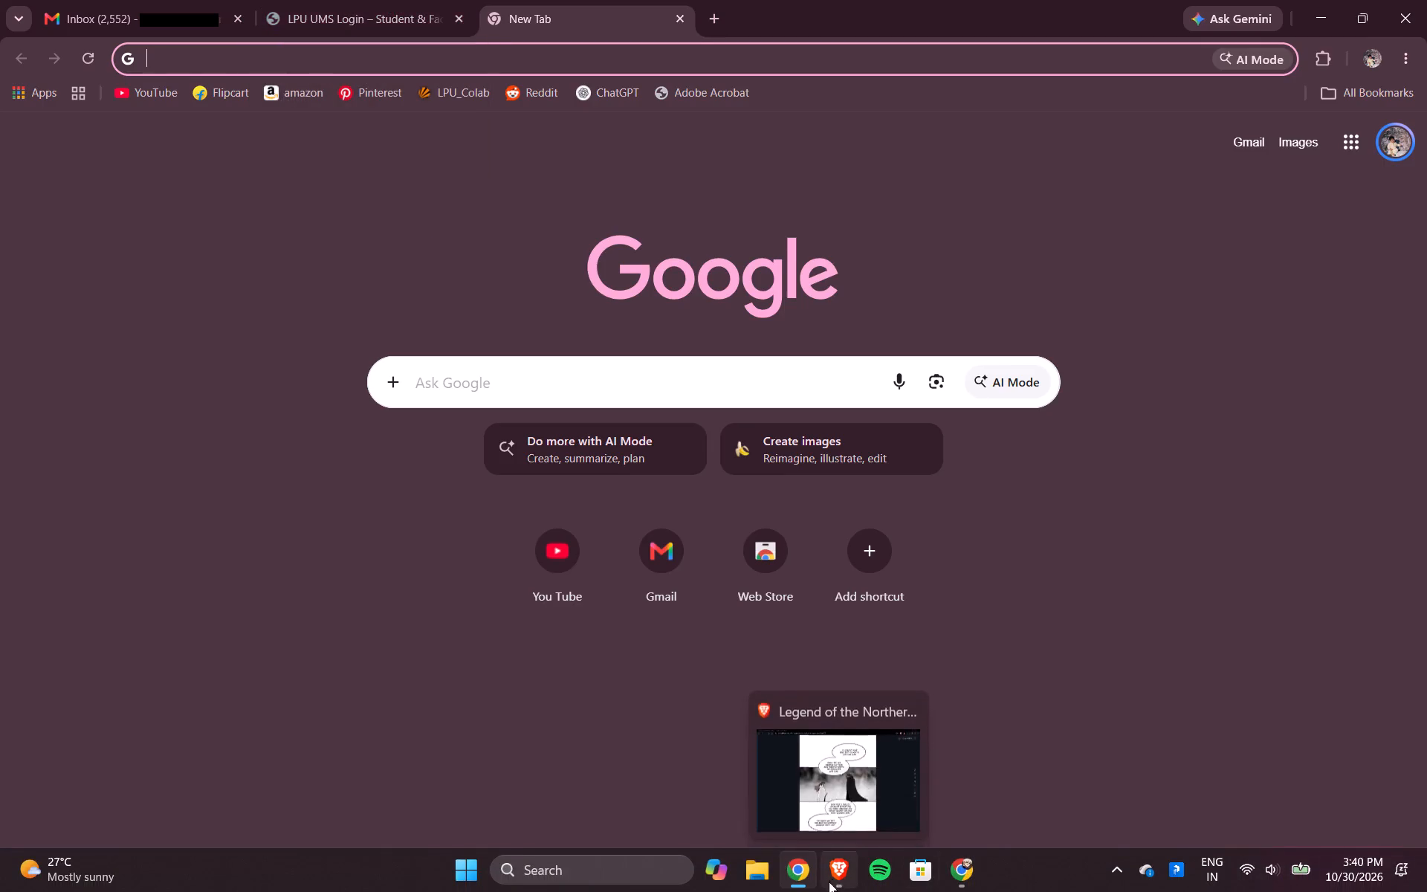
Search Windows for an installed app using the letter "w".
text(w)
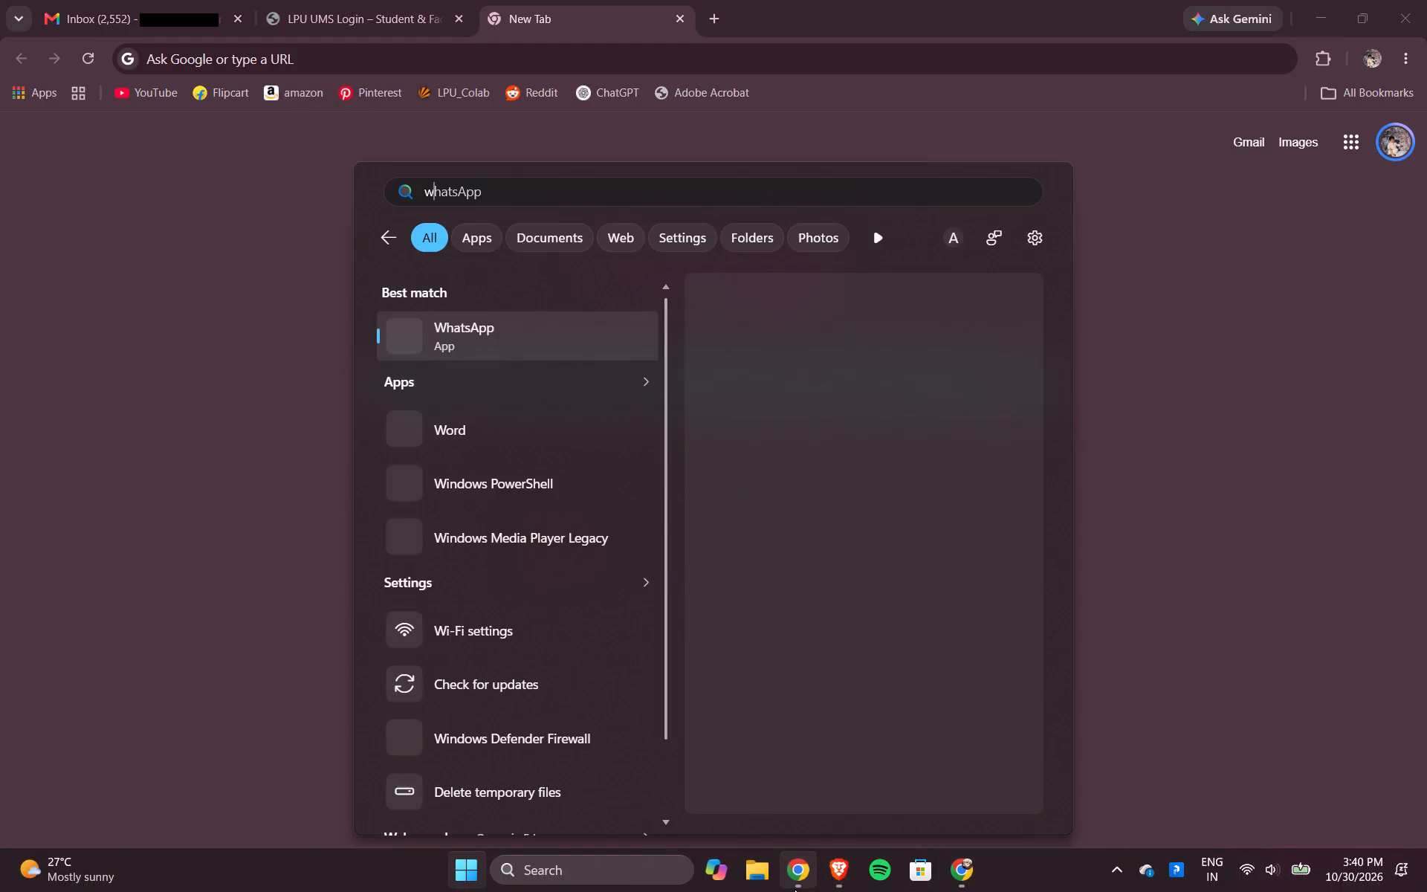
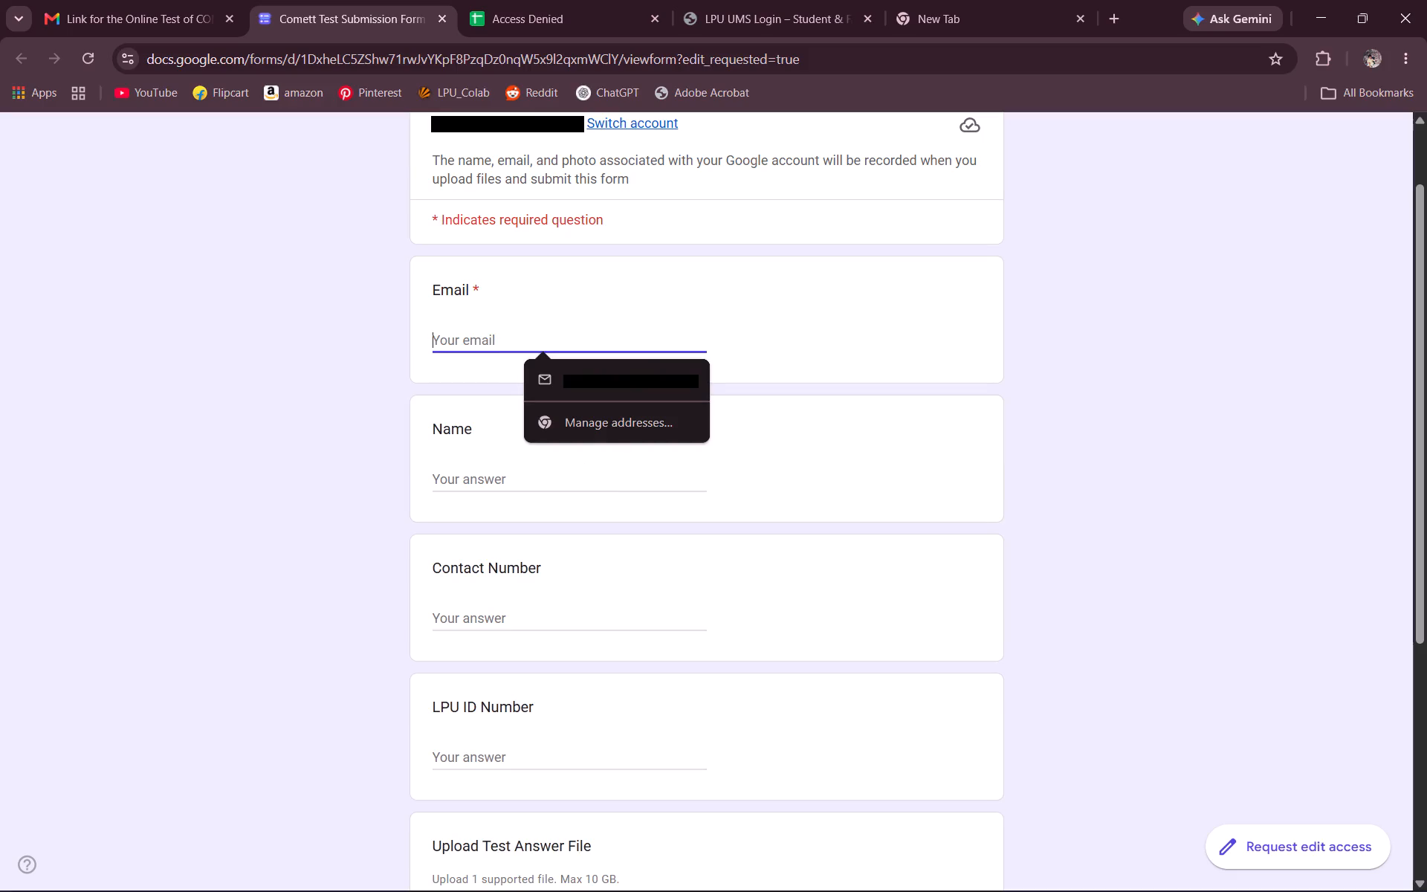
Fill in the Email field with the saved email address and enter the student's full name in the Comett test submission form.
click(595, 370)
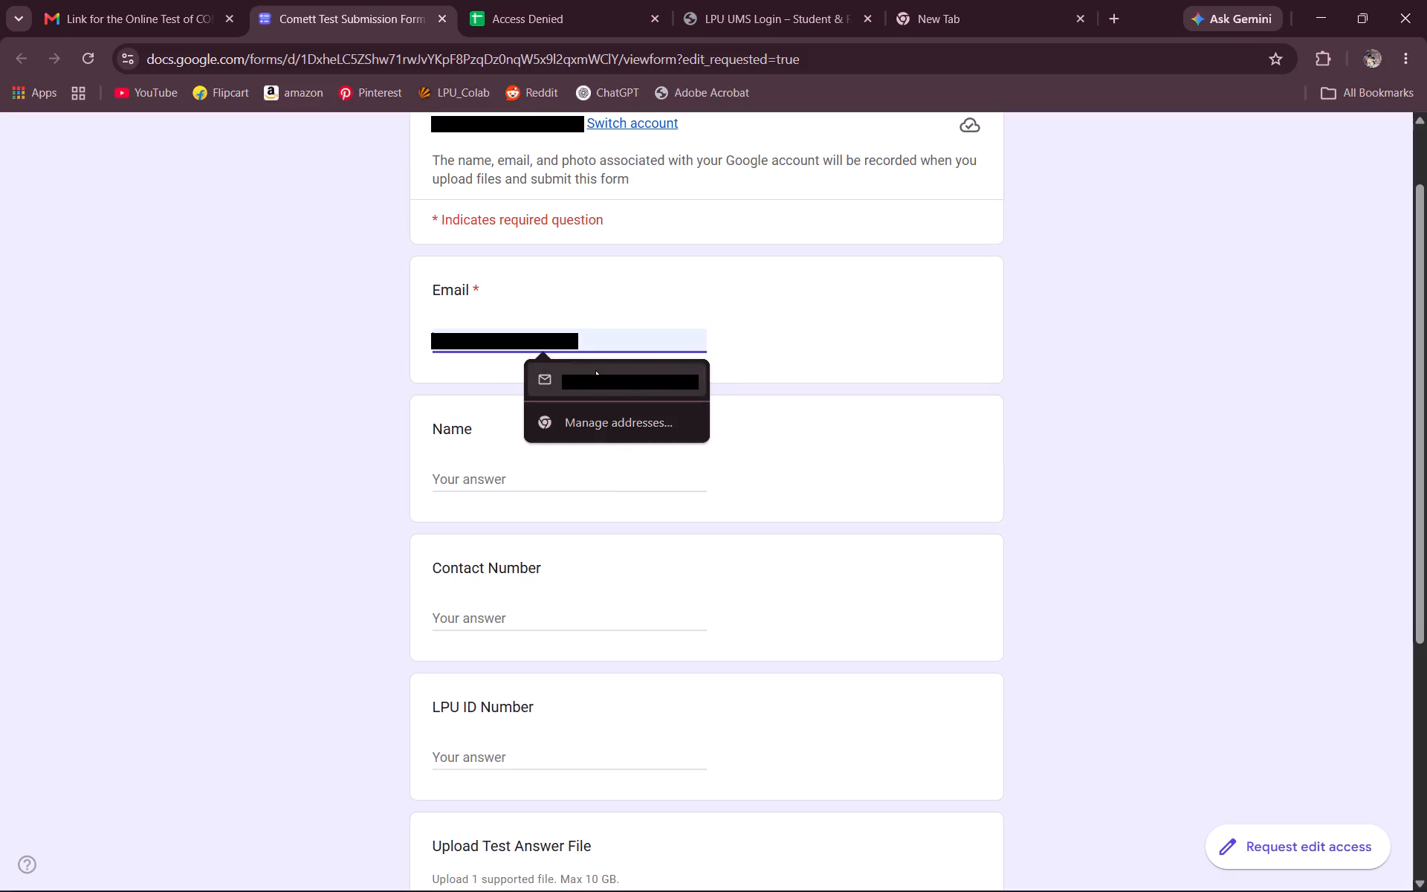
click(525, 482)
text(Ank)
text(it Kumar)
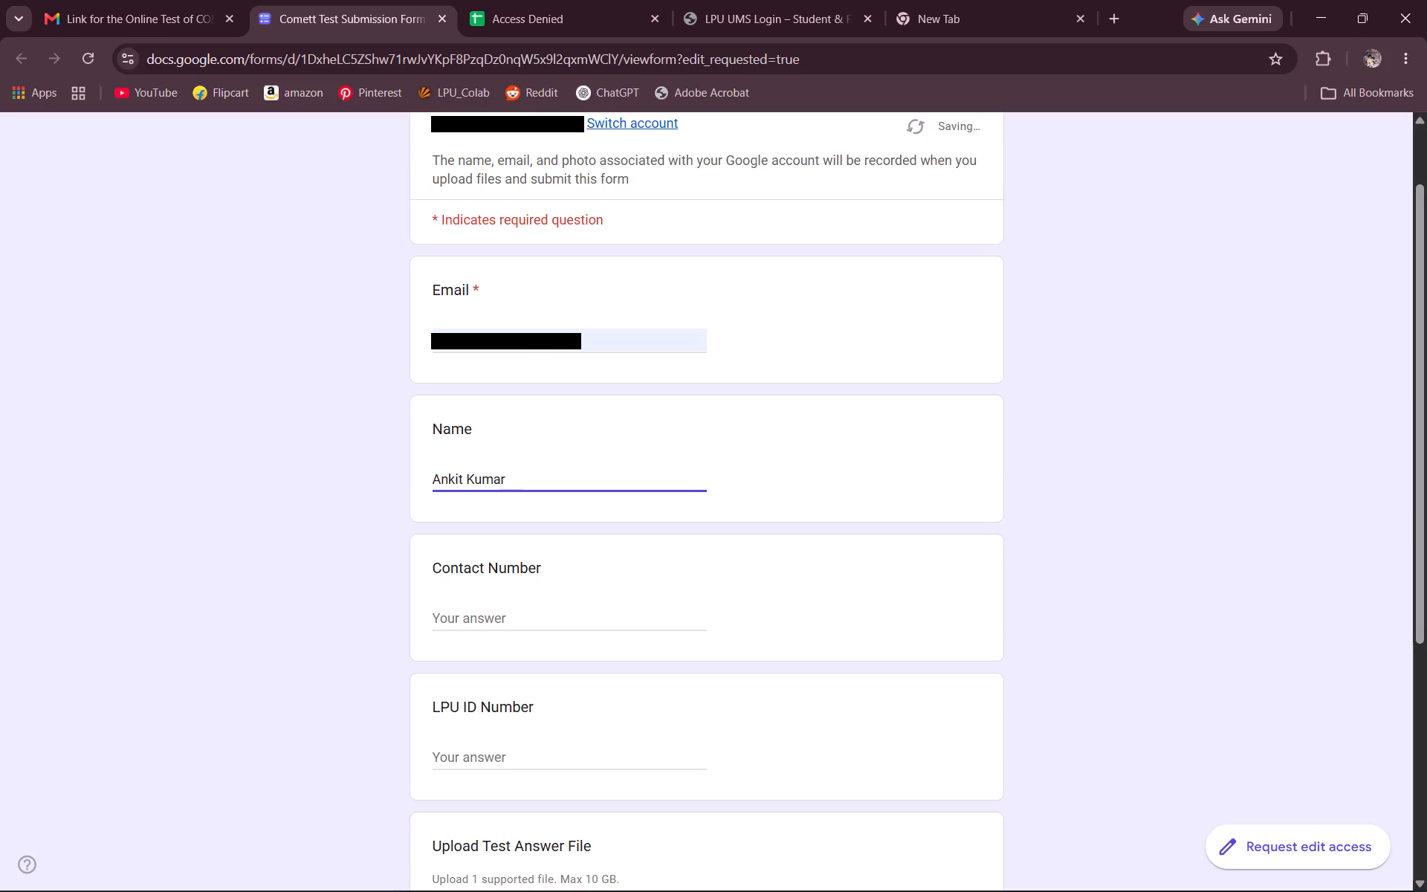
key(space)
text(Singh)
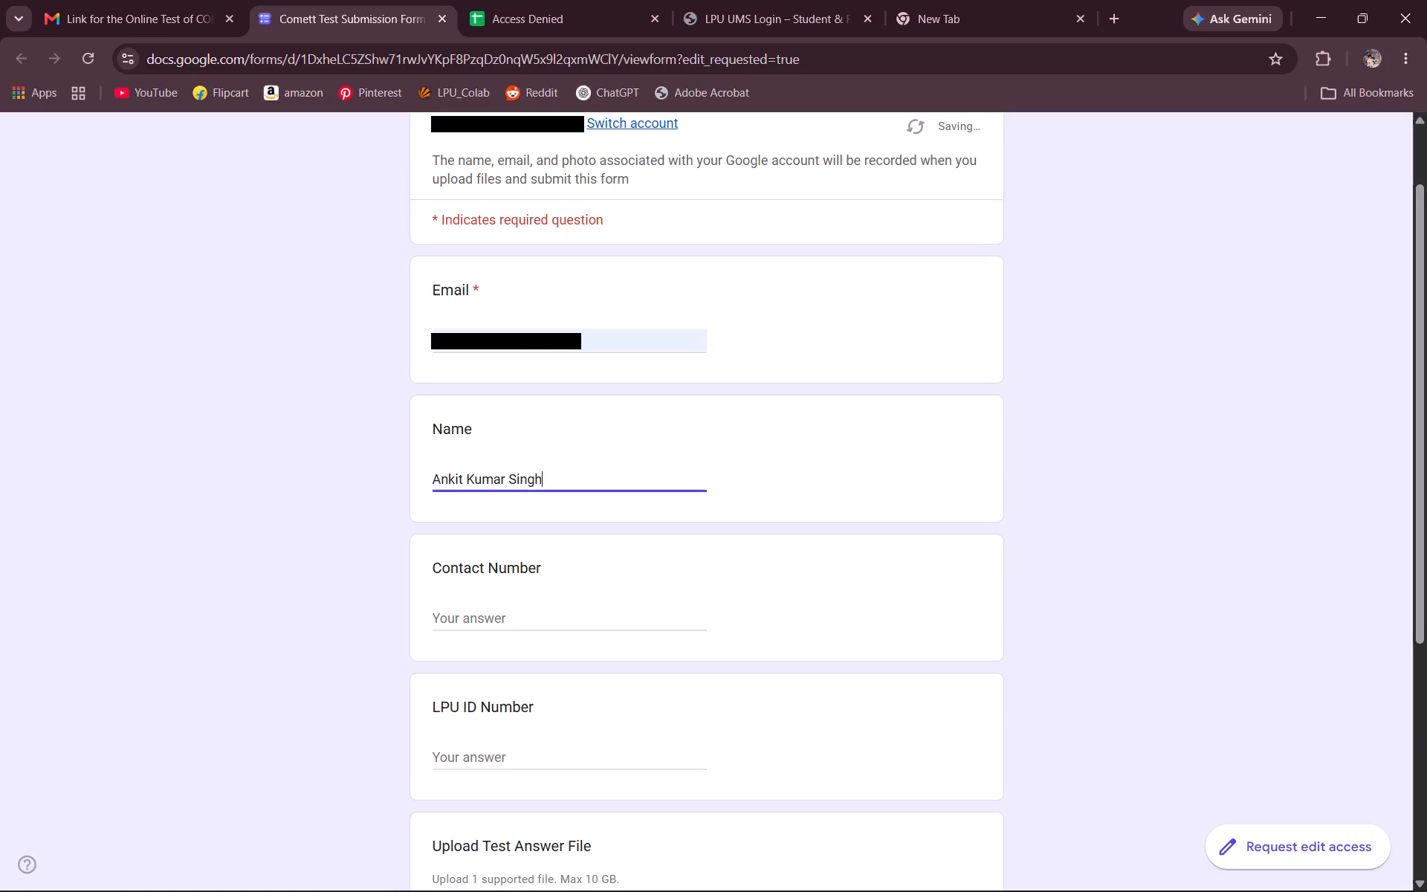
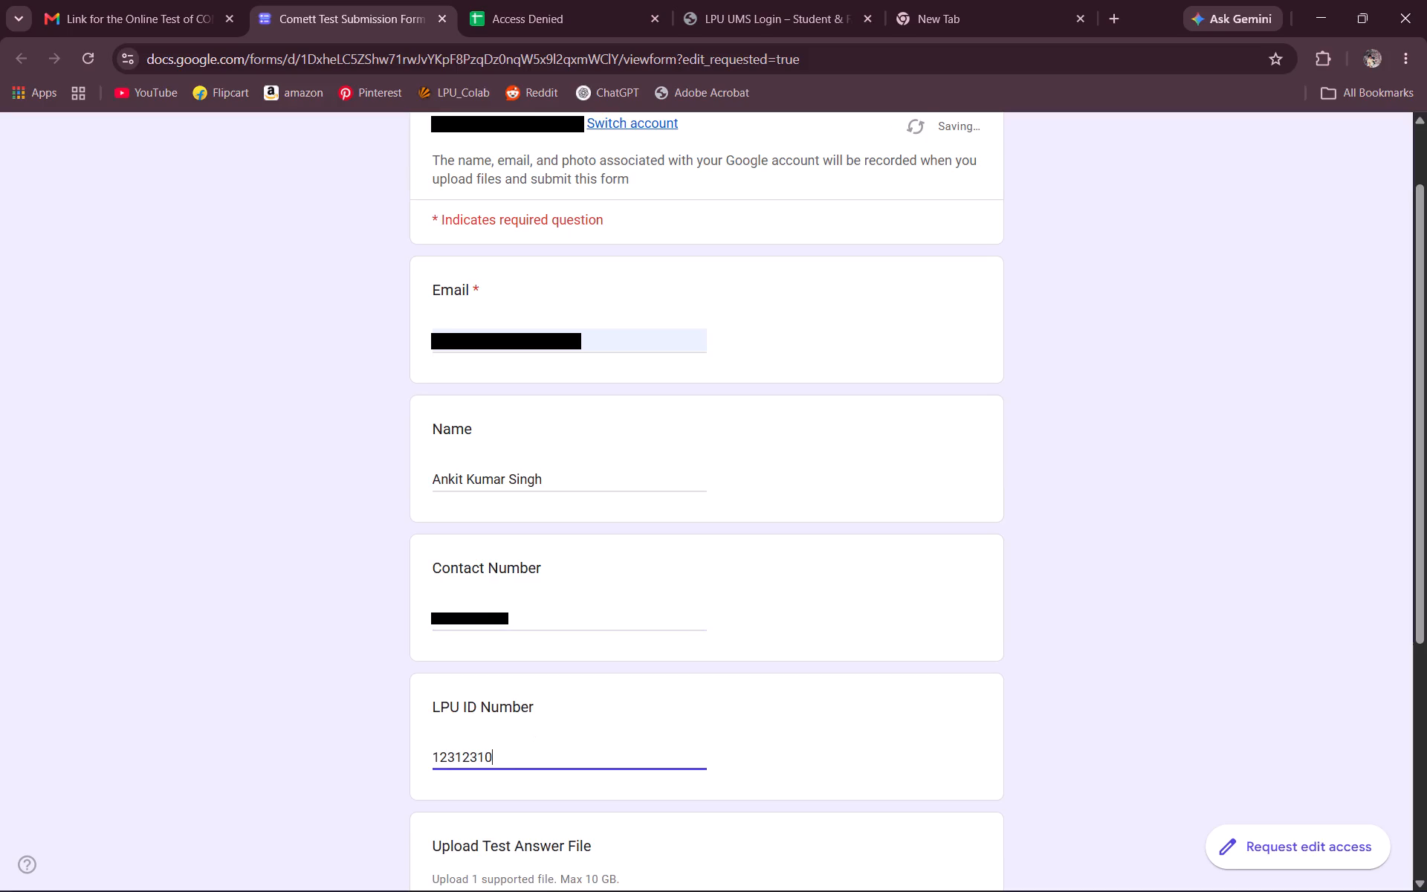
Check the rest of the Comett test submission form, from the Upload Test Answer File question to the response copy option.
scroll(534, 755, down, 2)
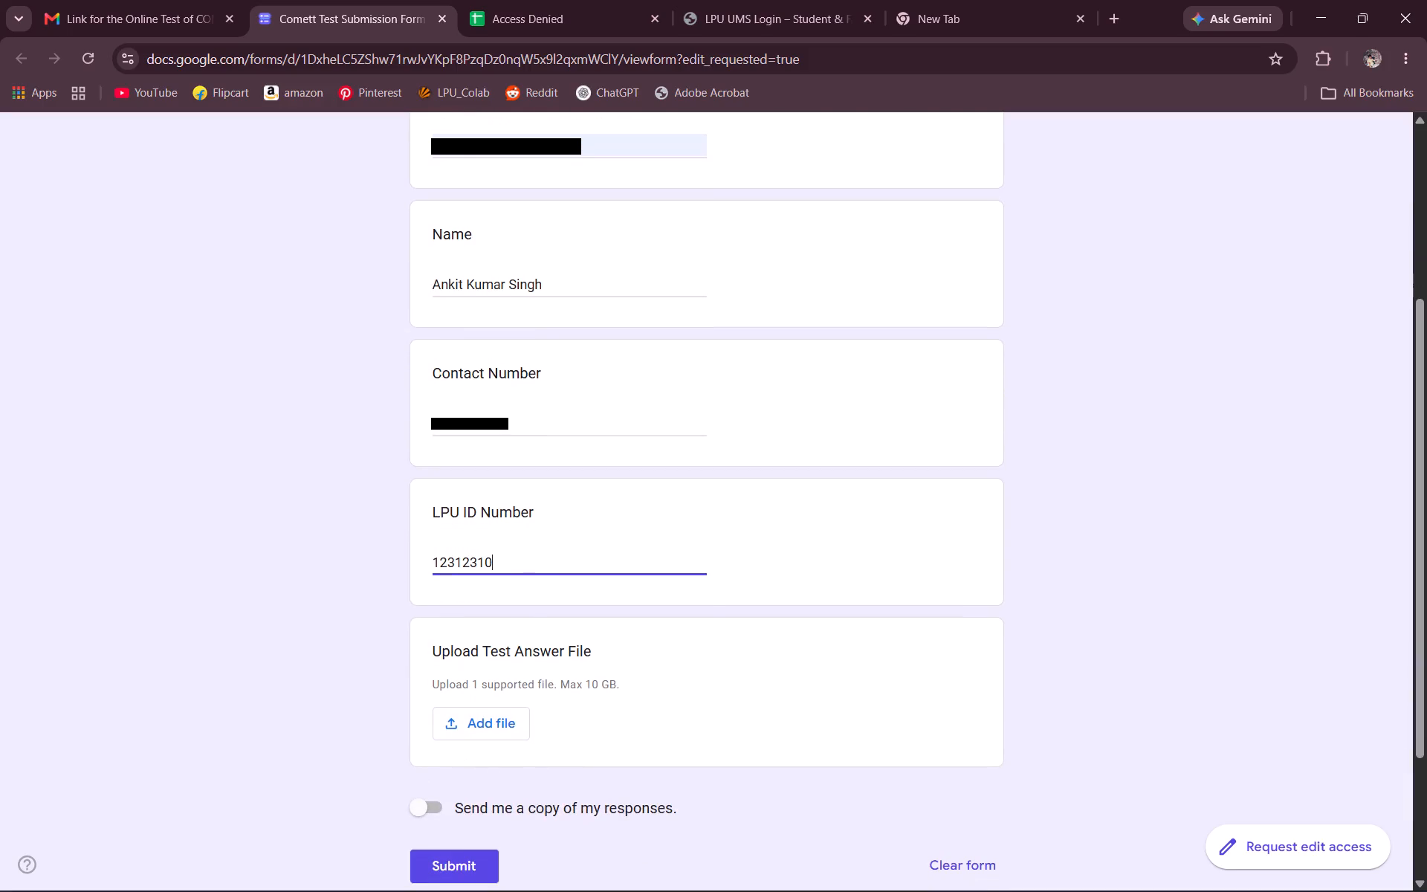
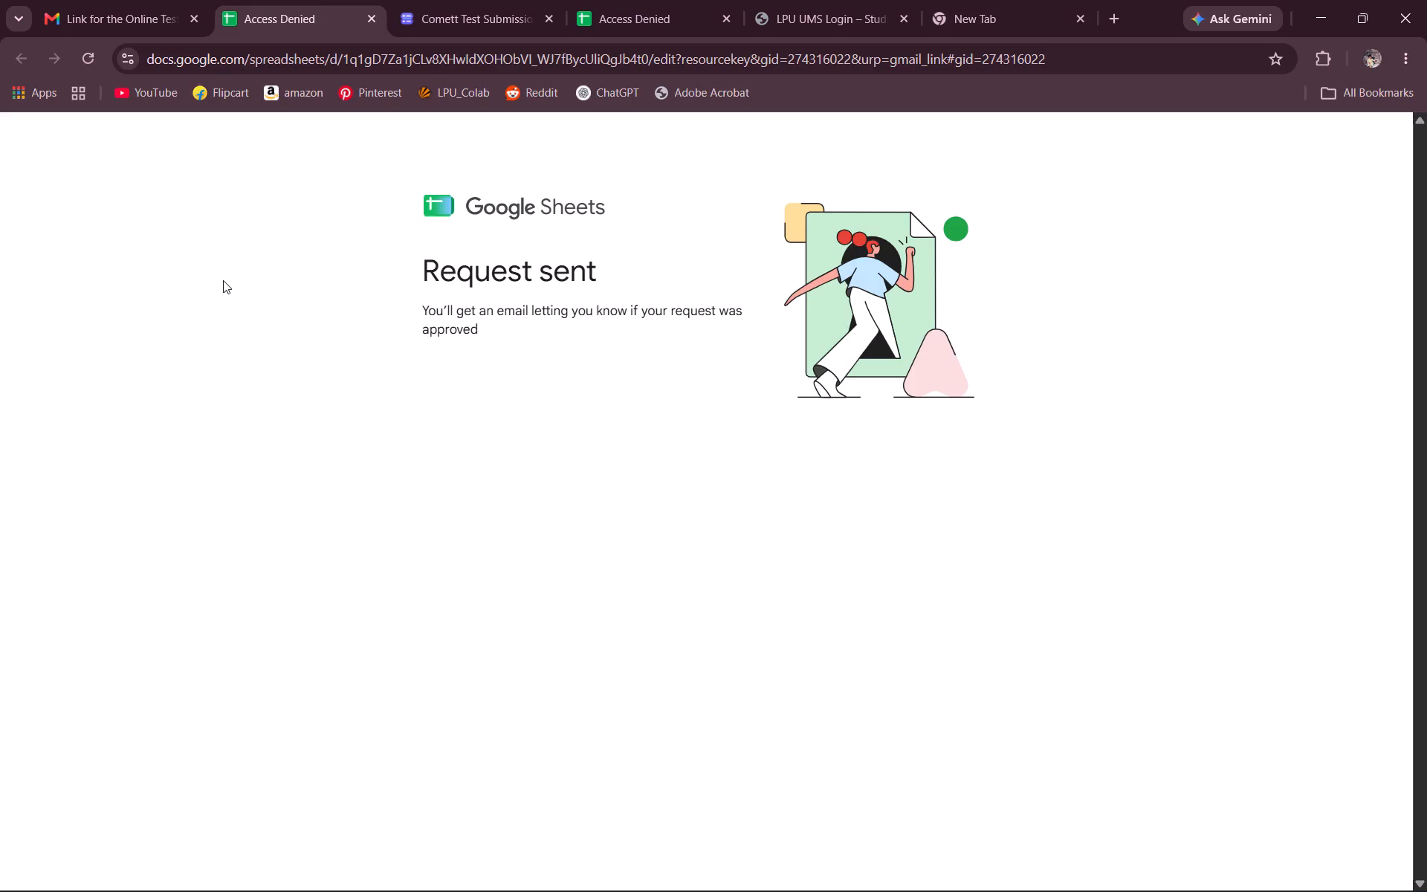
Reload the restricted Google Sheets page and request Editor access to the spreadsheet again.
key(ctrl+r)
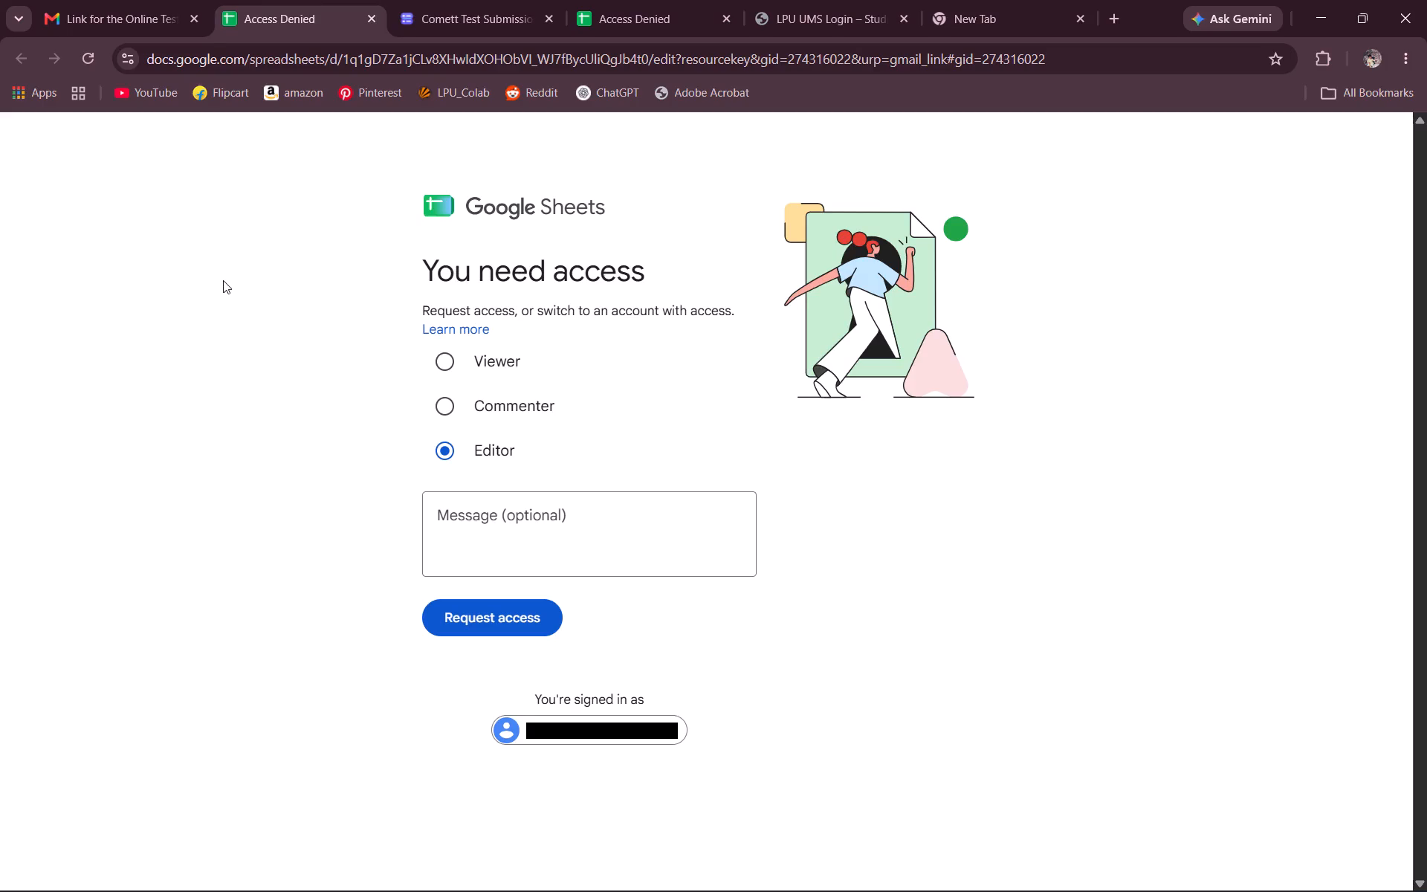
click(507, 627)
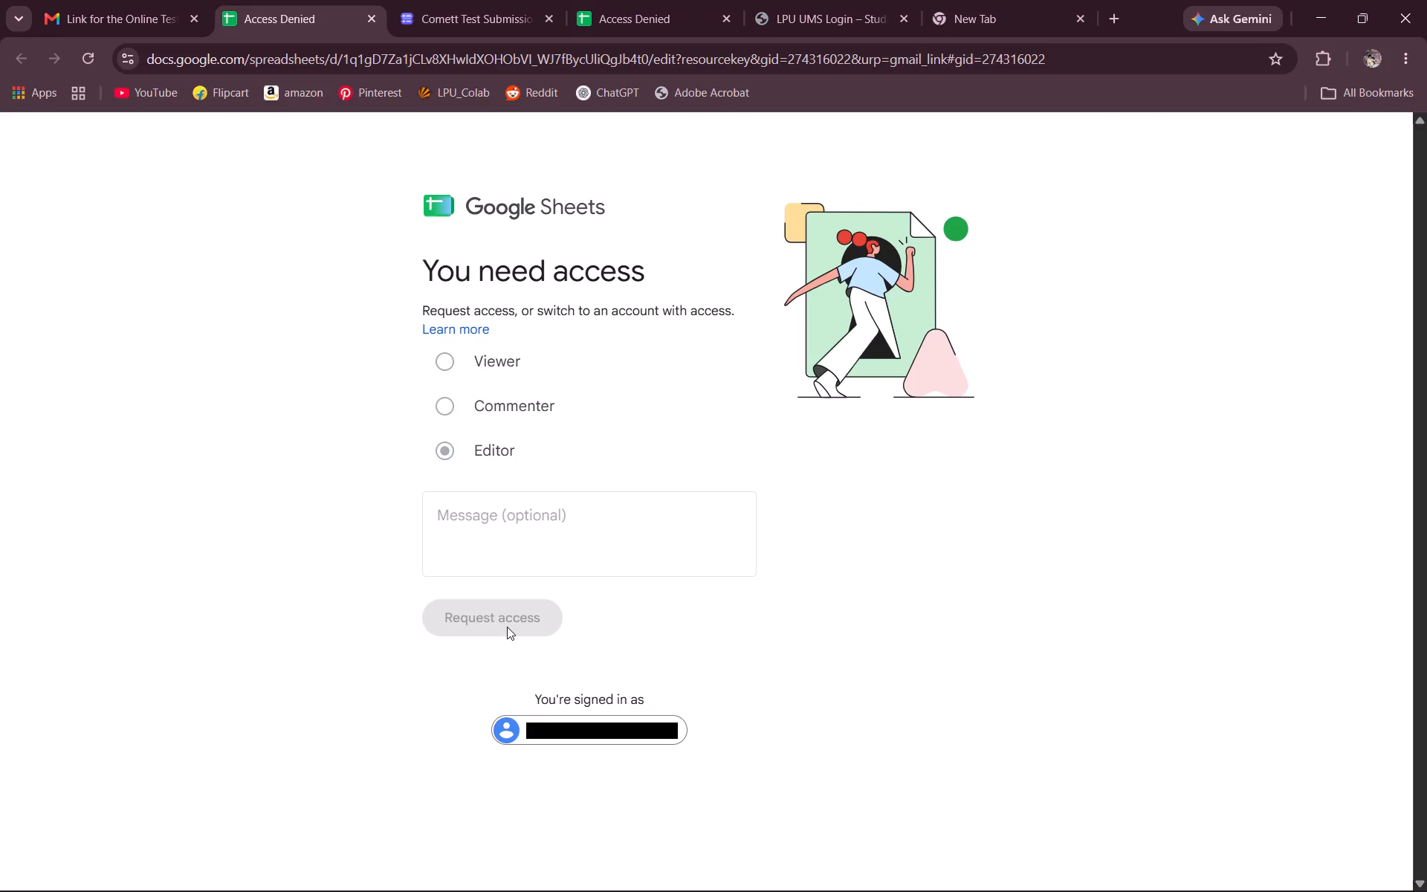
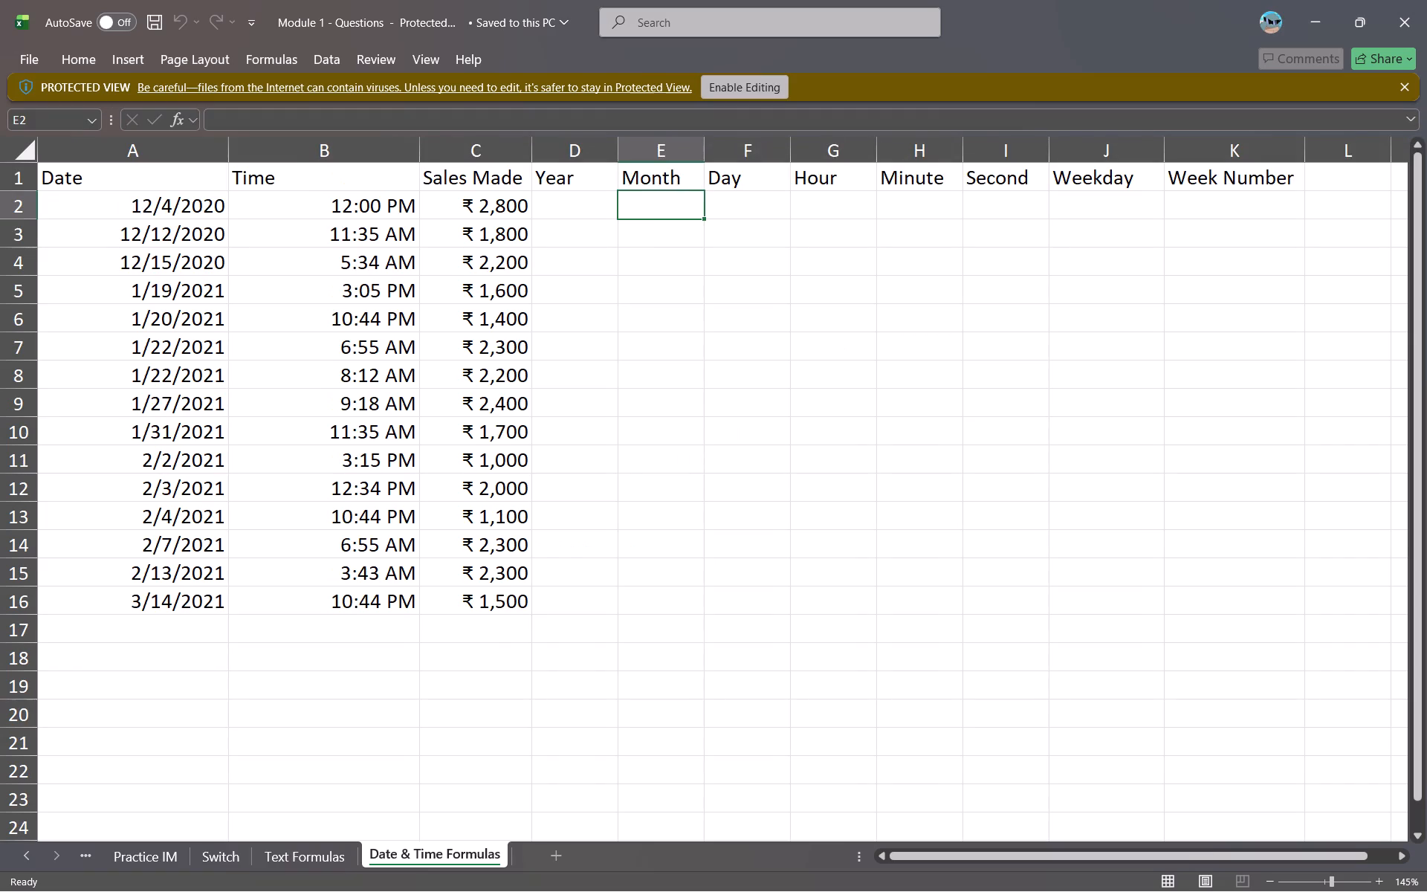
Open the Module 2 - LPU Questions workbook from the Data Specialist folder.
scroll(648, 442, up, 1)
click(648, 442)
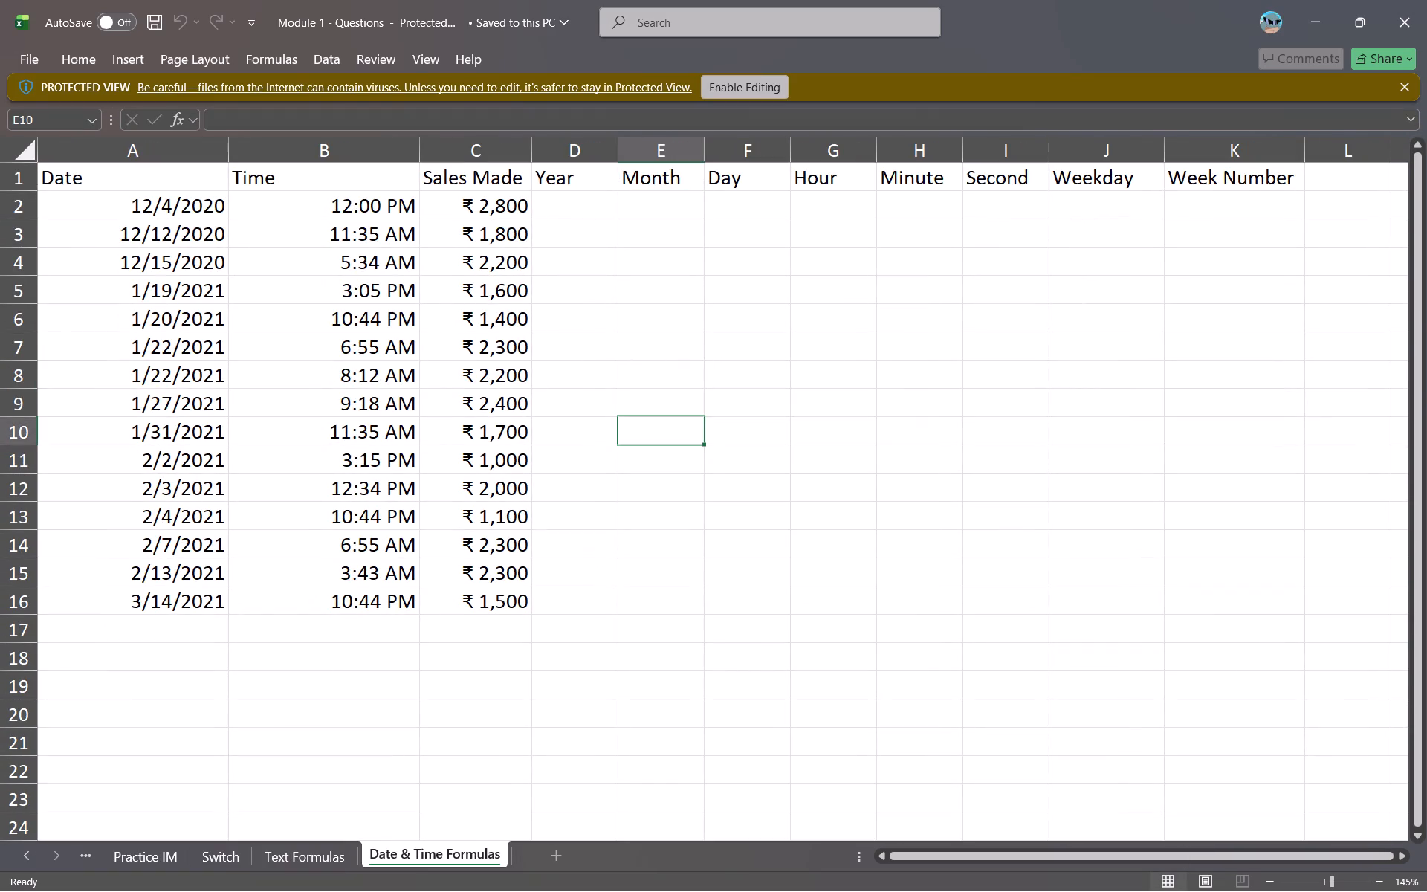
key(alt+Tab)
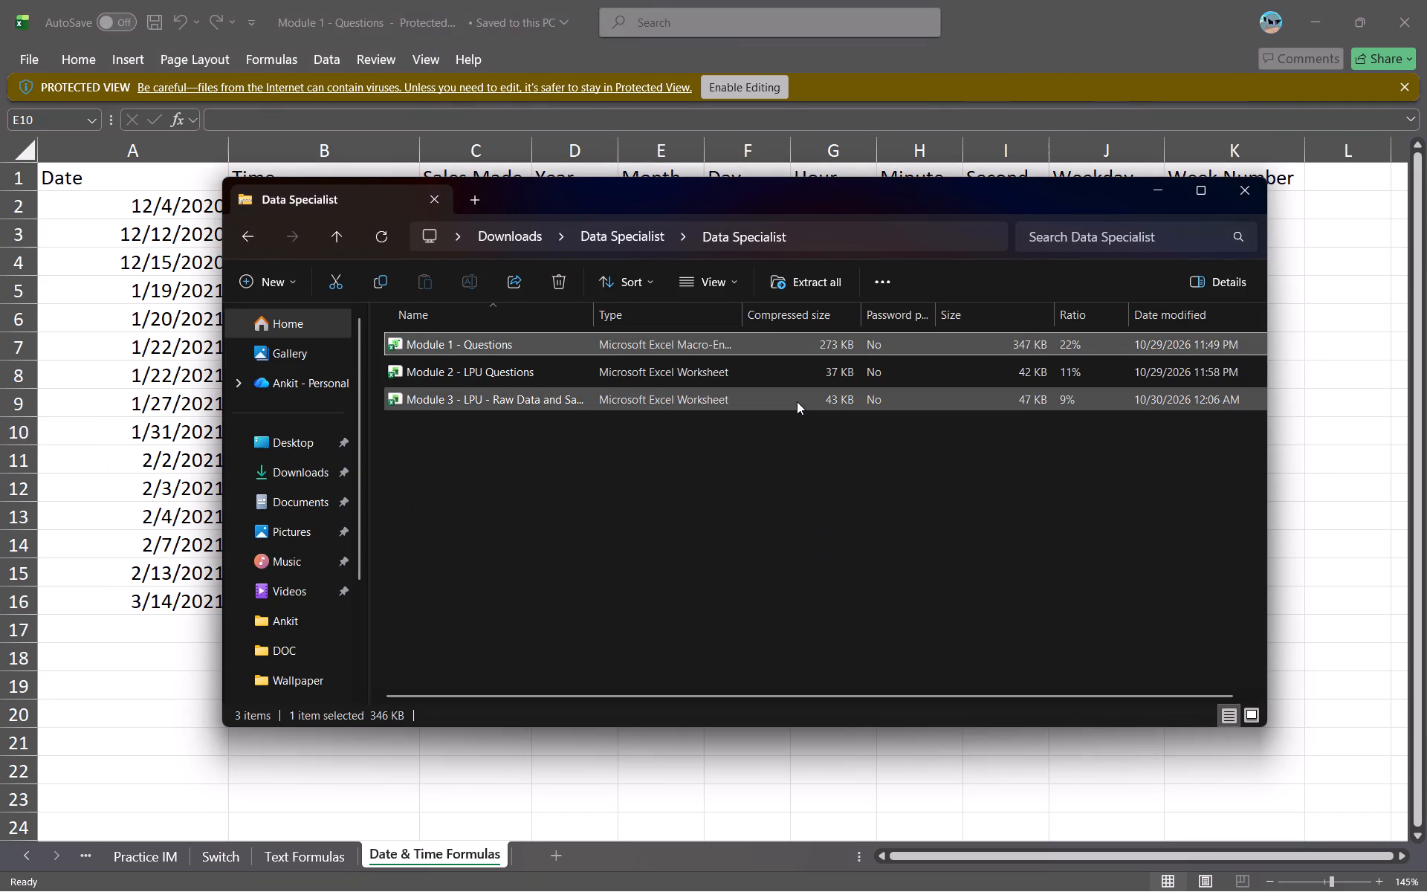
double_click(758, 370)
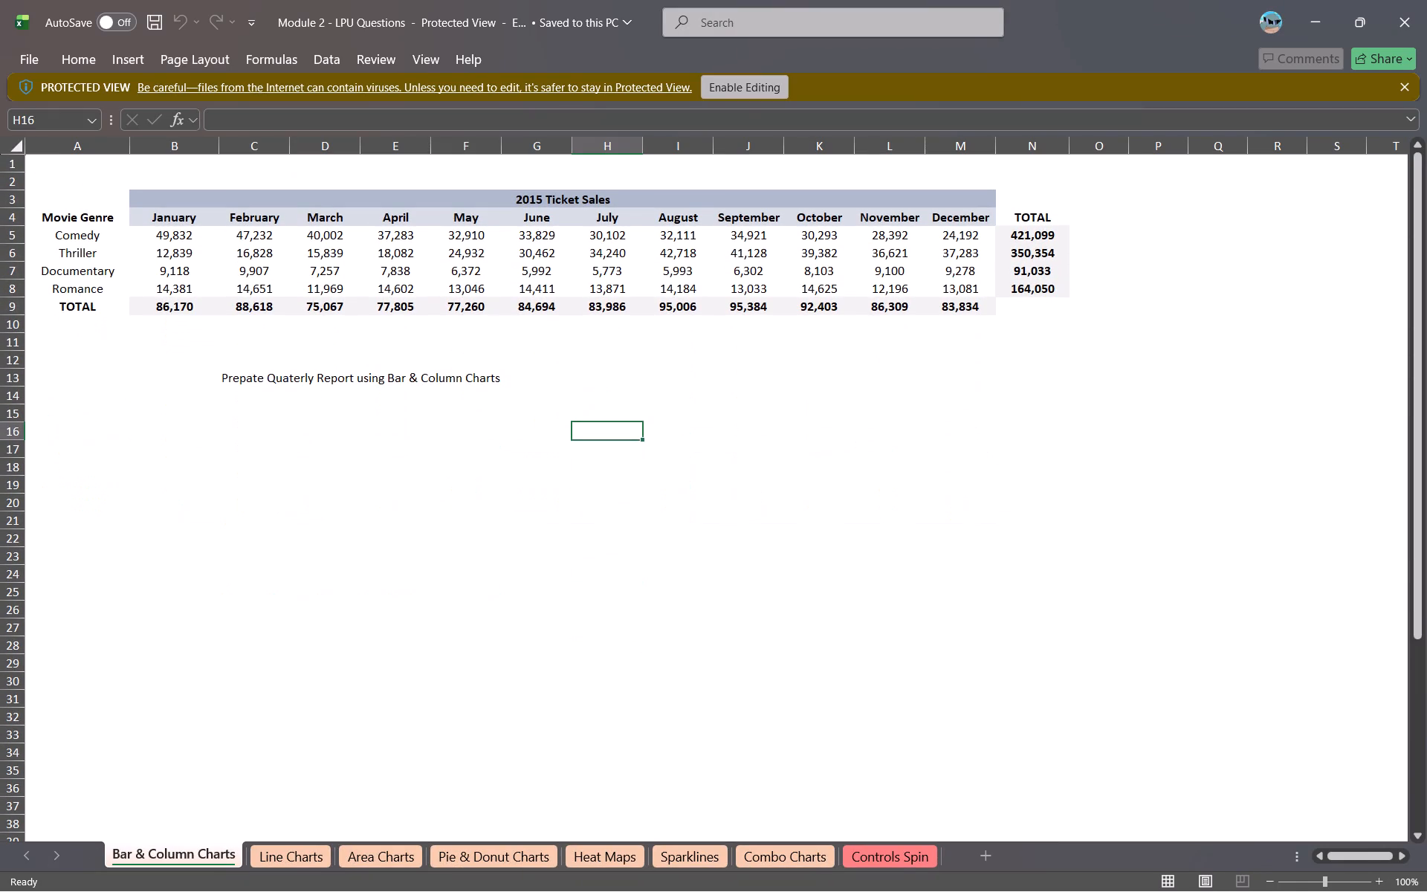
Return to the Data Specialist folder and open the Module 3 - LPU - Raw Data and Sample Report workbook.
key(alt+Tab)
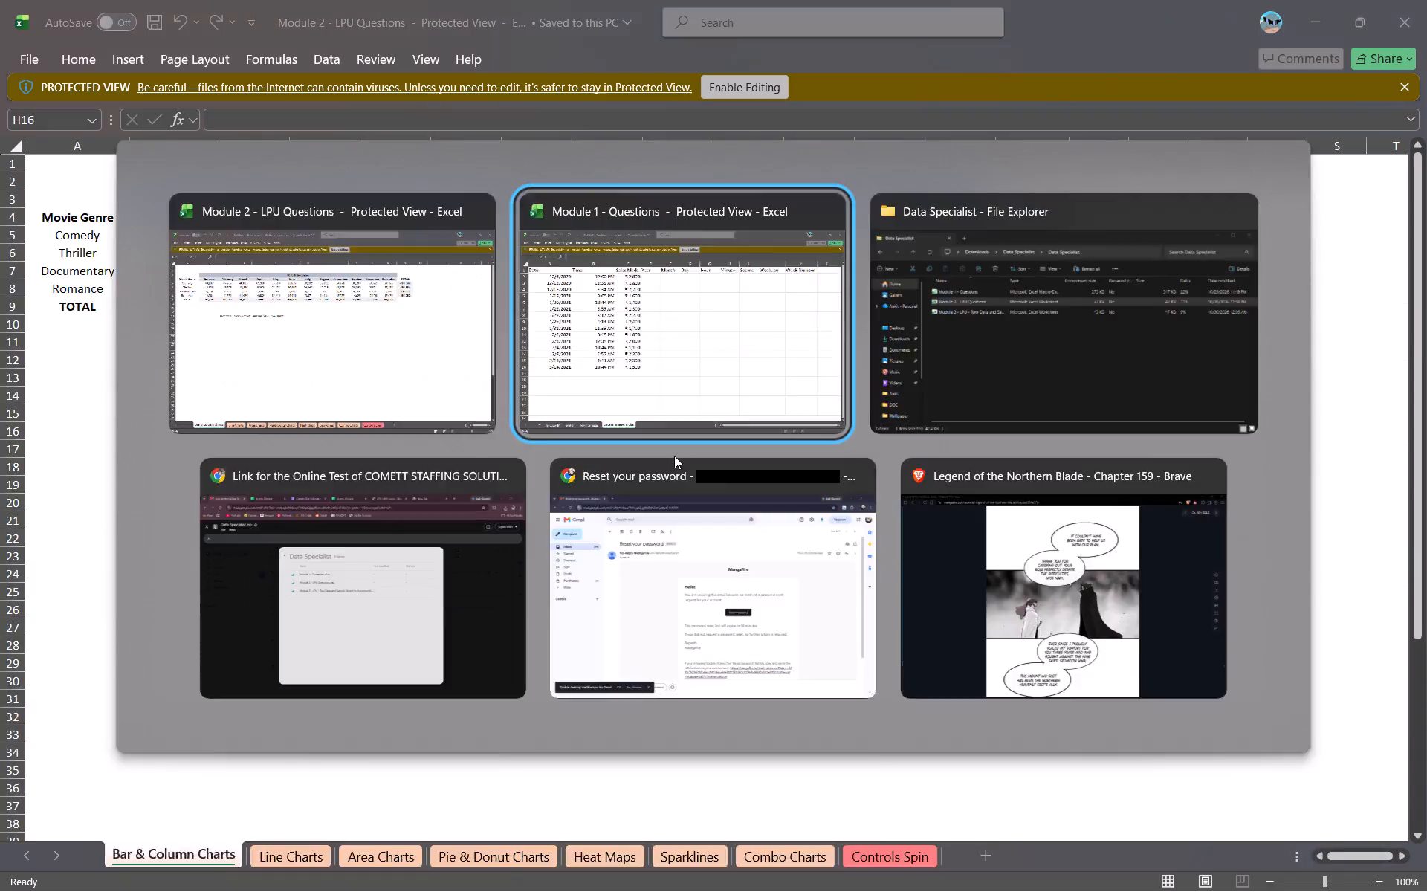
key(alt+Tab)
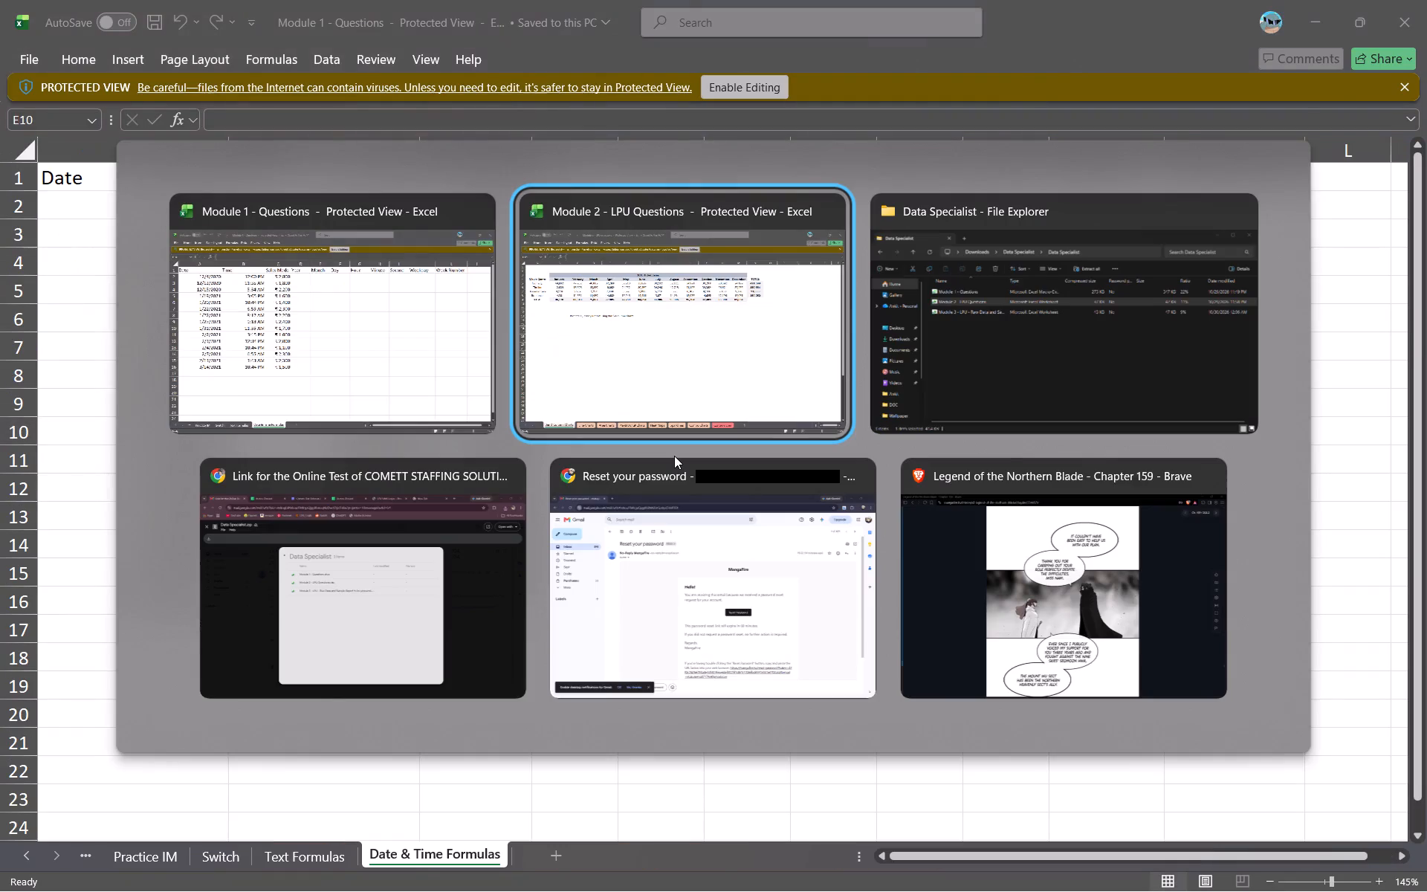
key(alt+Tab)
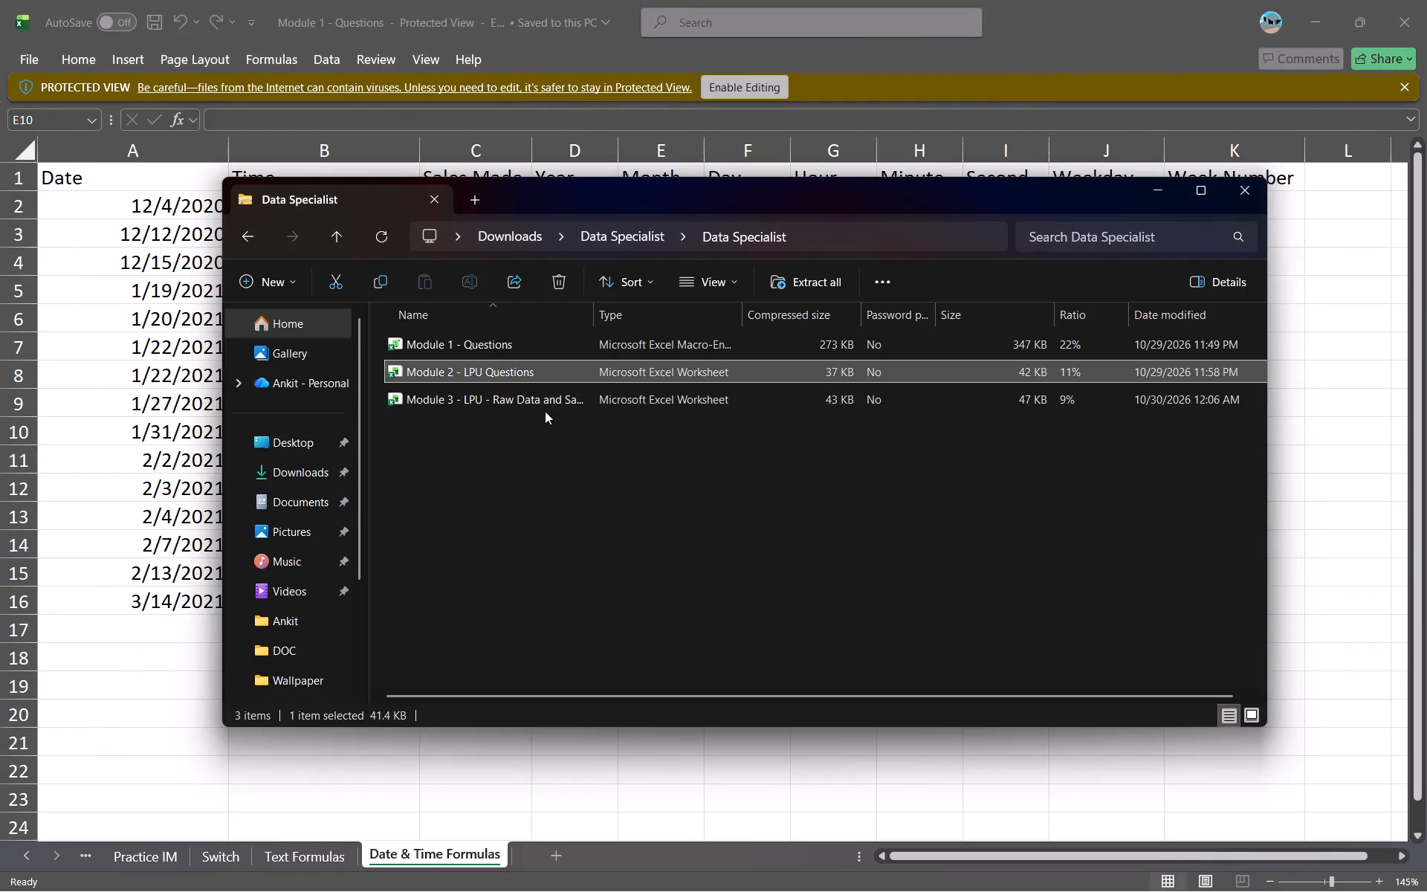
double_click(541, 409)
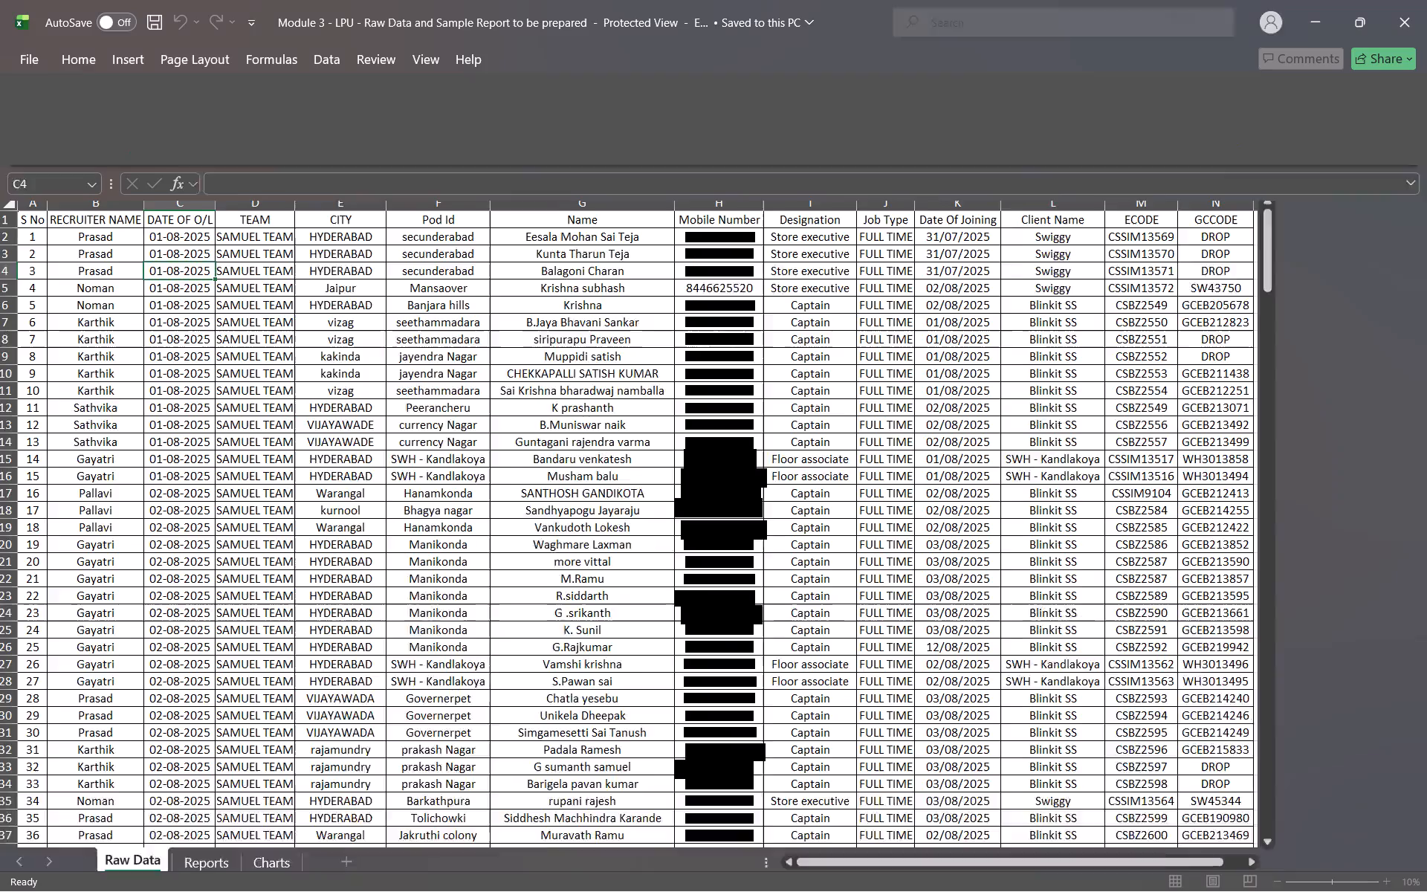
Look through the recruitment records on the Raw Data sheet of the Module 3 workbook.
scroll(701, 448, down, 1)
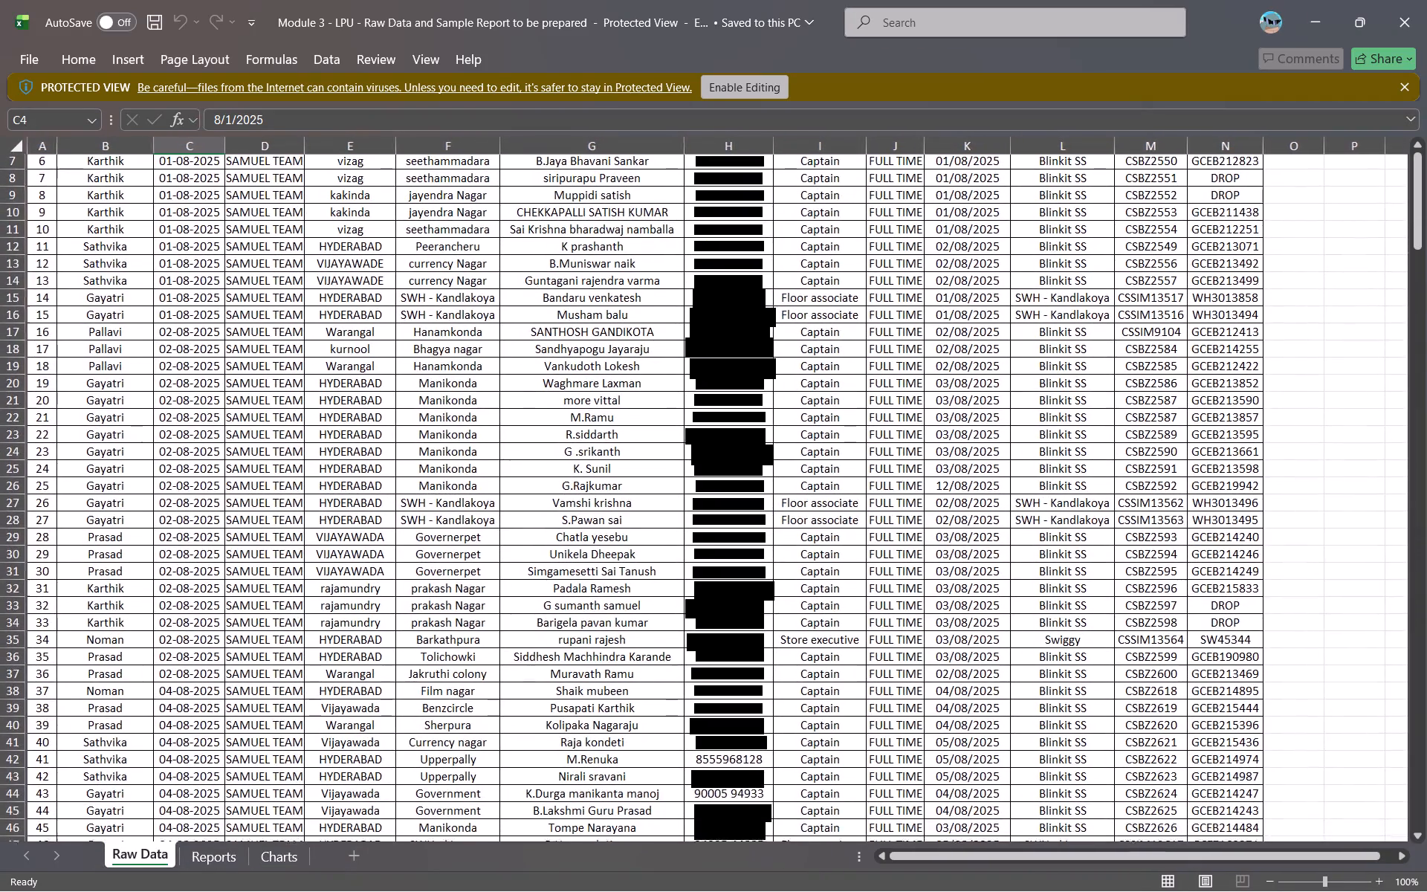
scroll(701, 448, down, 3)
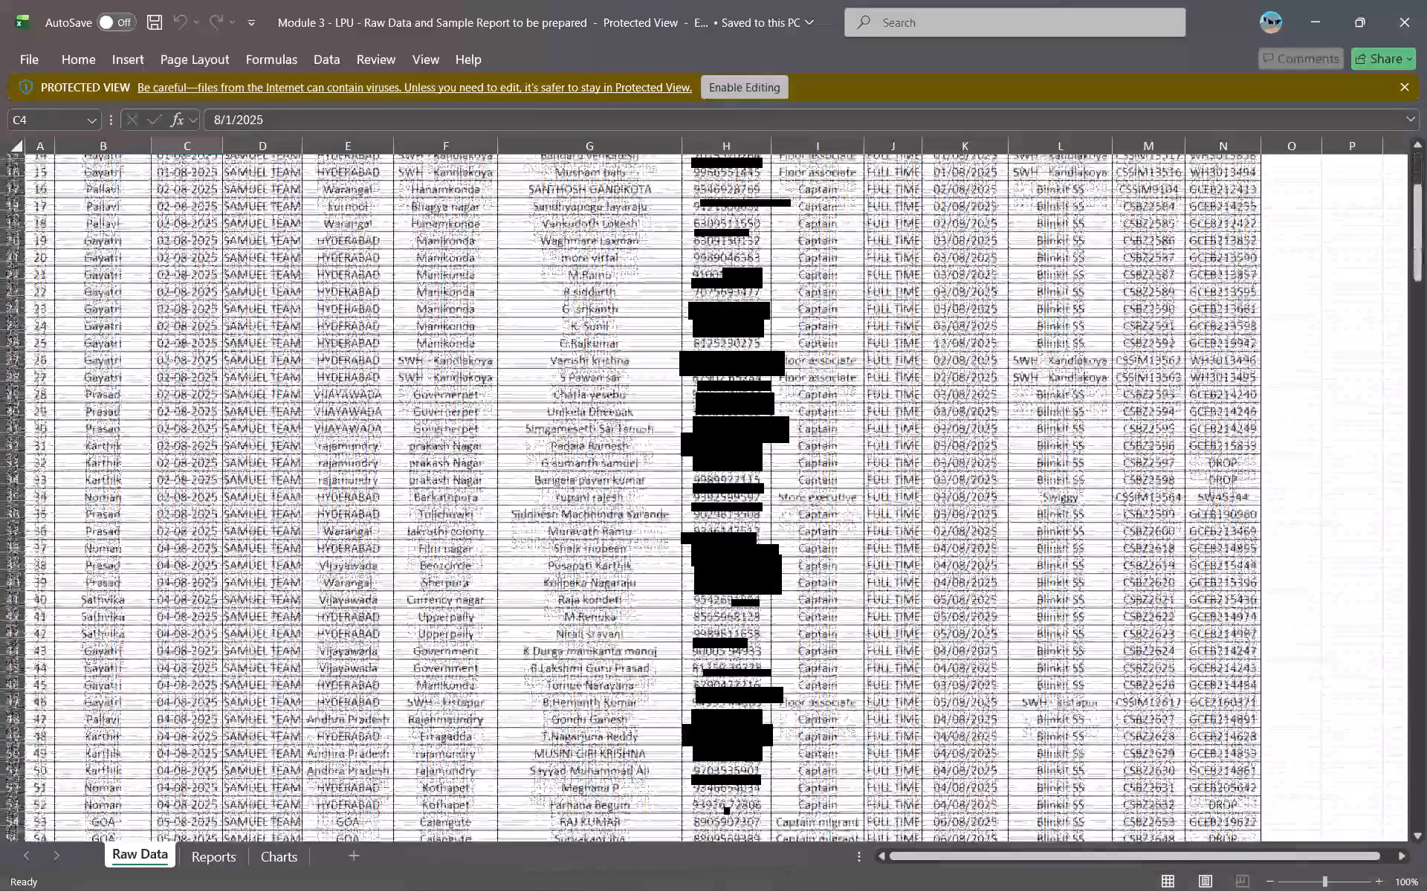
scroll(701, 448, down, 2)
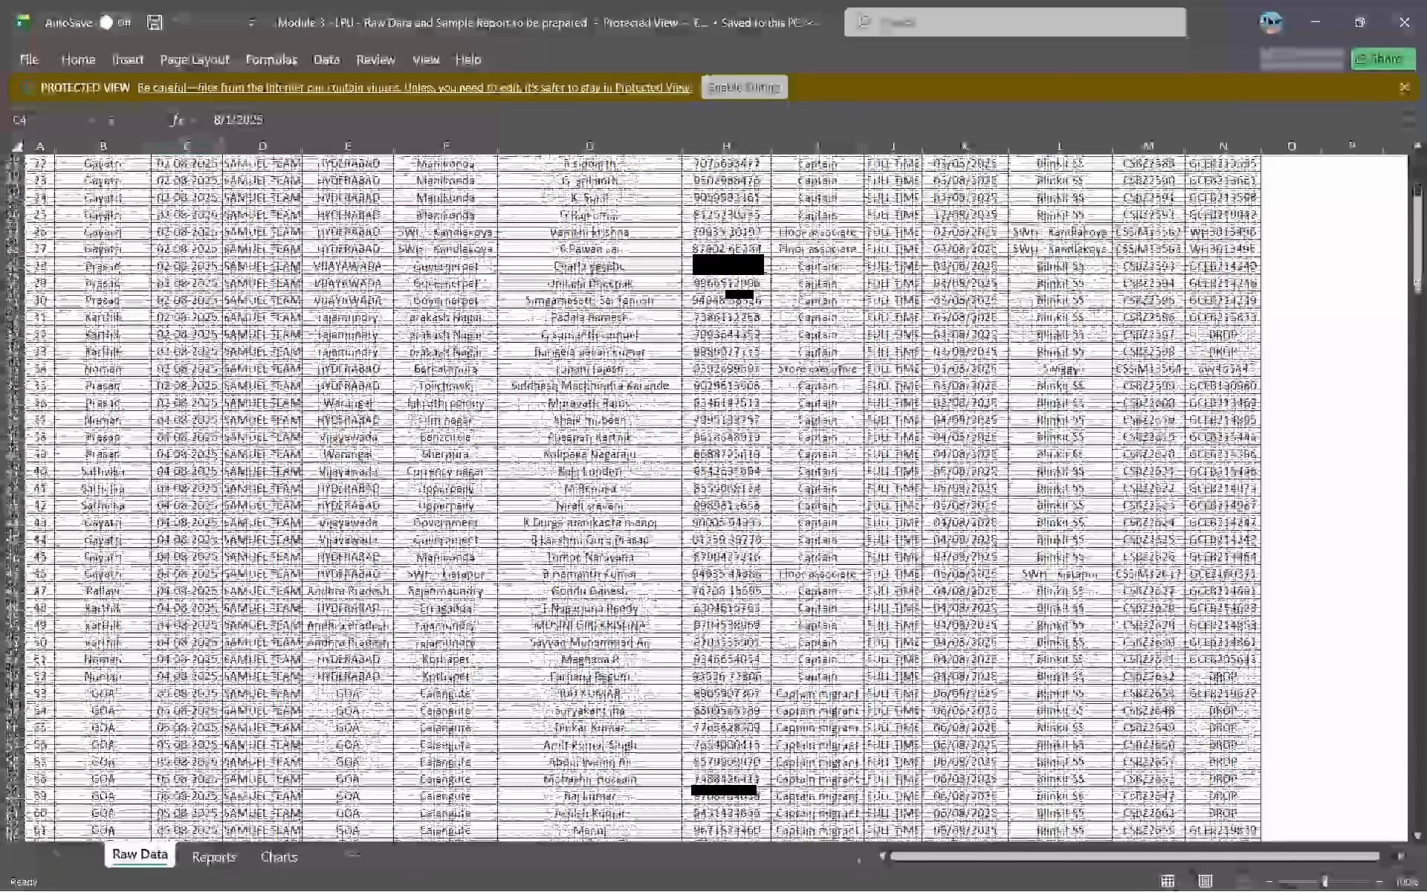
scroll(701, 448, down, 2)
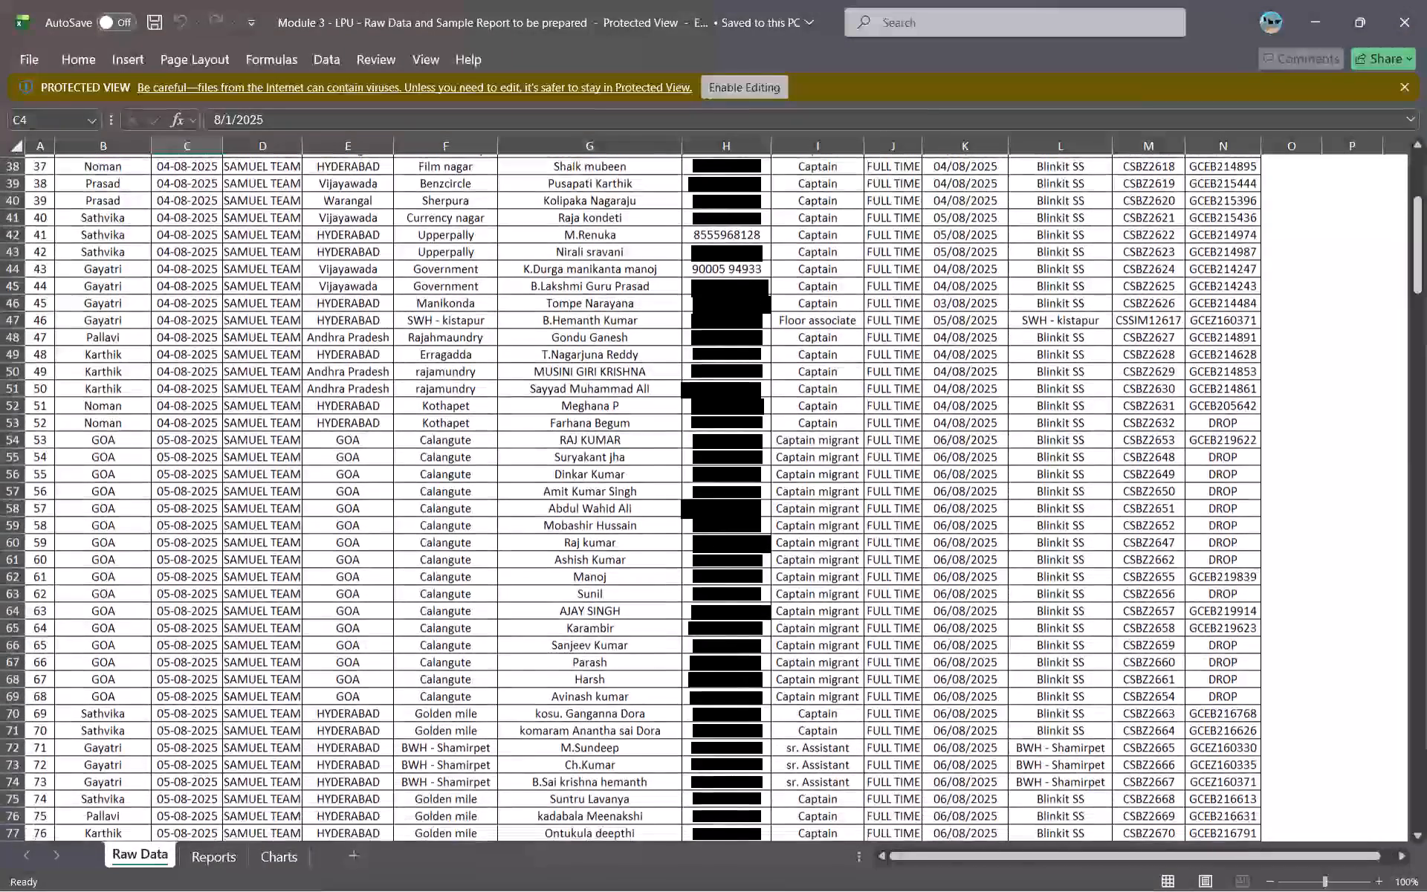
scroll(701, 448, down, 5)
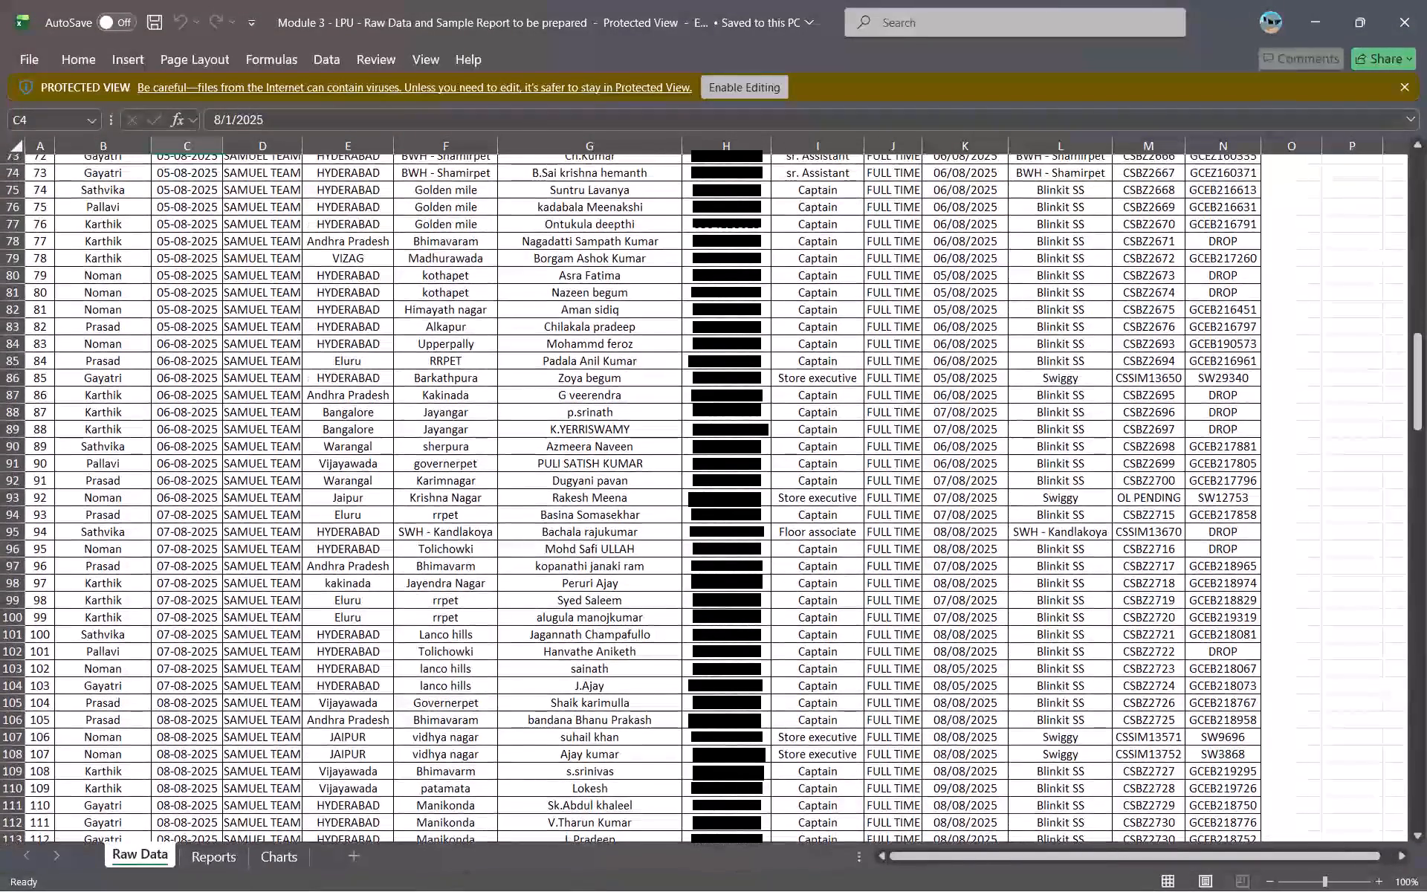
scroll(701, 448, up, 2)
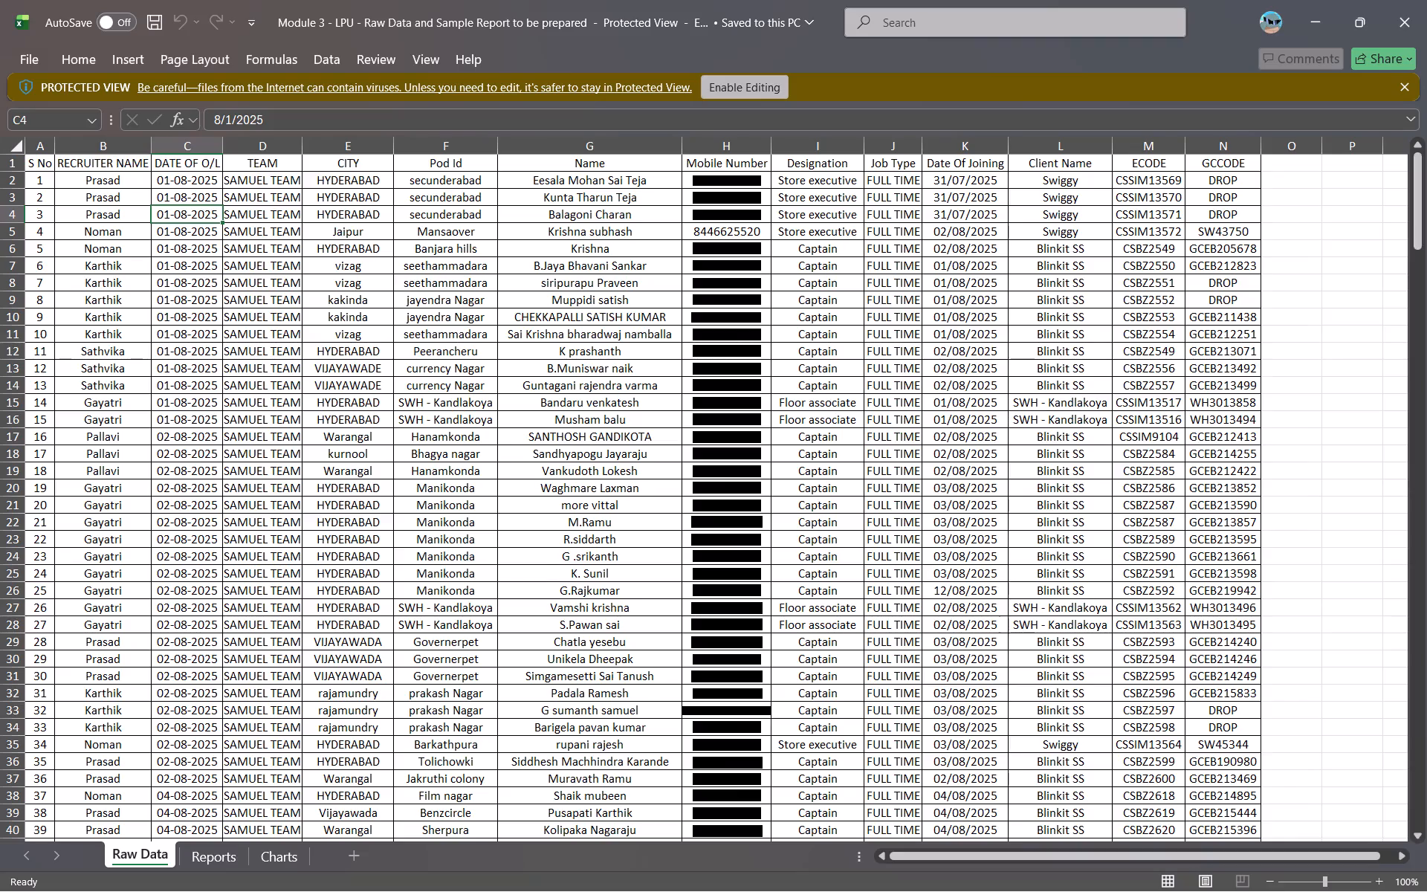
Switch to the Module 1 - Questions workbook and examine its Practice IM, Switch, Text Formulas and Date & Time Formulas sheets.
key(alt+Tab)
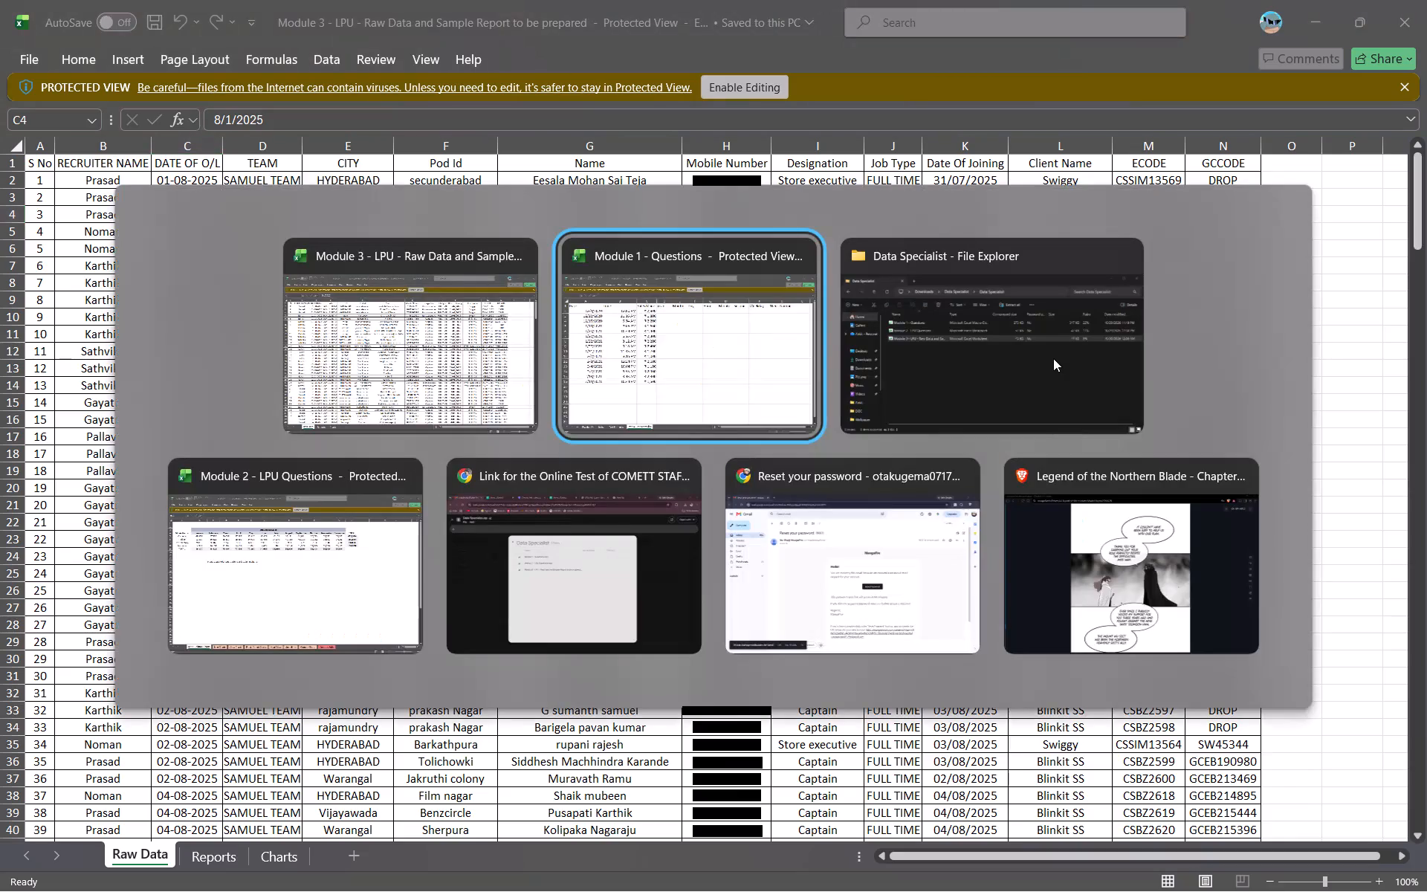
key(alt+Tab)
key(alt+Tab)
key(alt+Tab)
key(alt+Tab)
key(alt+Tab)
key(alt+Tab)
key(alt+Tab)
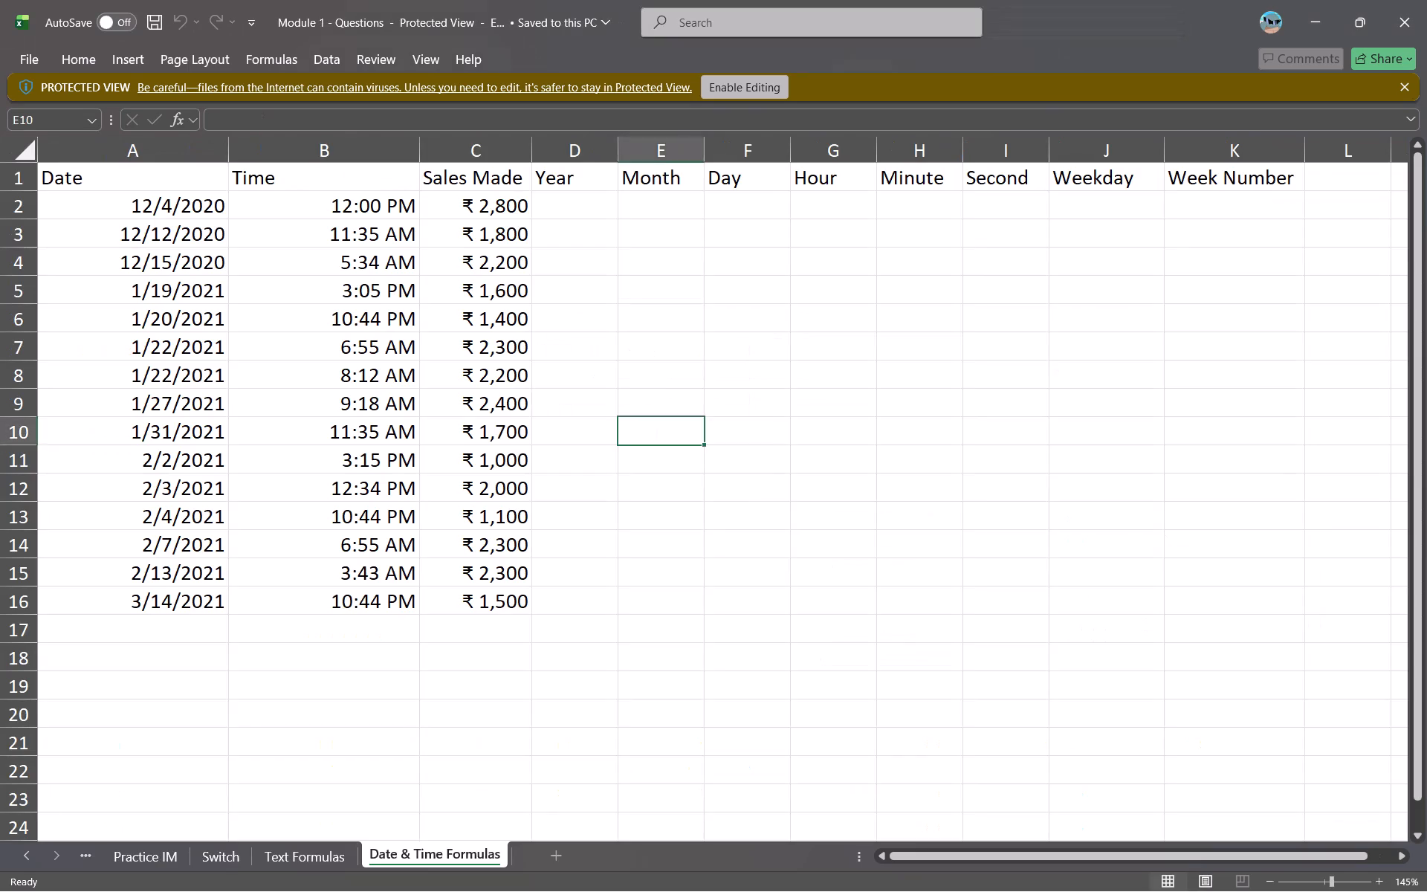
scroll(887, 330, up, 3)
scroll(887, 330, down, 9)
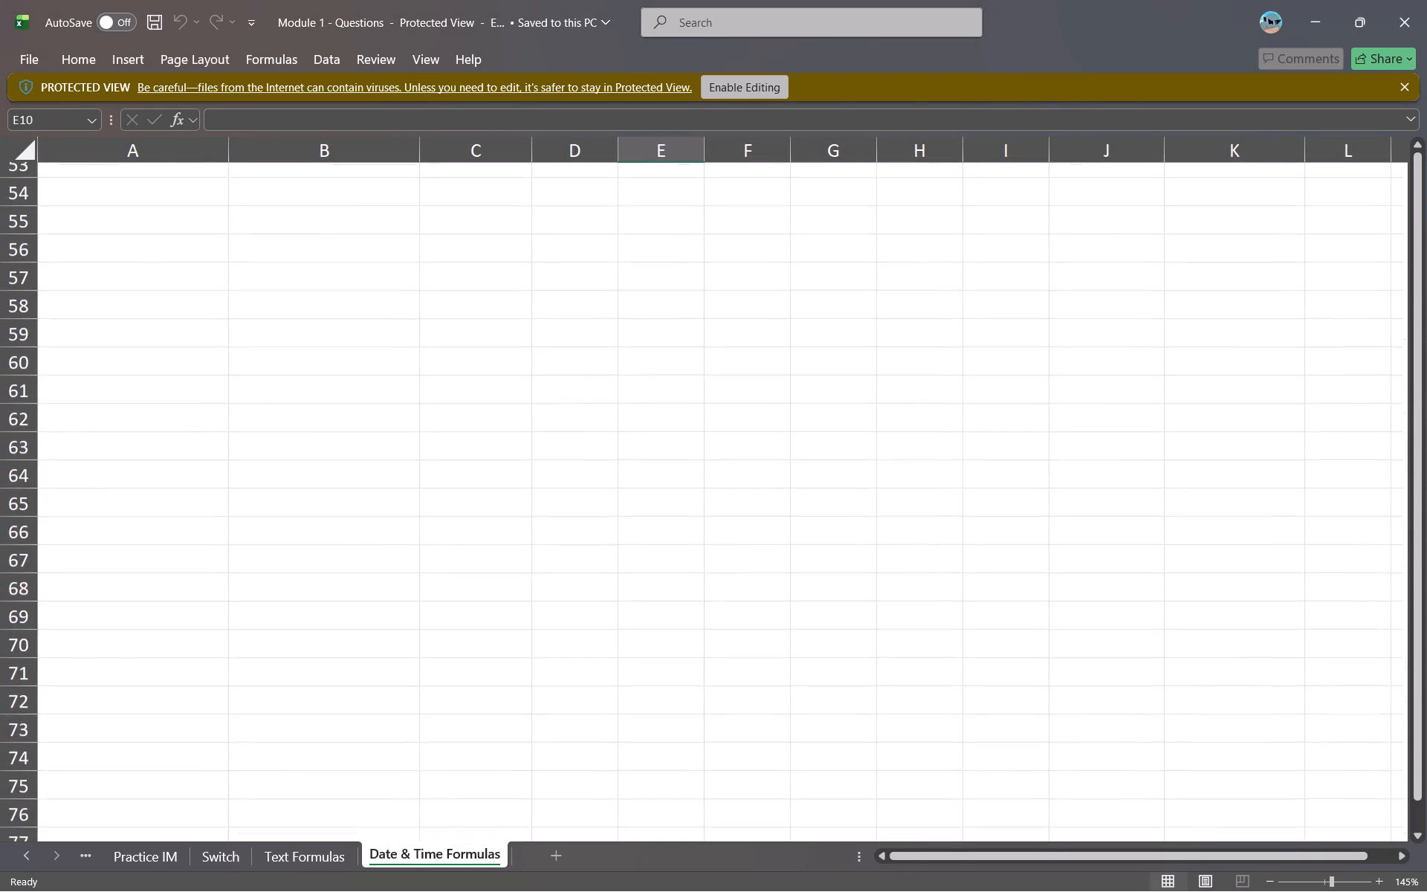
click(147, 865)
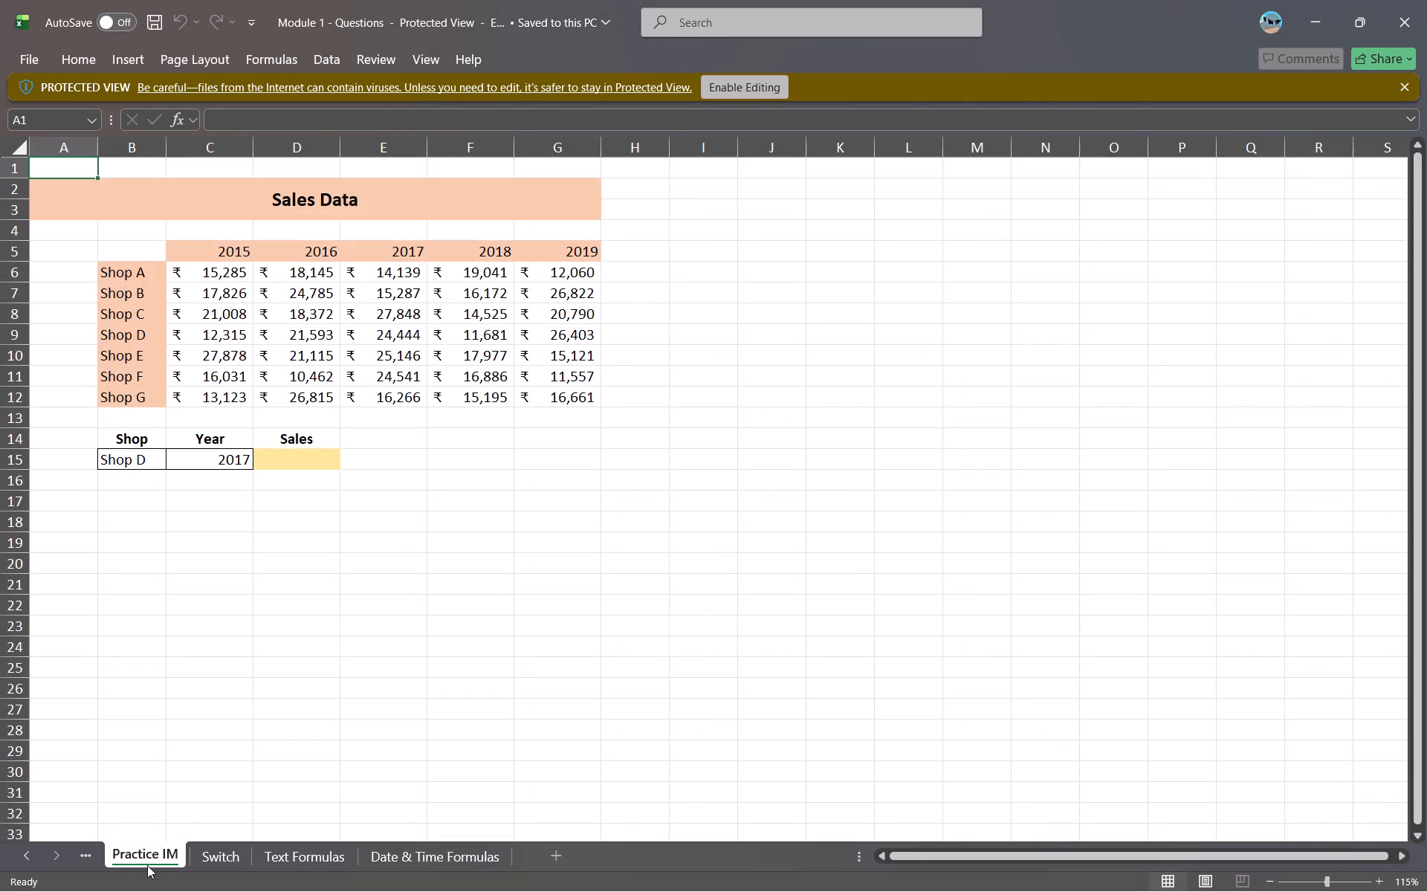
click(215, 859)
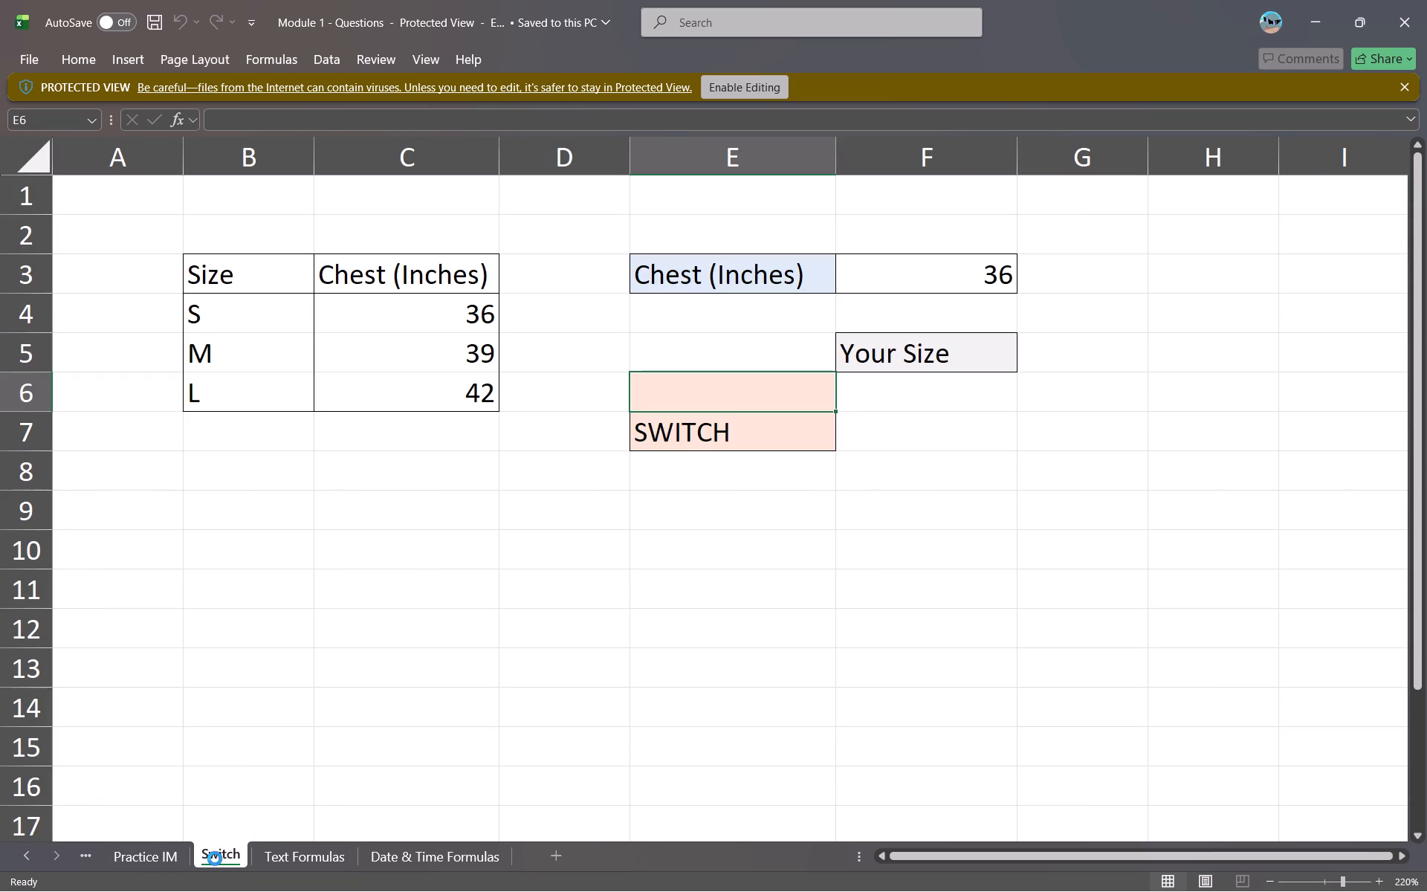
click(304, 864)
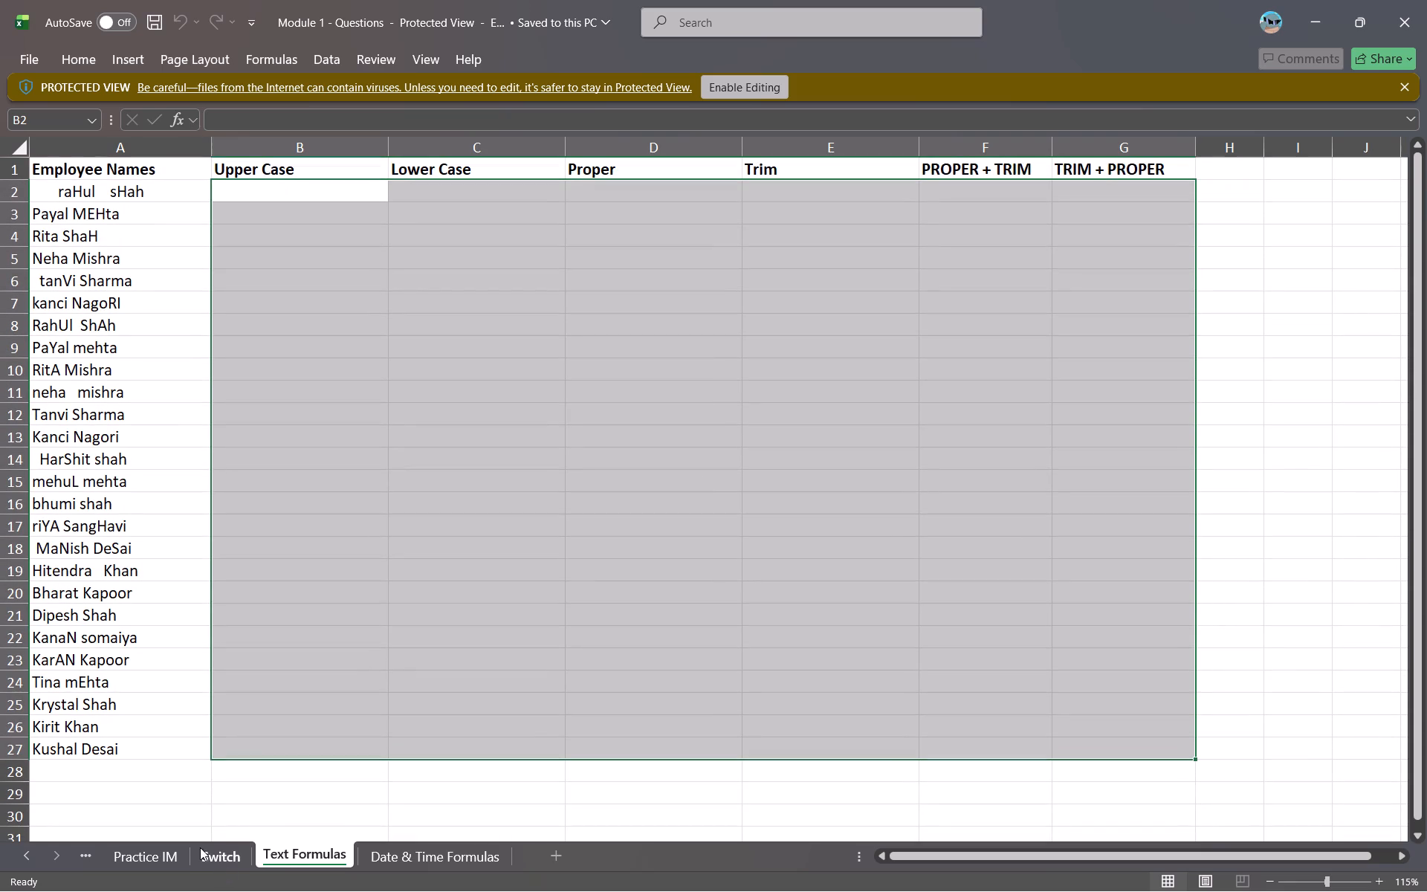
click(221, 856)
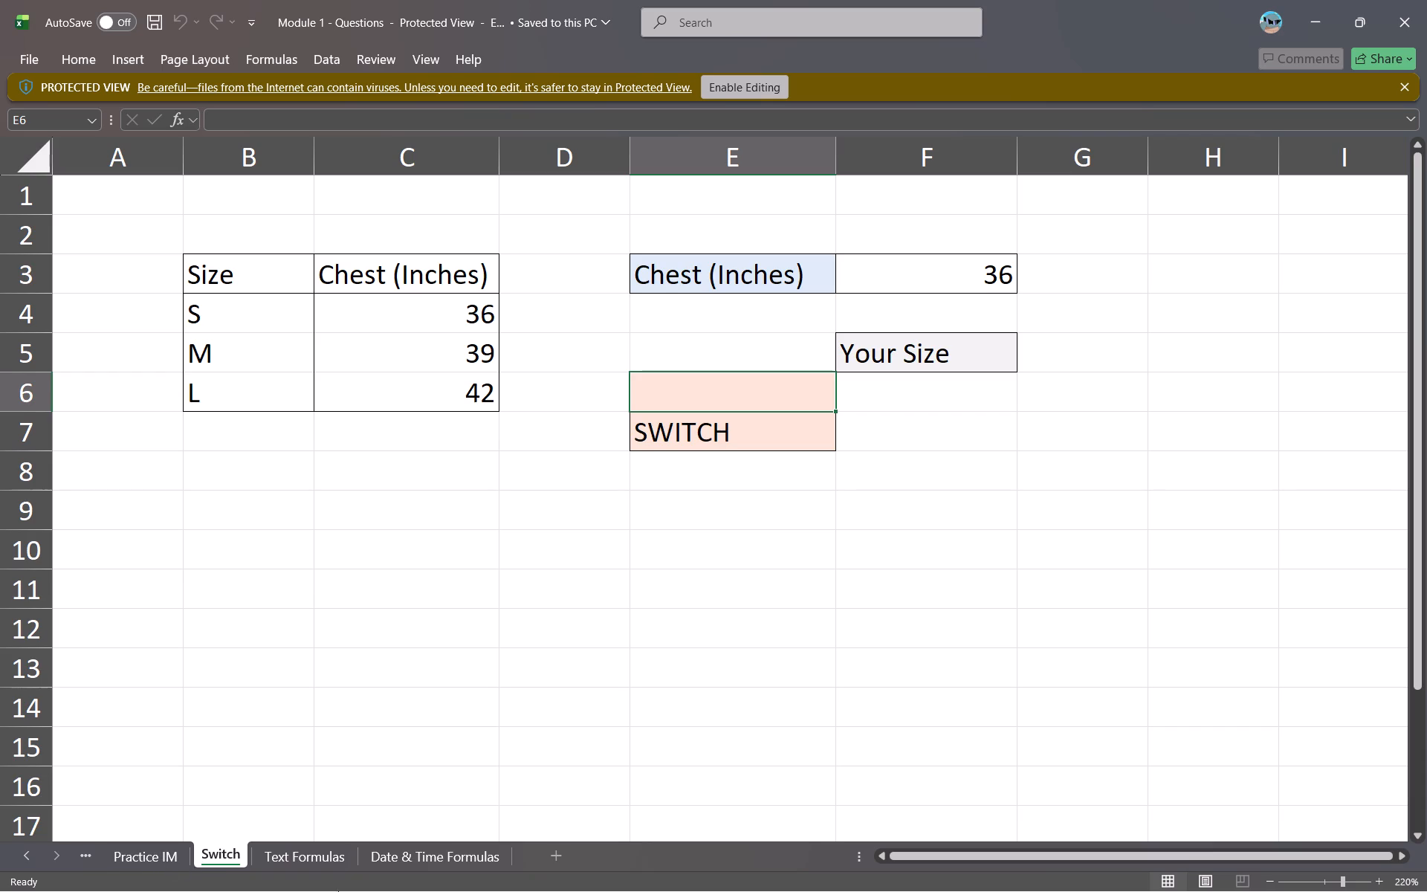
click(433, 860)
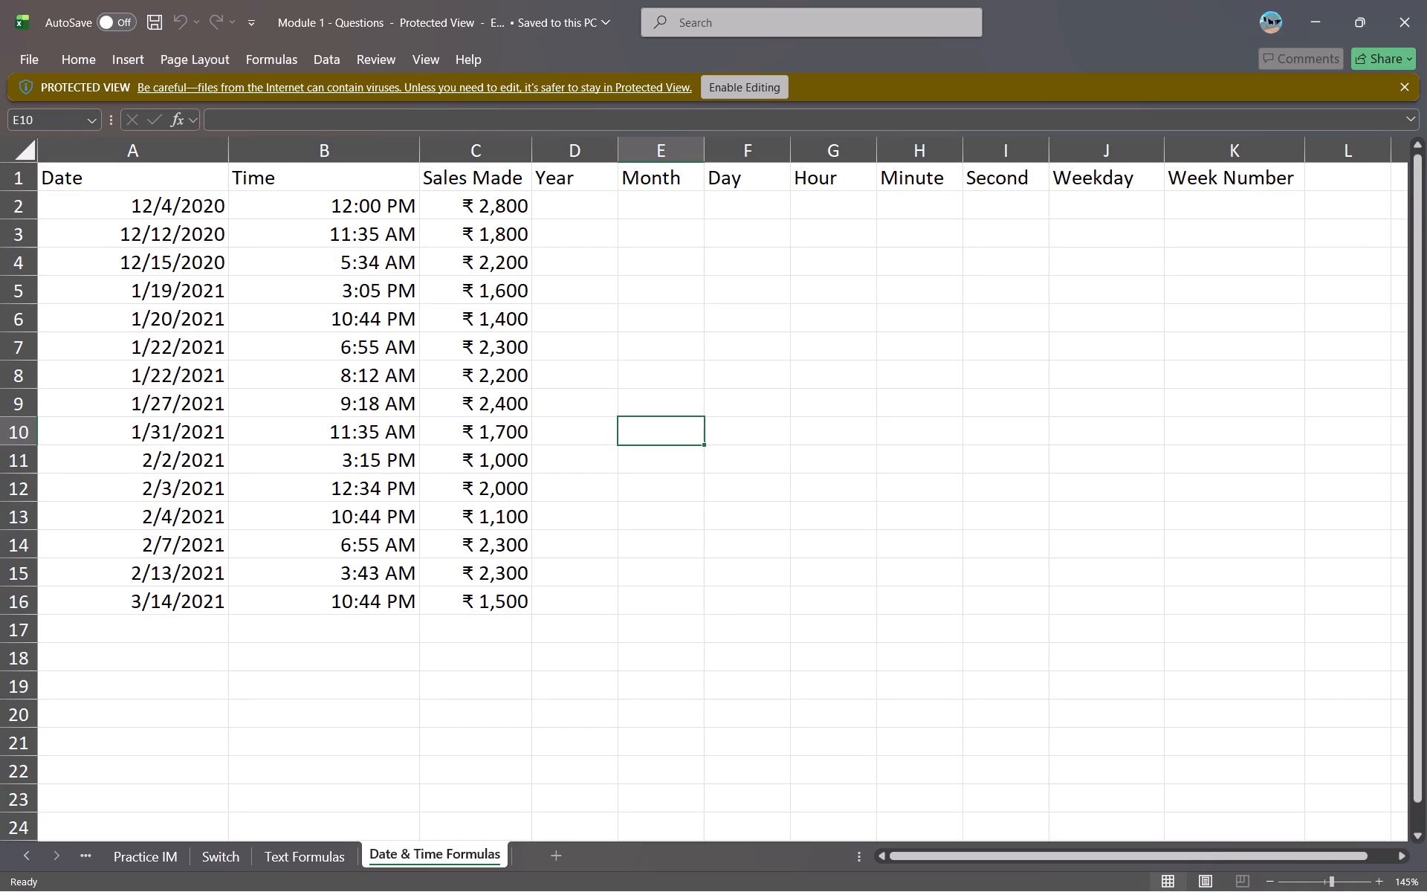
click(298, 852)
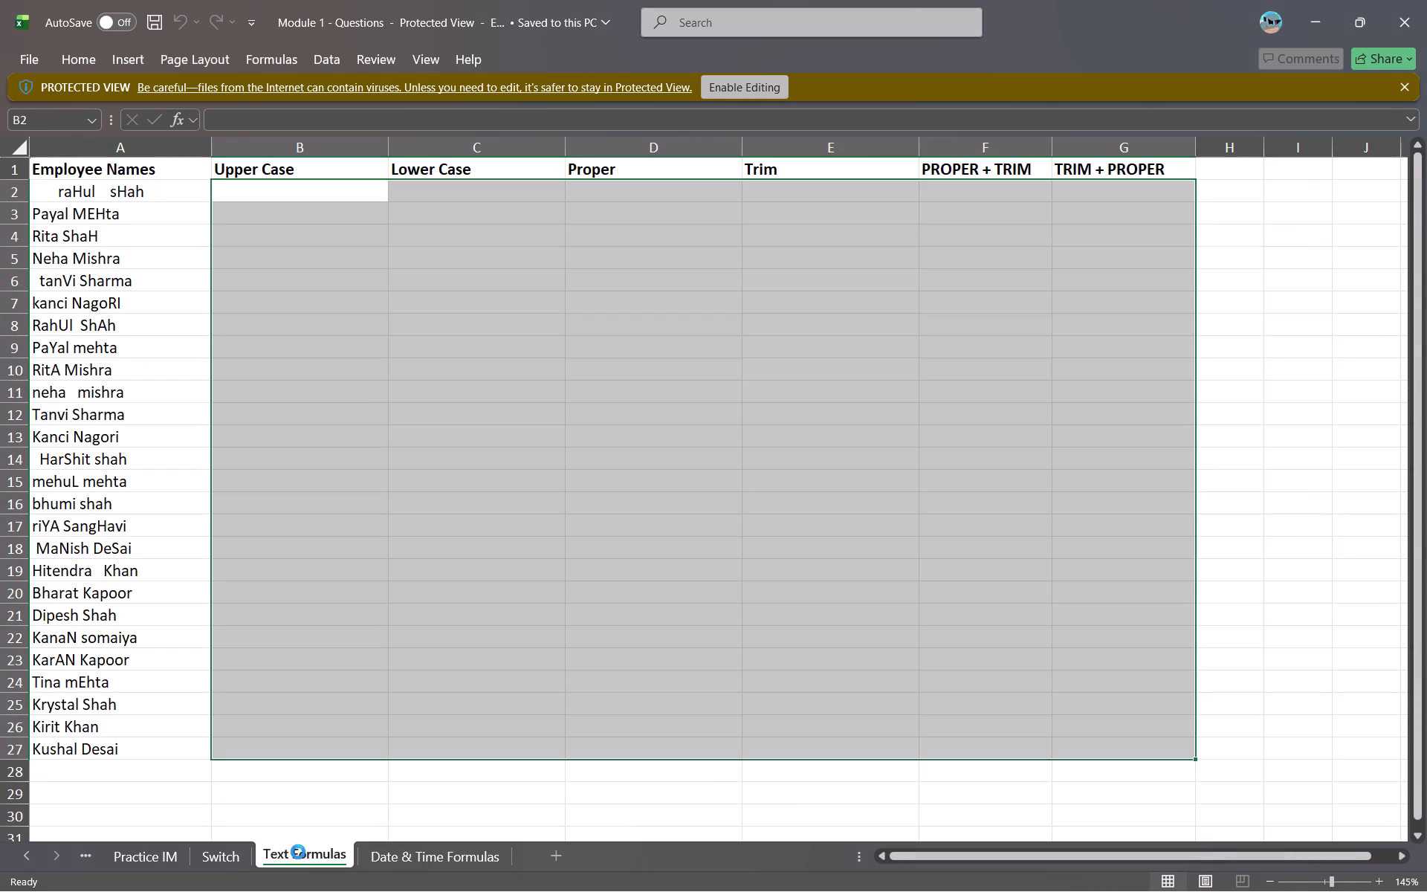
scroll(298, 569, right, 1)
click(212, 865)
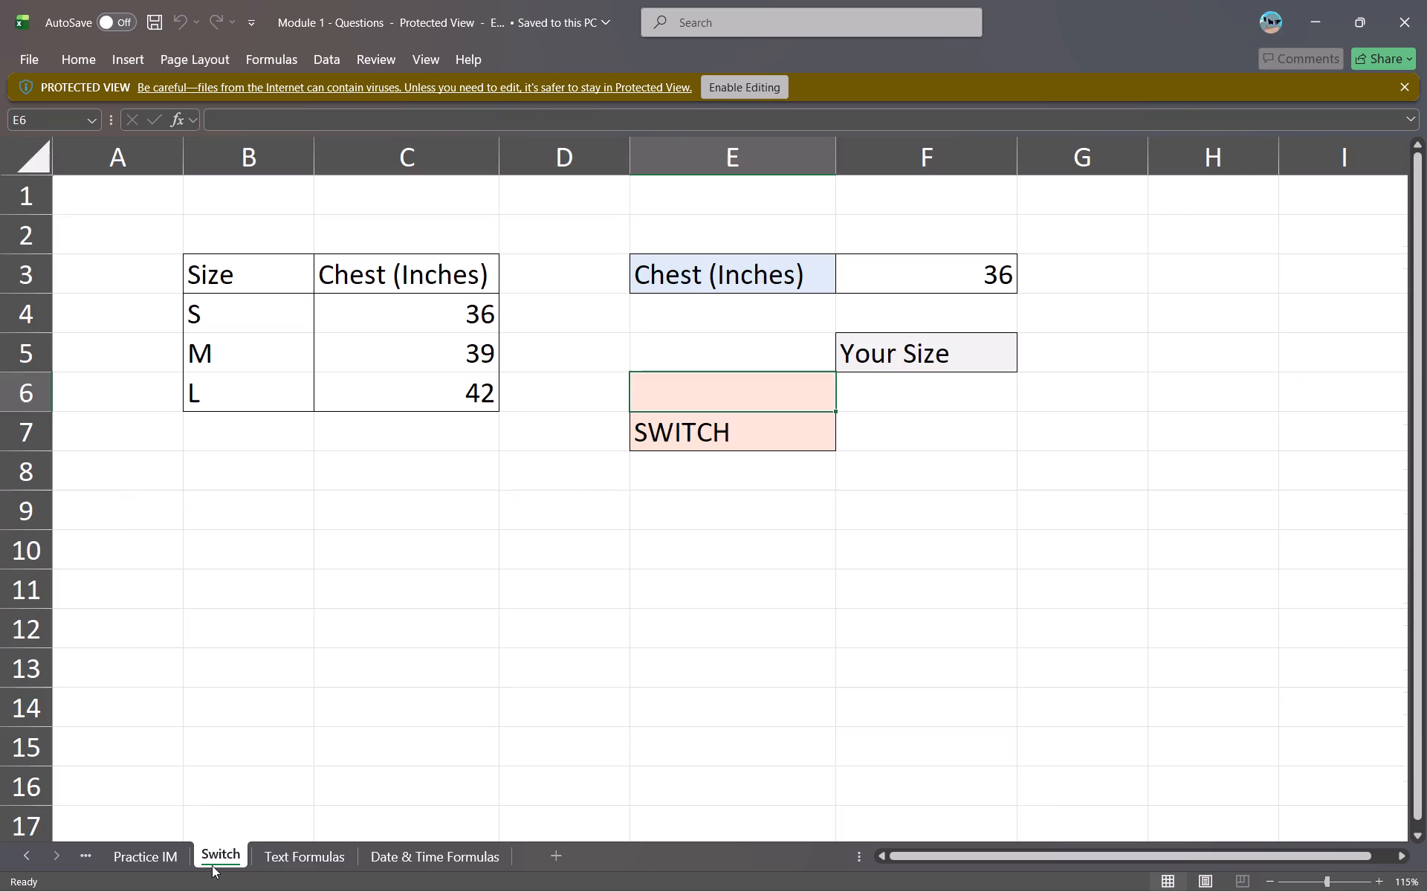
click(161, 857)
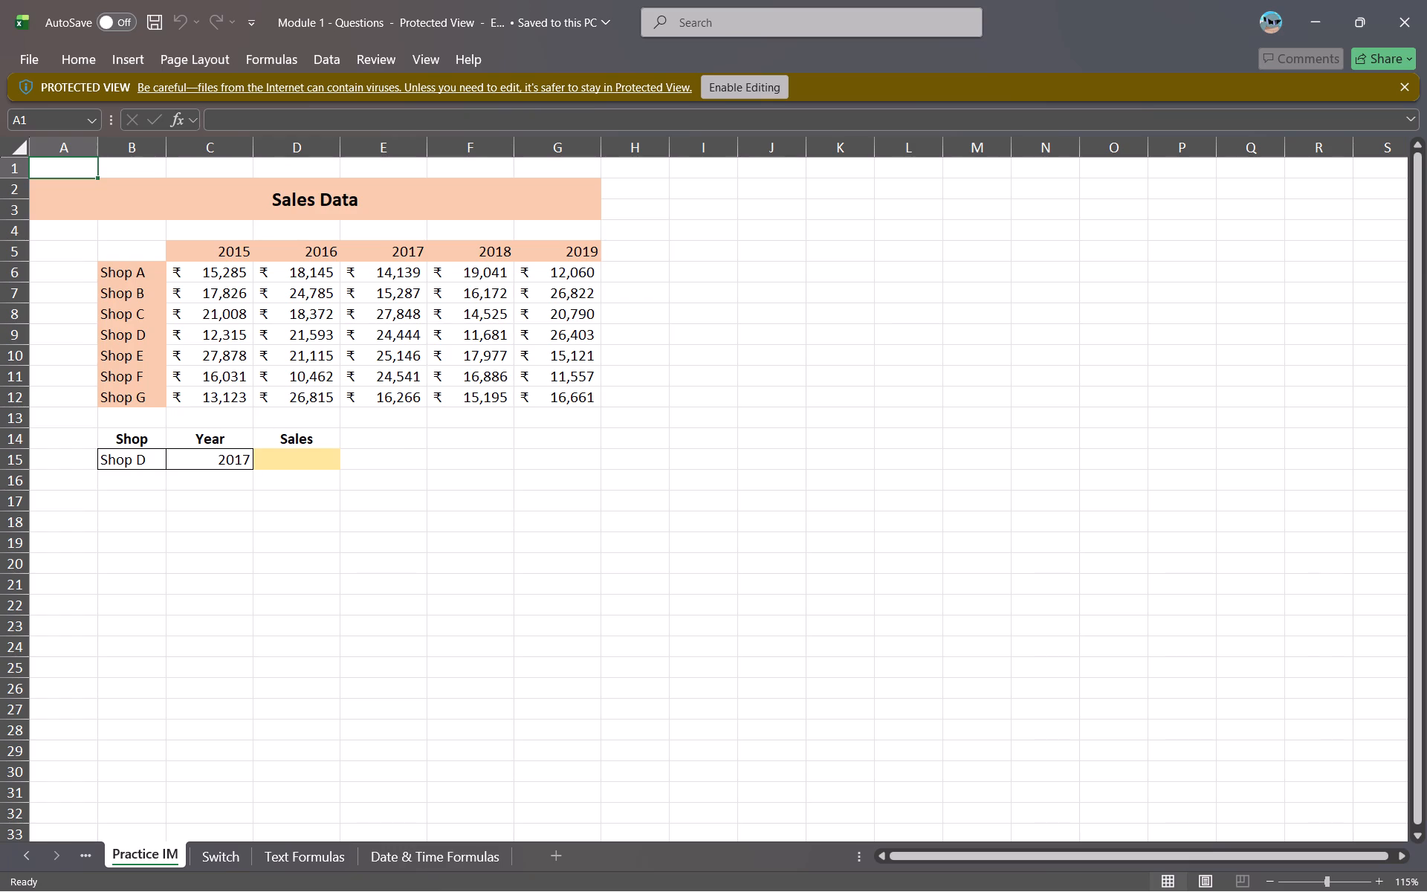
Switch back to the Module 3 workbook and enable editing while looking through its Raw Data sheet.
key(alt+Tab)
scroll(300, 337, up, 5)
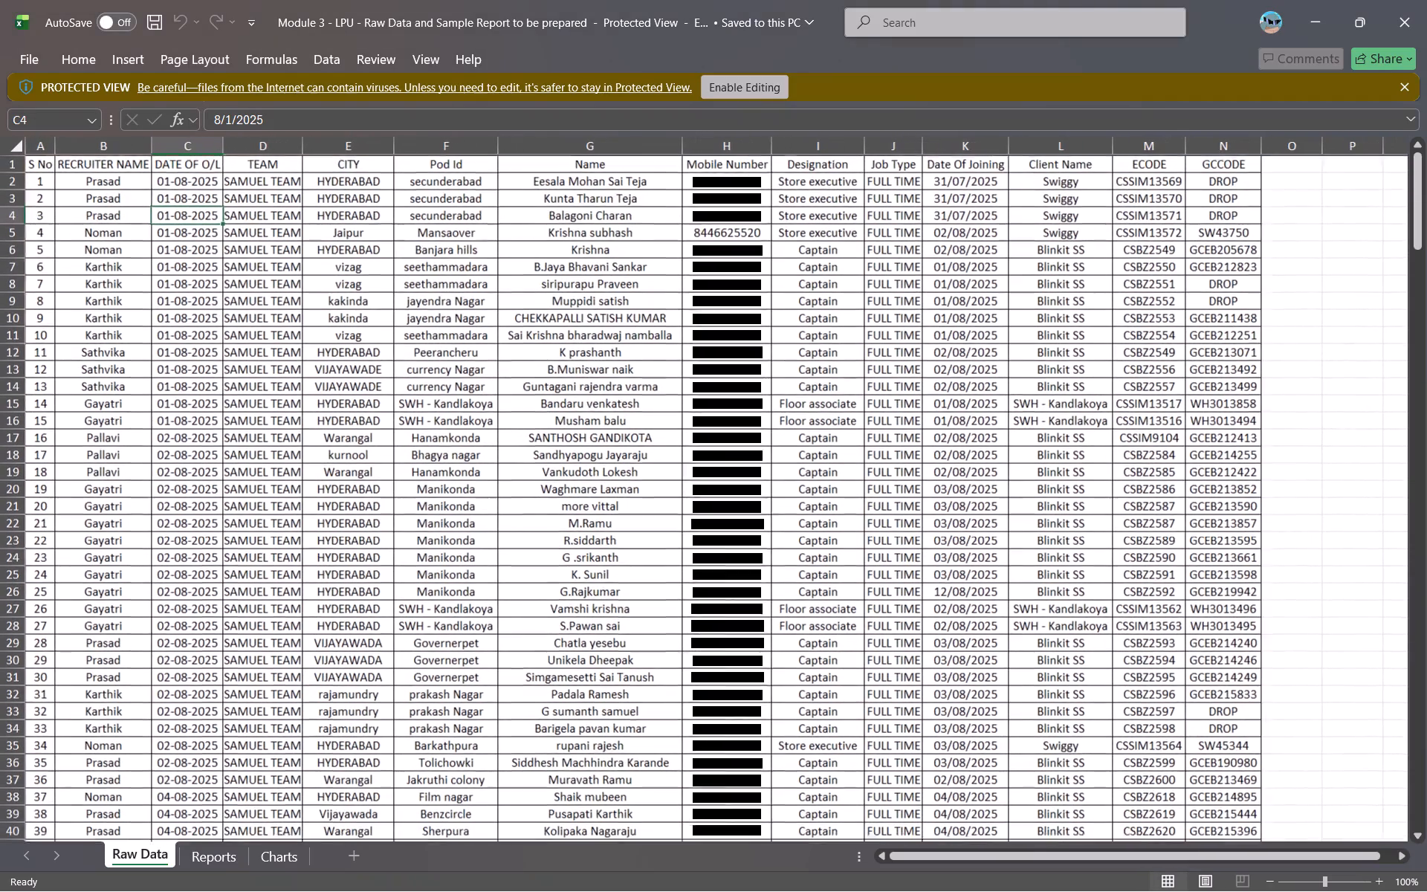
scroll(300, 337, down, 12)
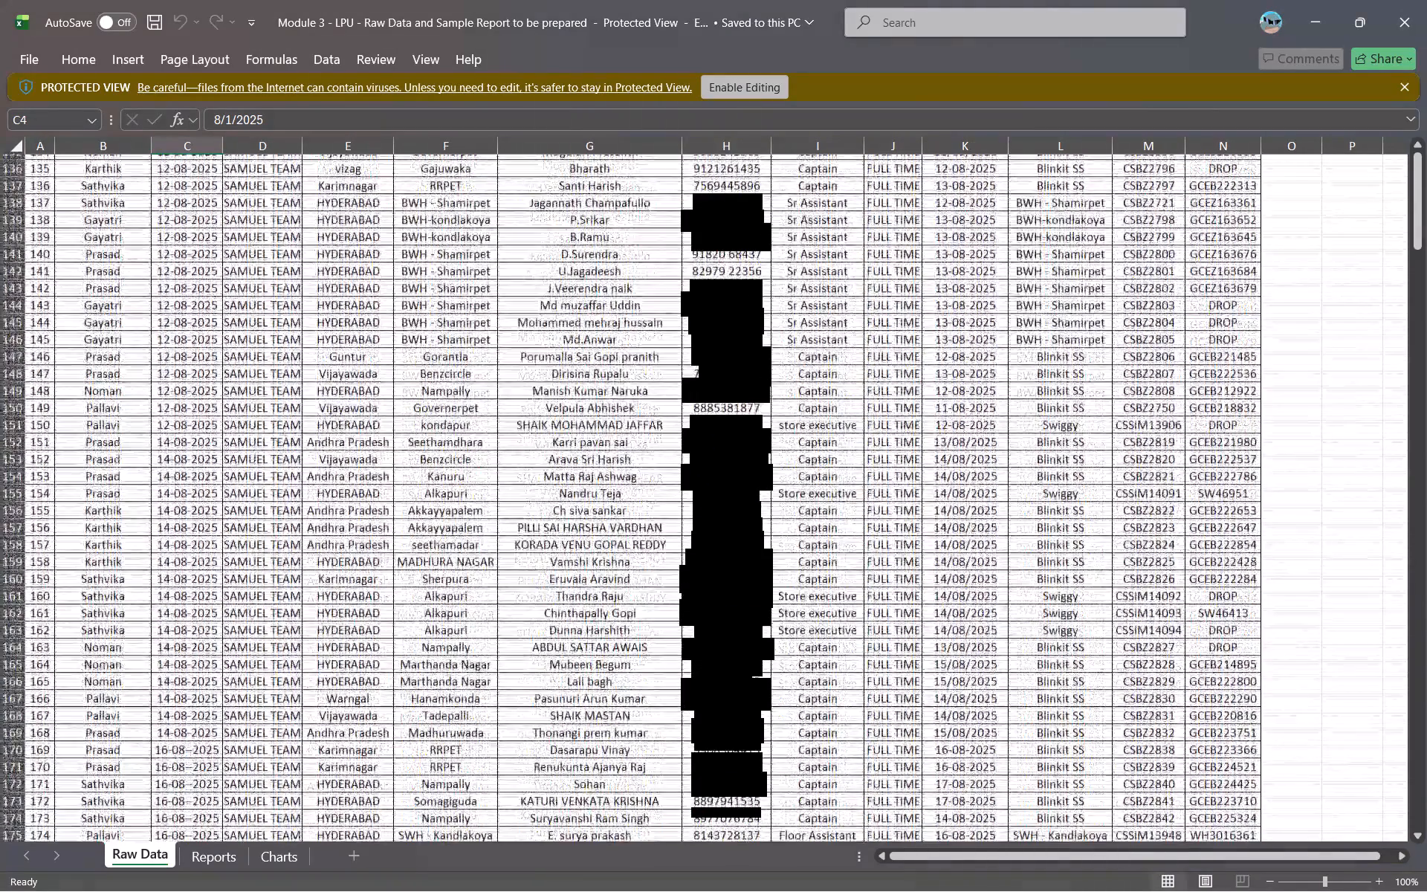
scroll(300, 337, down, 1)
click(743, 86)
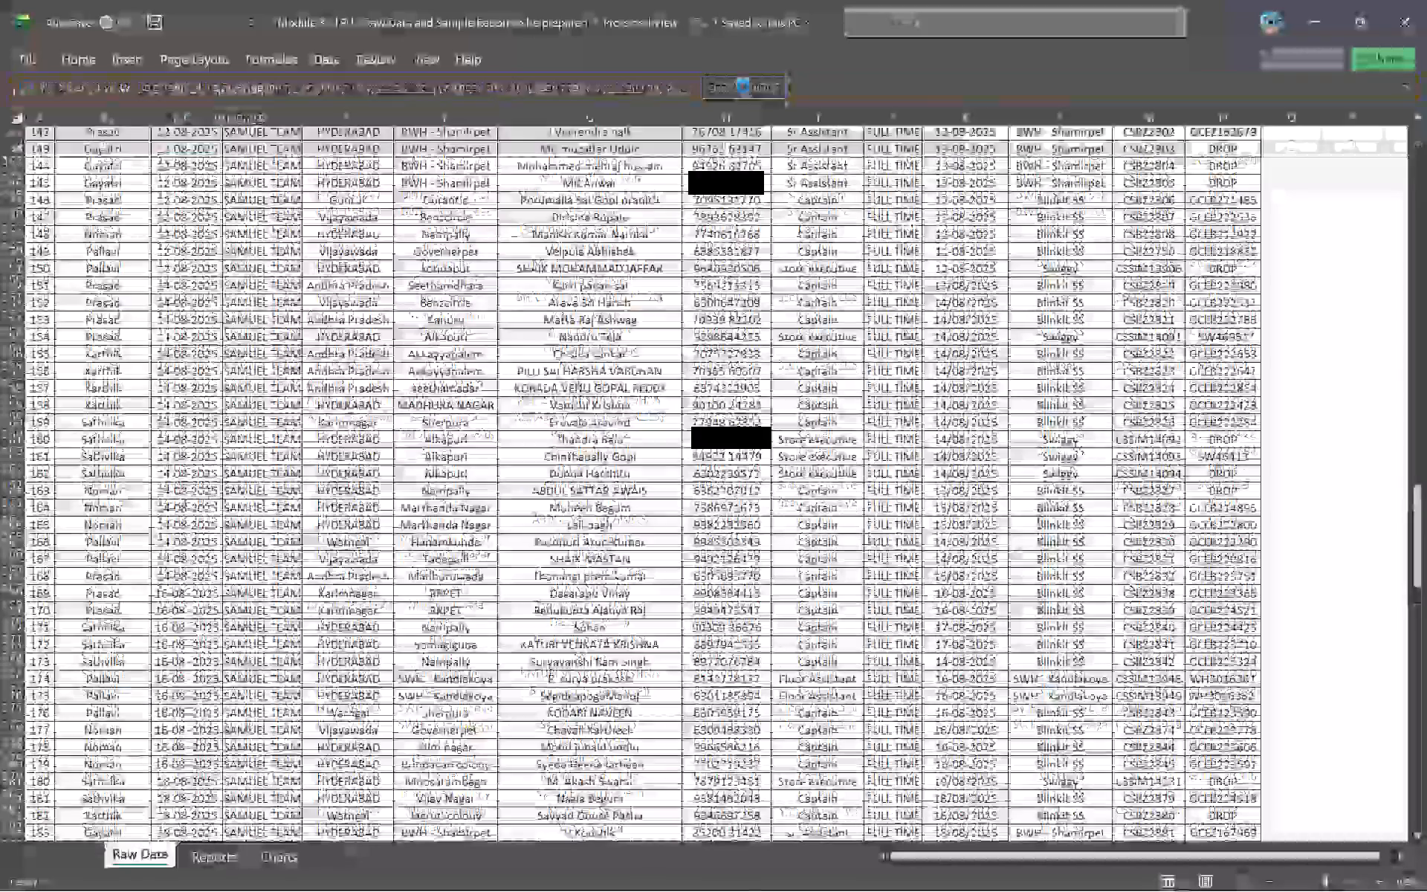
scroll(609, 365, down, 4)
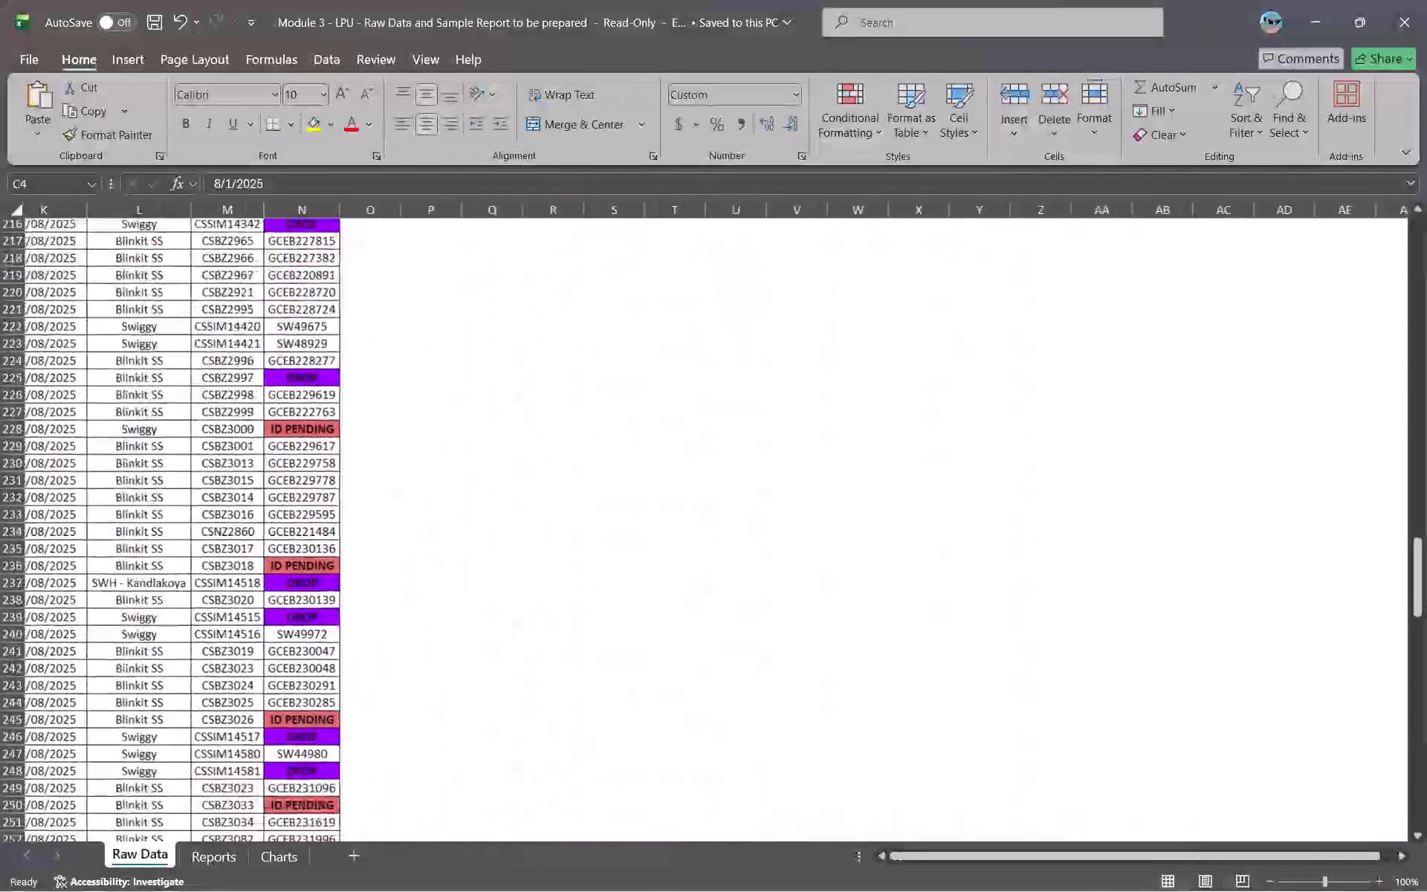
scroll(609, 365, right, 1)
Return to the Module 1 - Questions workbook and review the Switch, Text Formulas and Date & Time Formulas sheets.
key(alt+Tab)
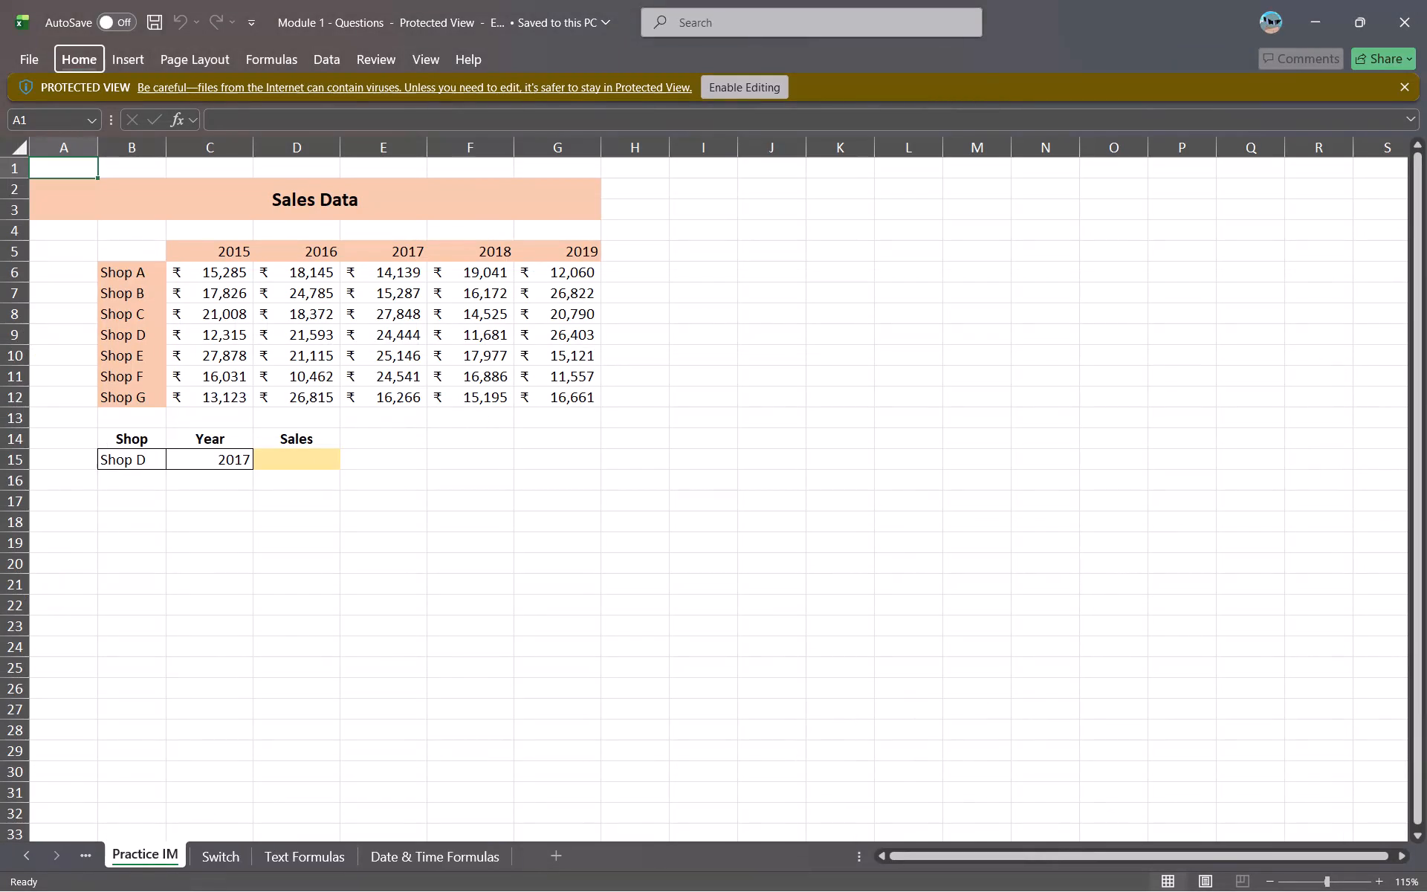
click(227, 850)
click(308, 832)
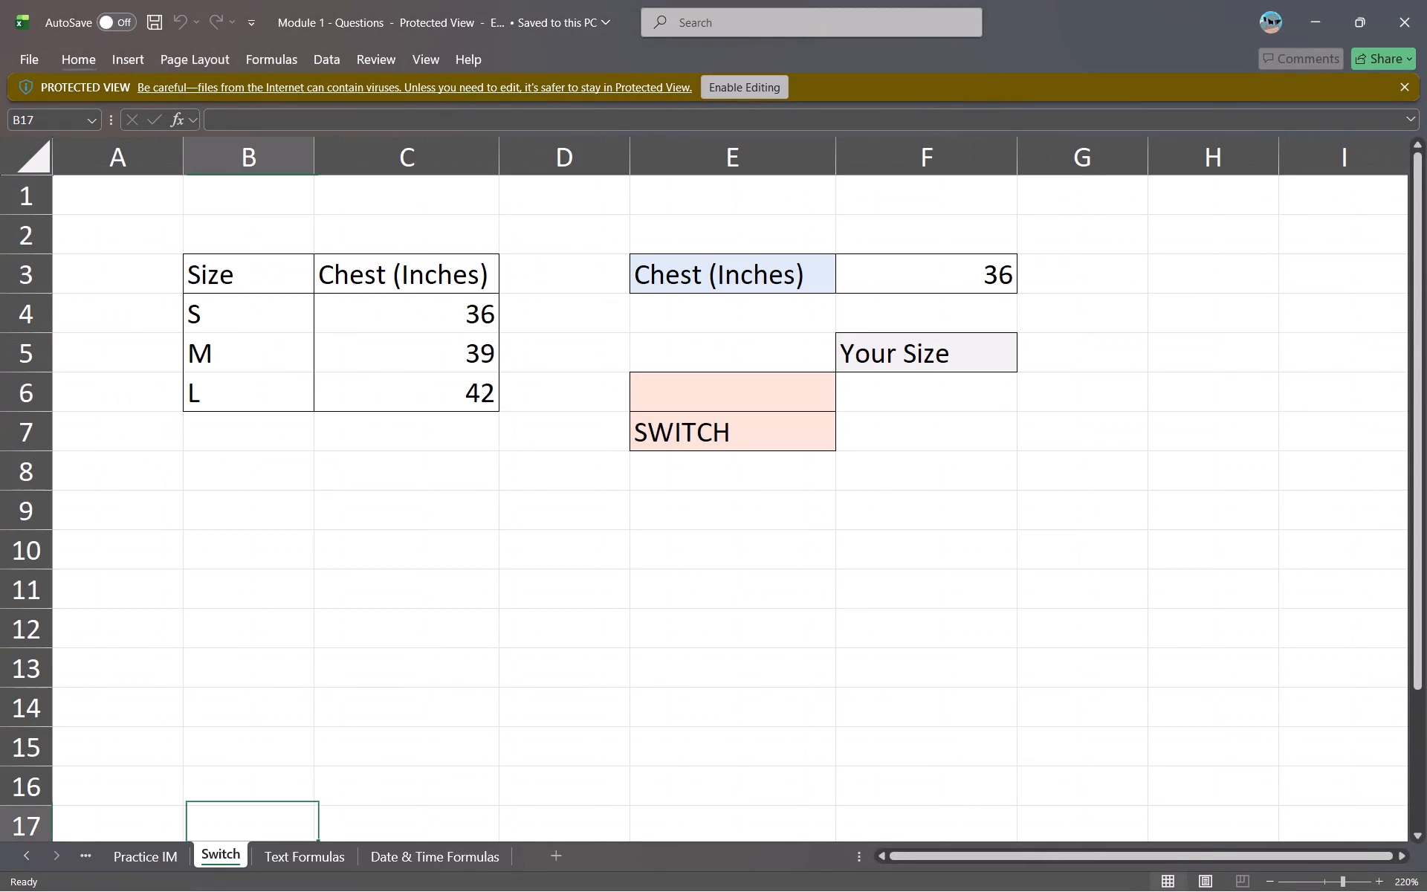
click(320, 859)
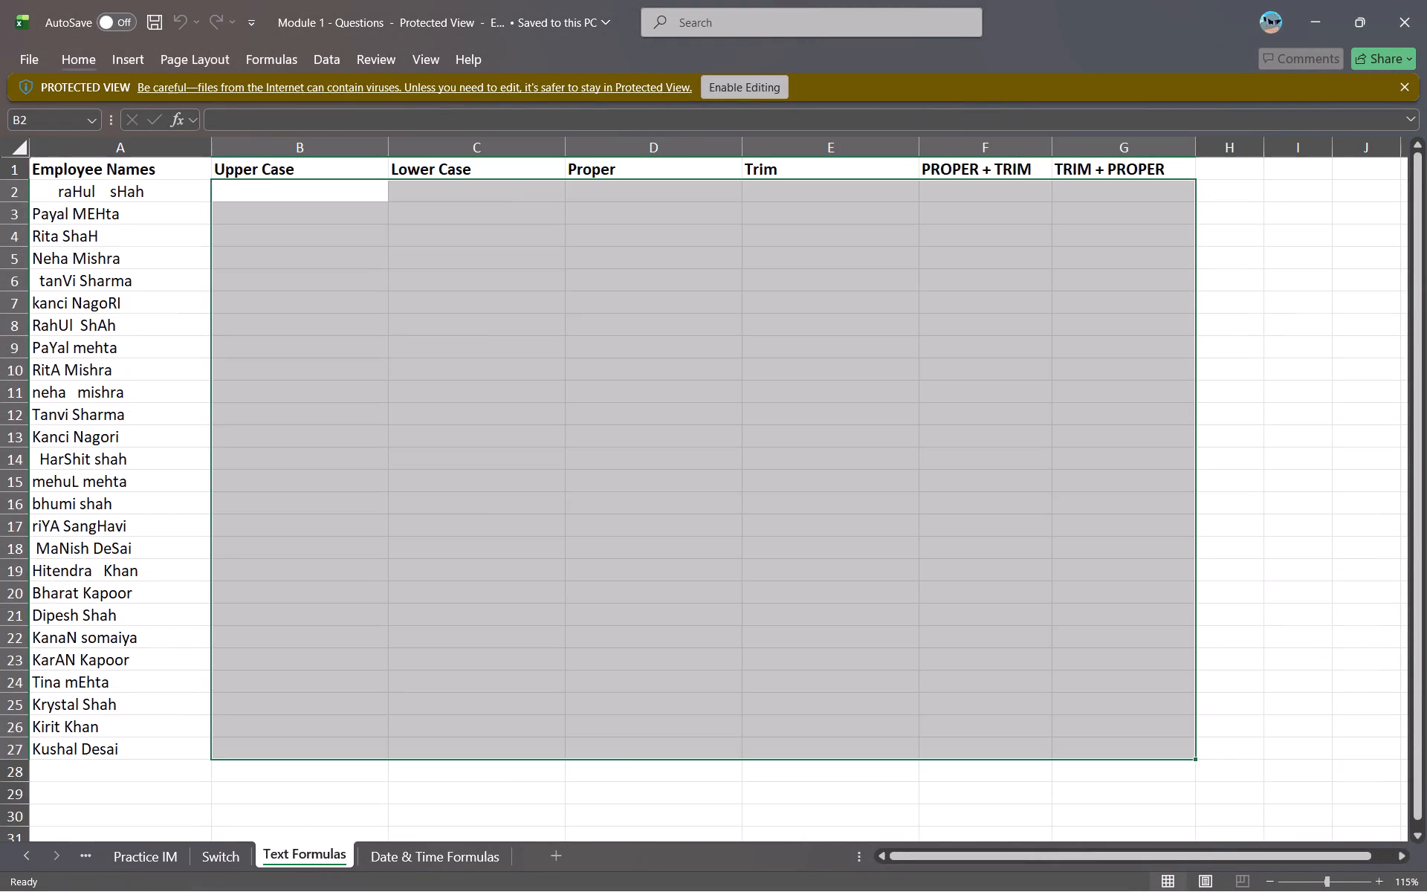
click(428, 849)
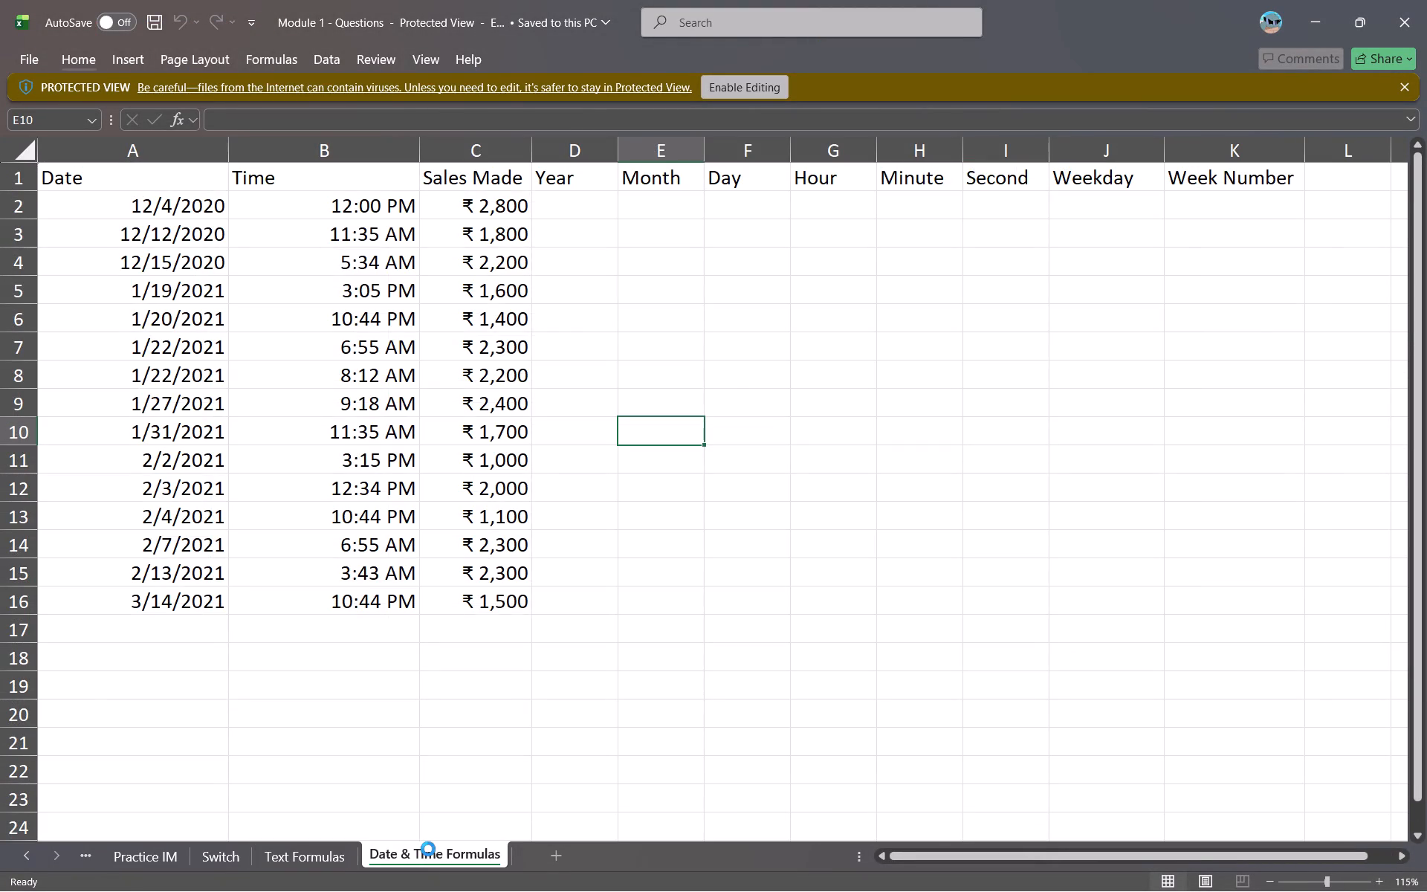
Switch to the Module 2 - LPU Questions workbook and examine the 2015 ticket sales task on its Bar & Column Charts sheet.
key(alt+Tab)
key(alt+Tab)
key(alt+Tab)
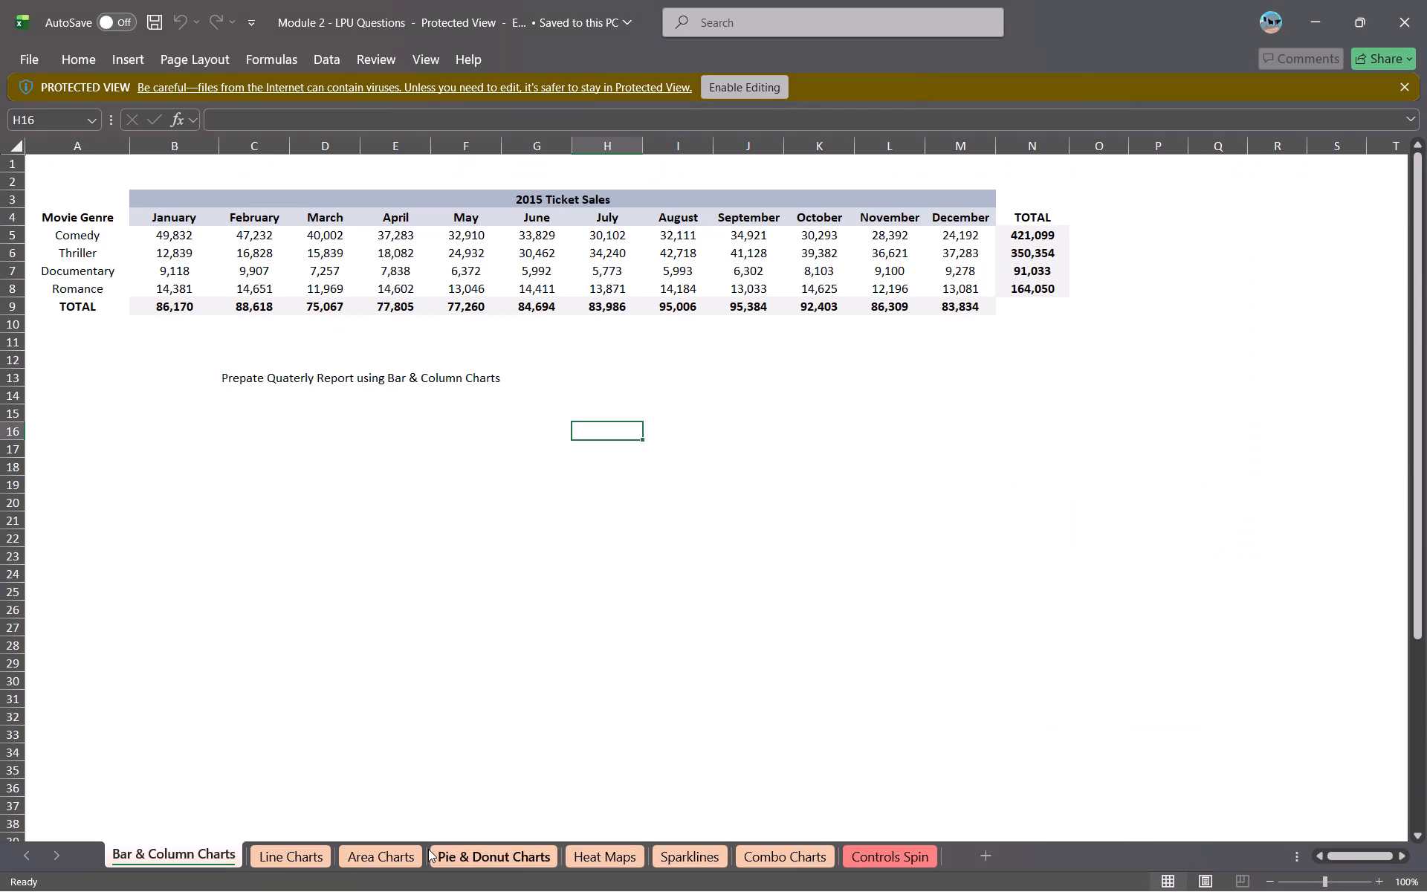
click(207, 594)
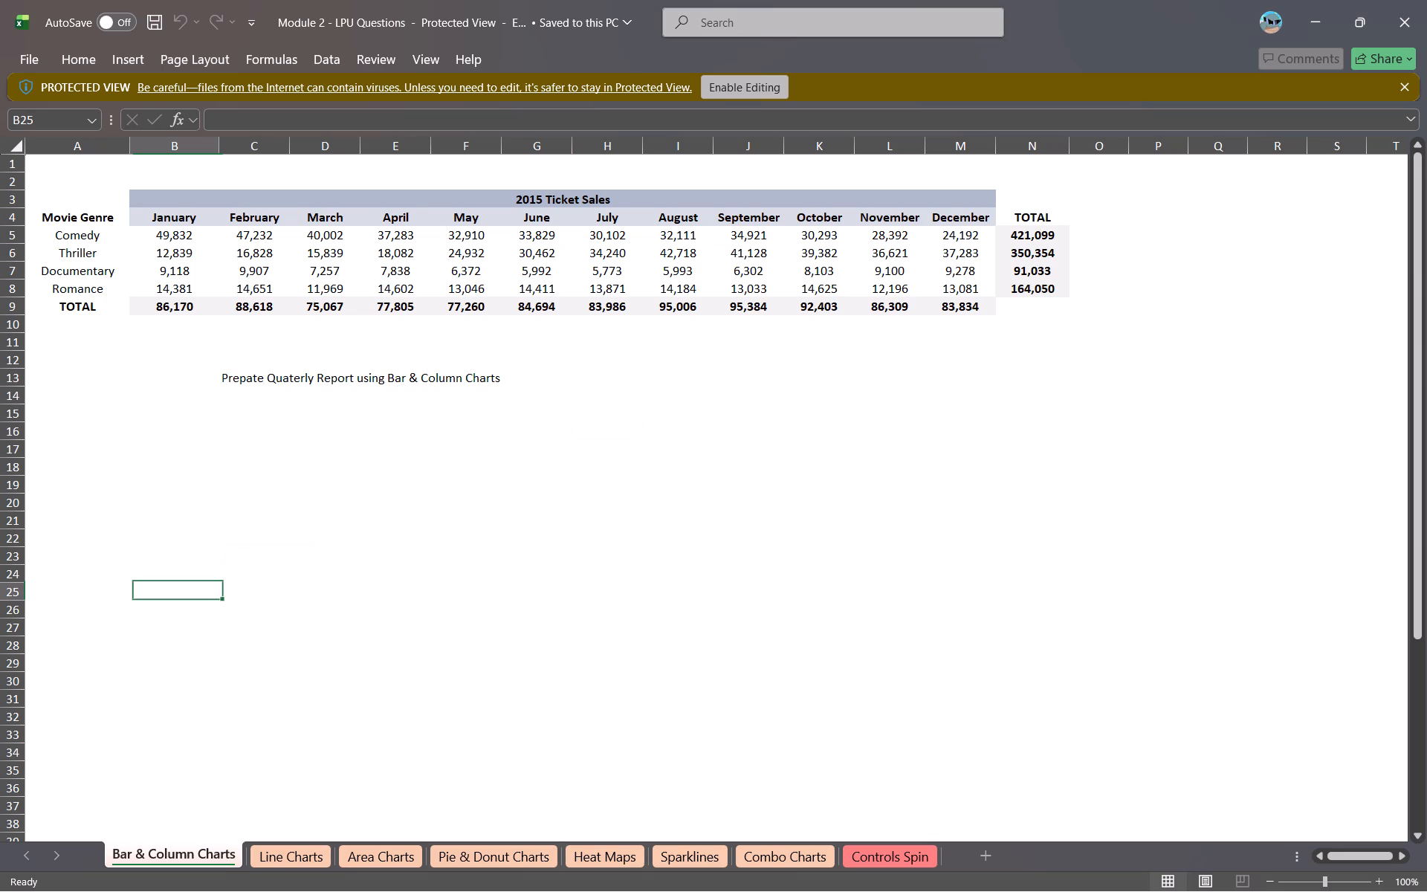
Switch back to the Module 3 - LPU raw data workbook.
key(alt+Tab)
key(alt+Tab)
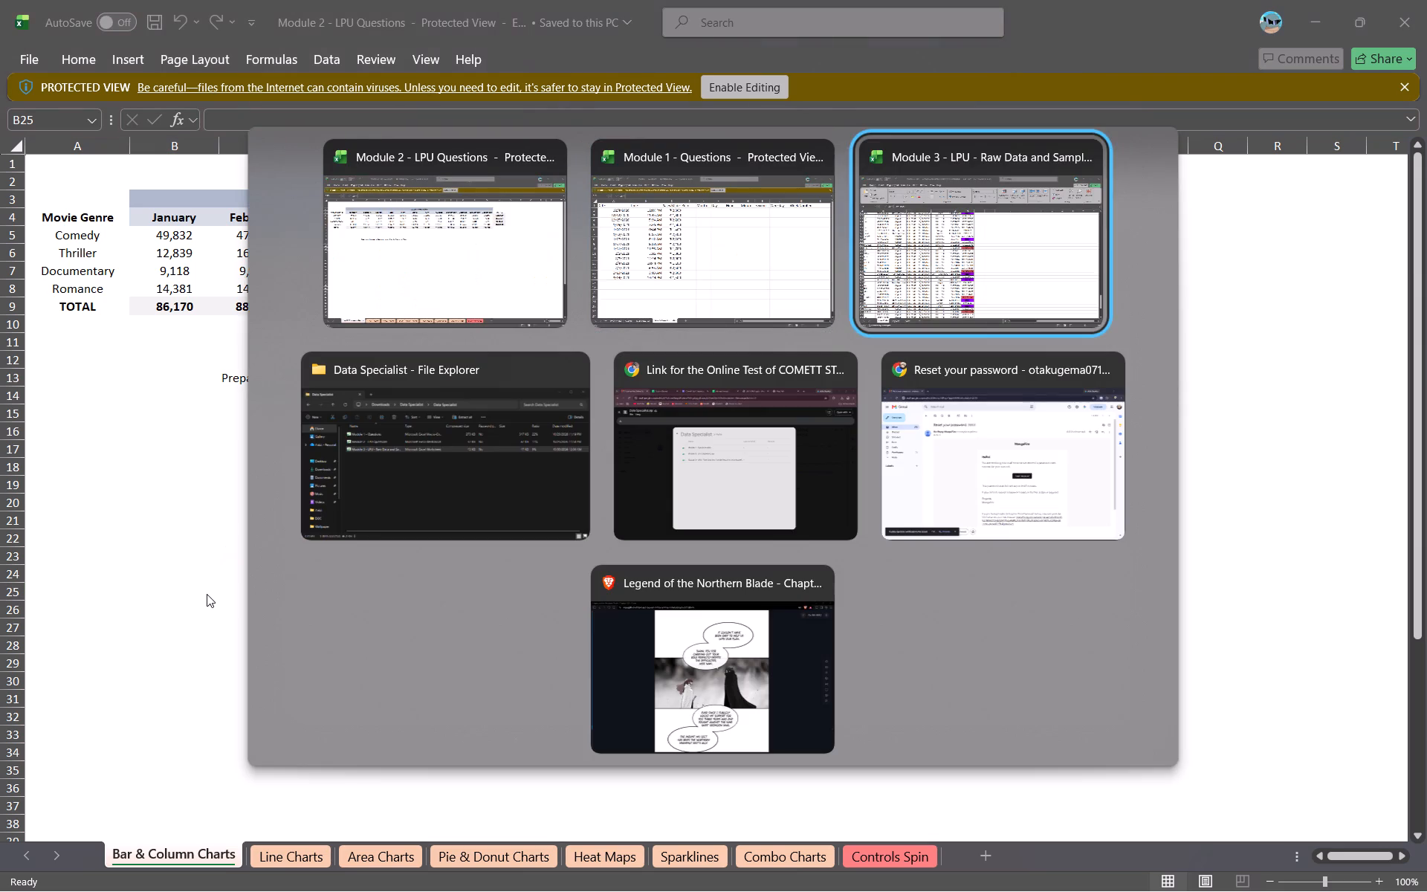
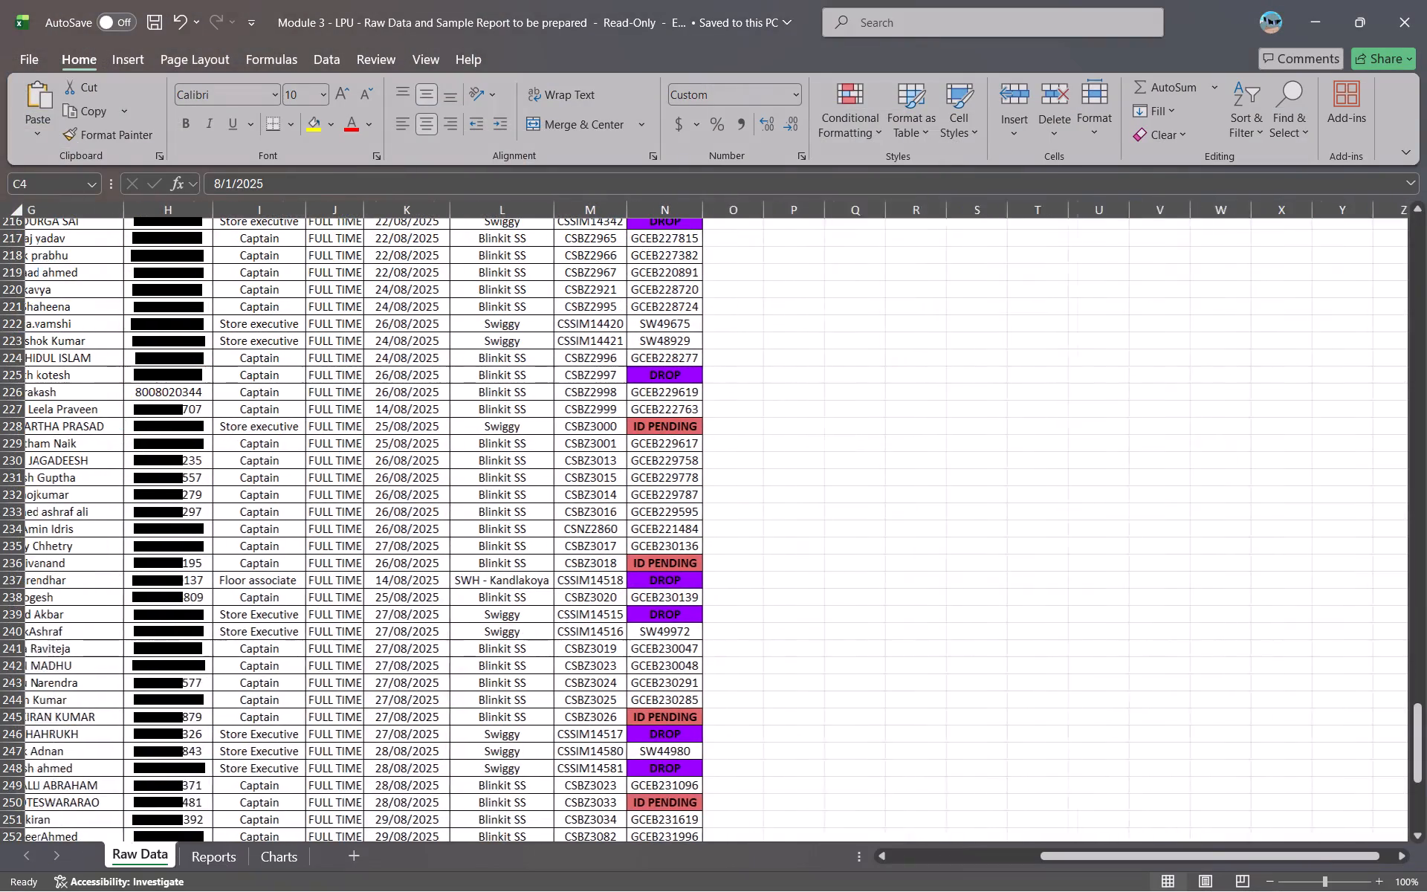
Look back through the August recruitment records on the Raw Data sheet of the Module 3 workbook.
scroll(700, 743, right, 2)
scroll(700, 743, up, 4)
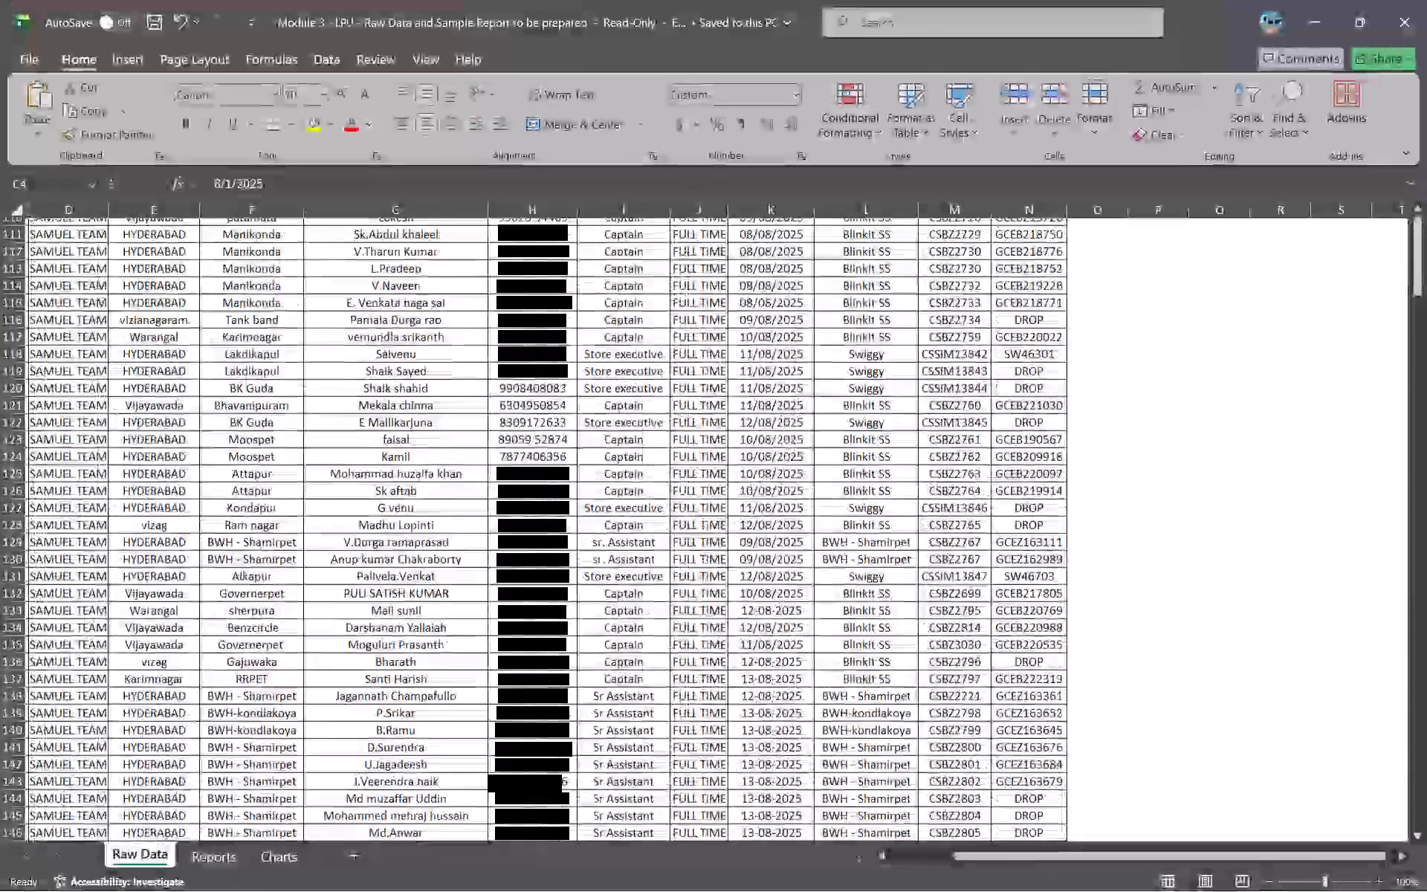
Examine the remaining recruitment records on the Module 3 workbook's Raw Data sheet, down to the last filled row.
scroll(823, 511, down, 1)
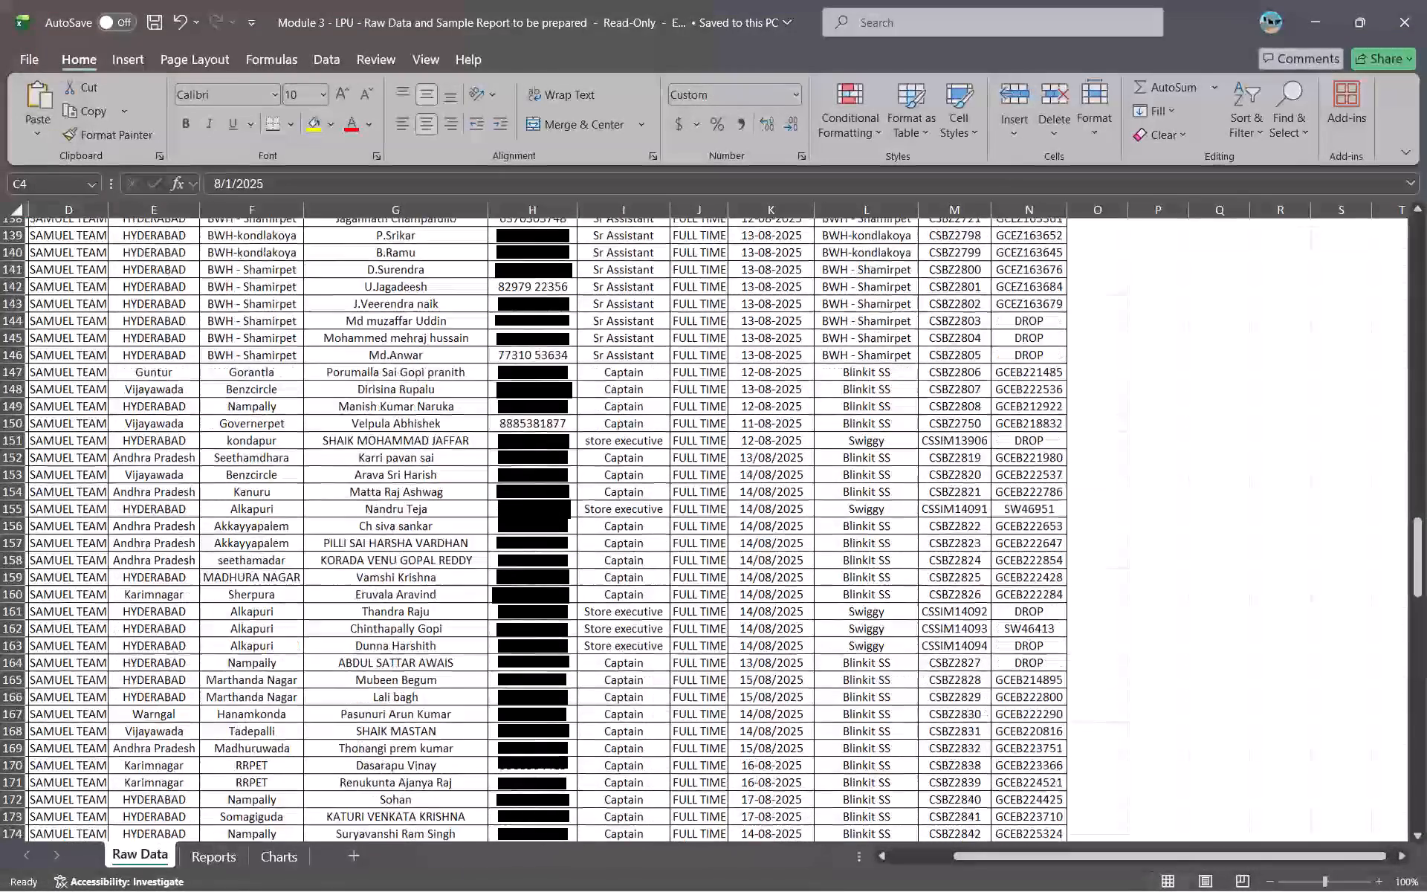
scroll(823, 511, down, 8)
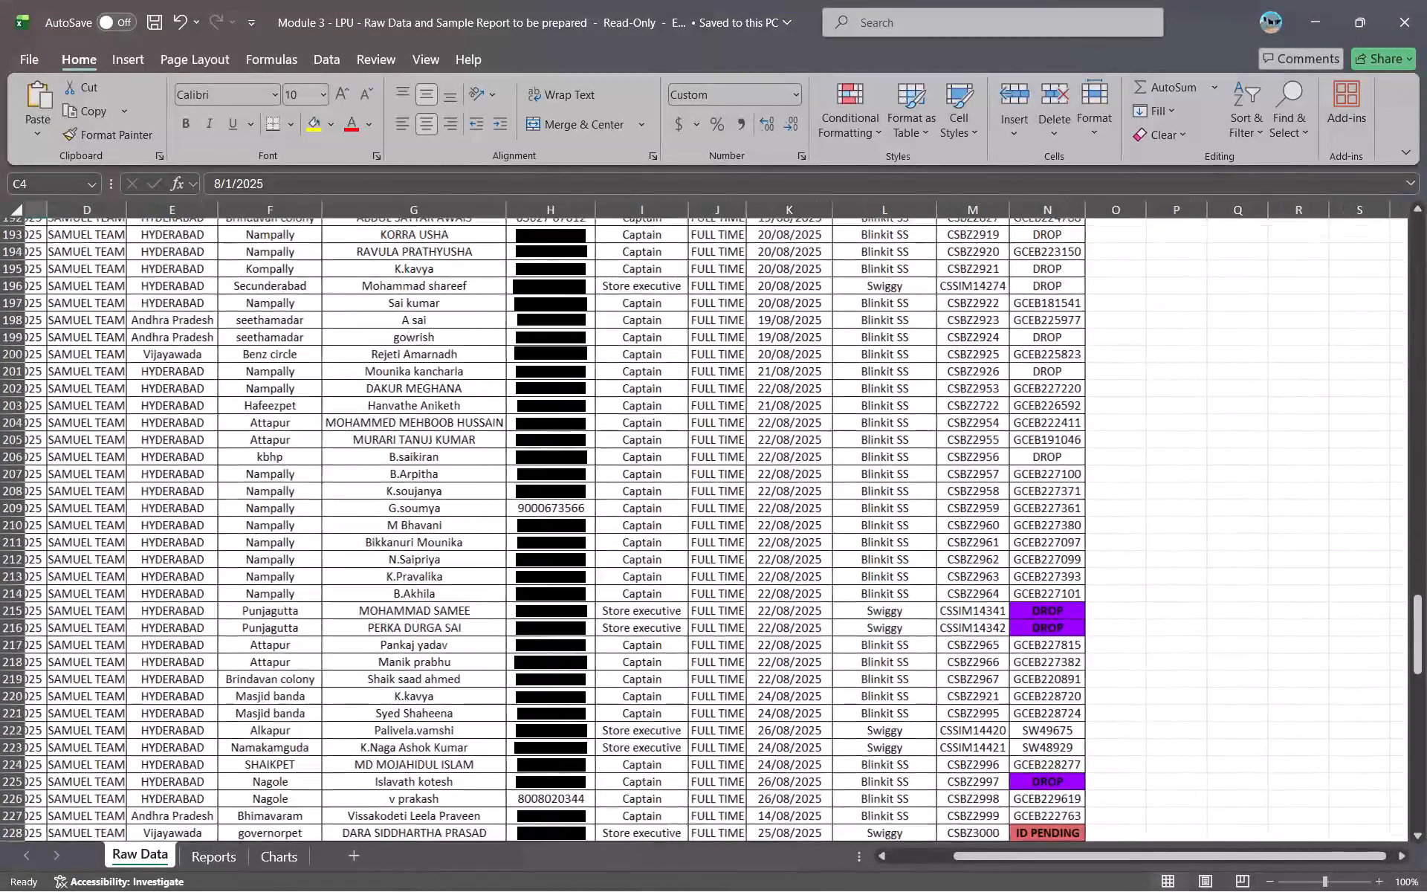
scroll(823, 511, down, 1)
scroll(823, 511, right, 3)
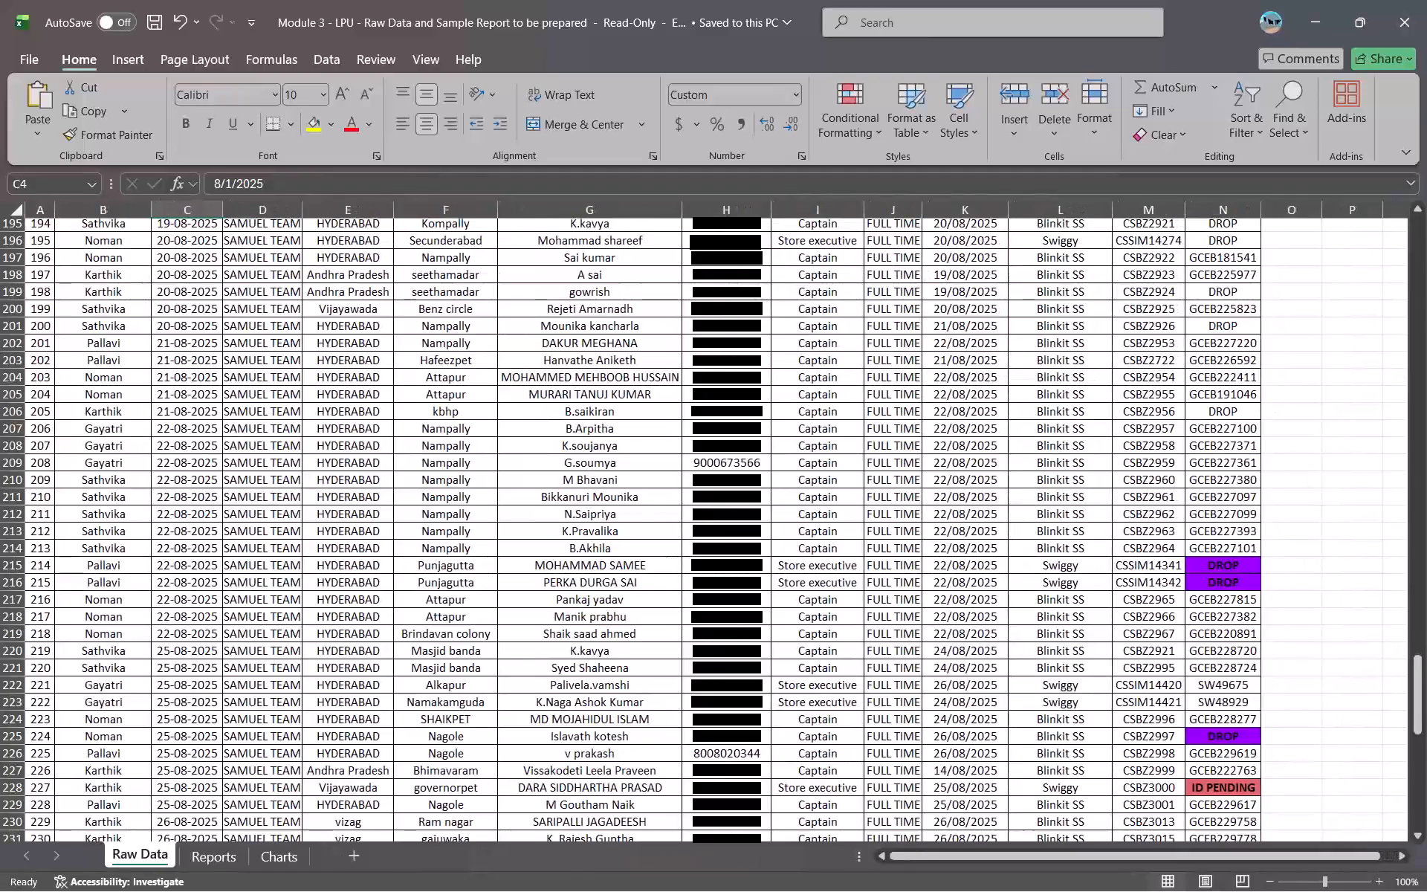
scroll(823, 511, down, 7)
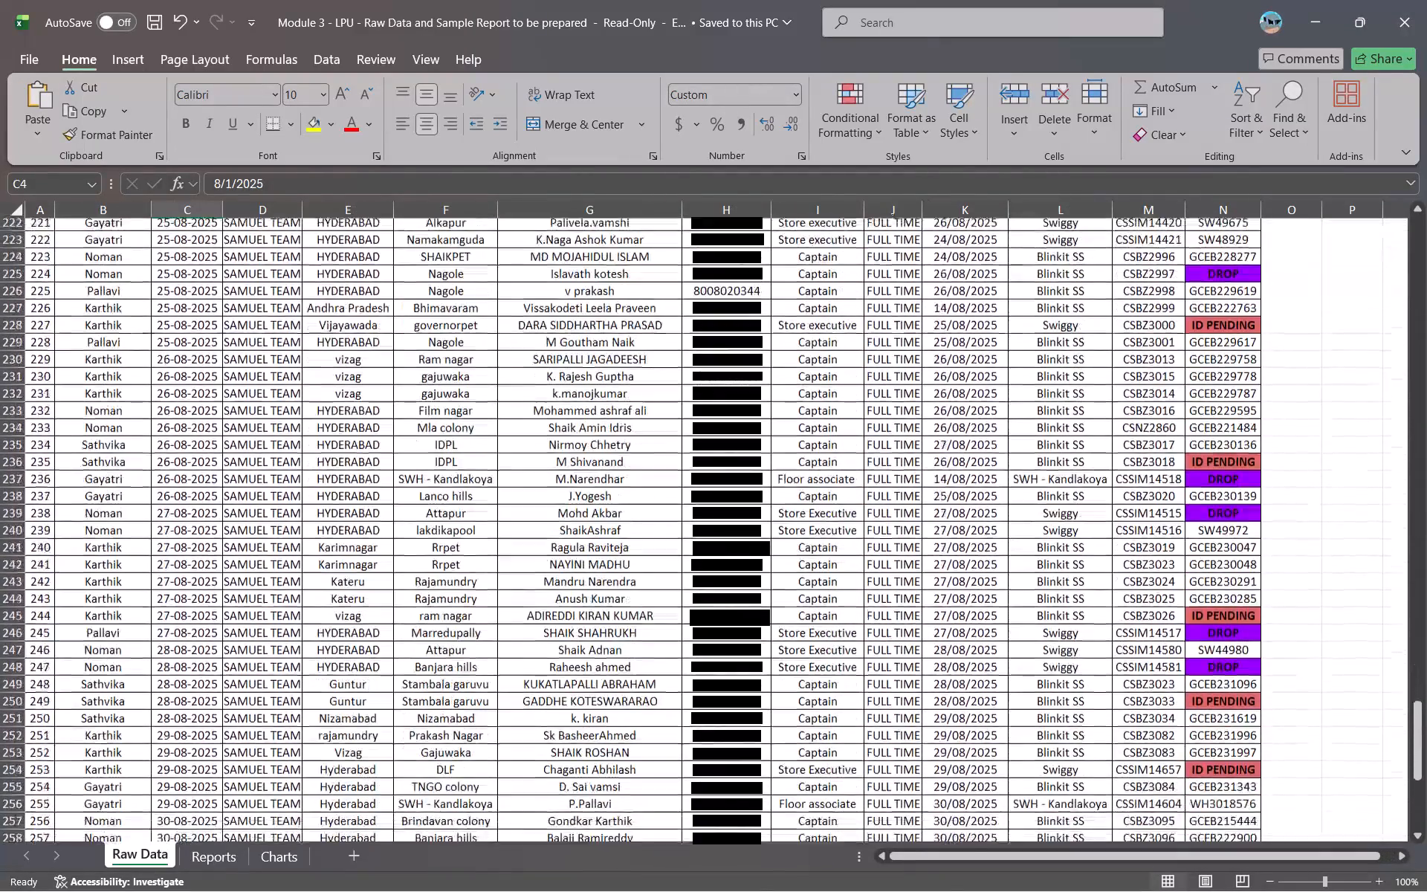
scroll(823, 511, down, 4)
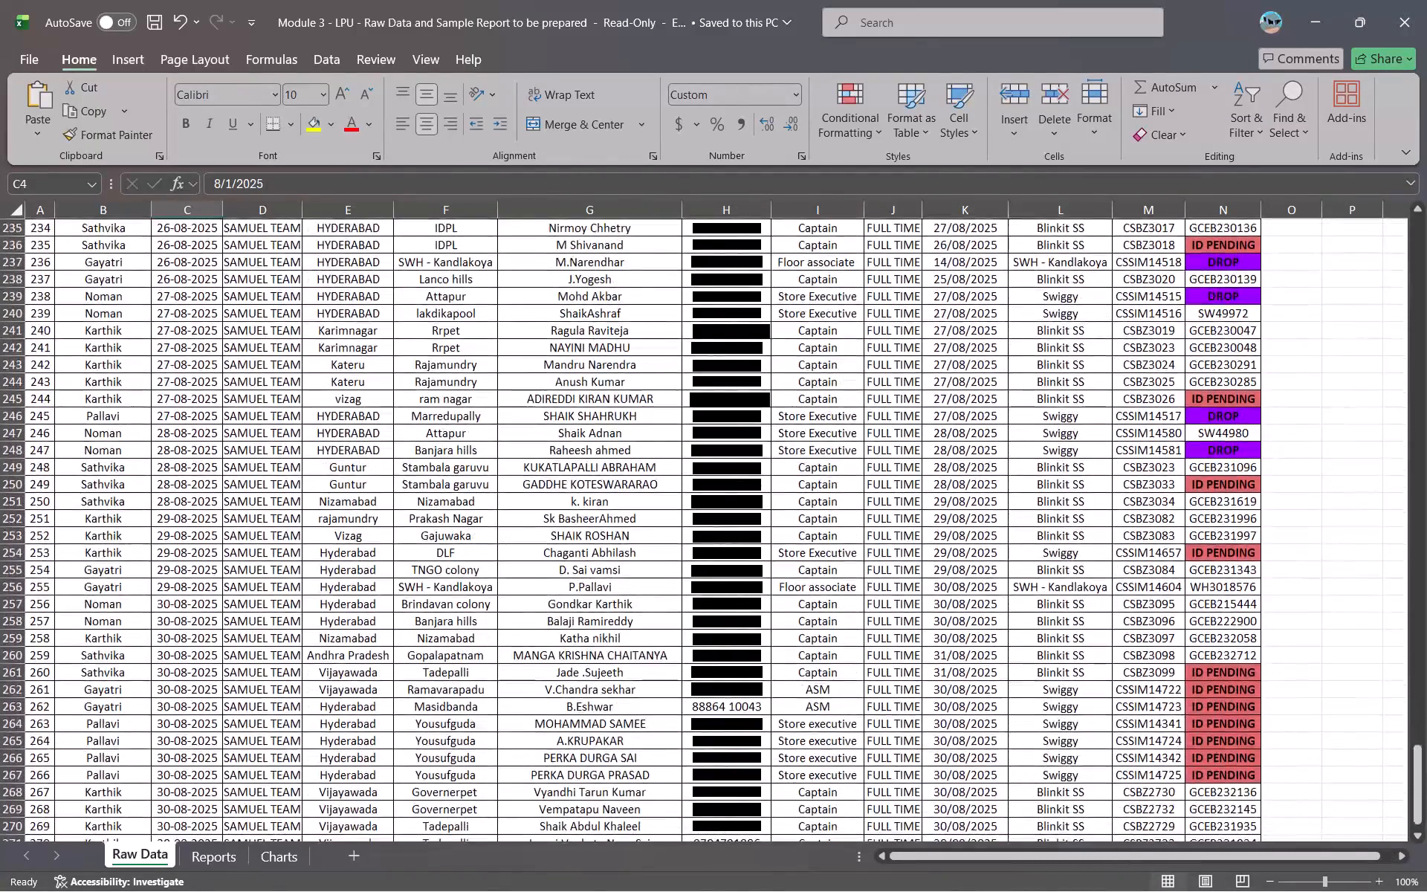
scroll(823, 511, down, 2)
scroll(705, 653, up, 1)
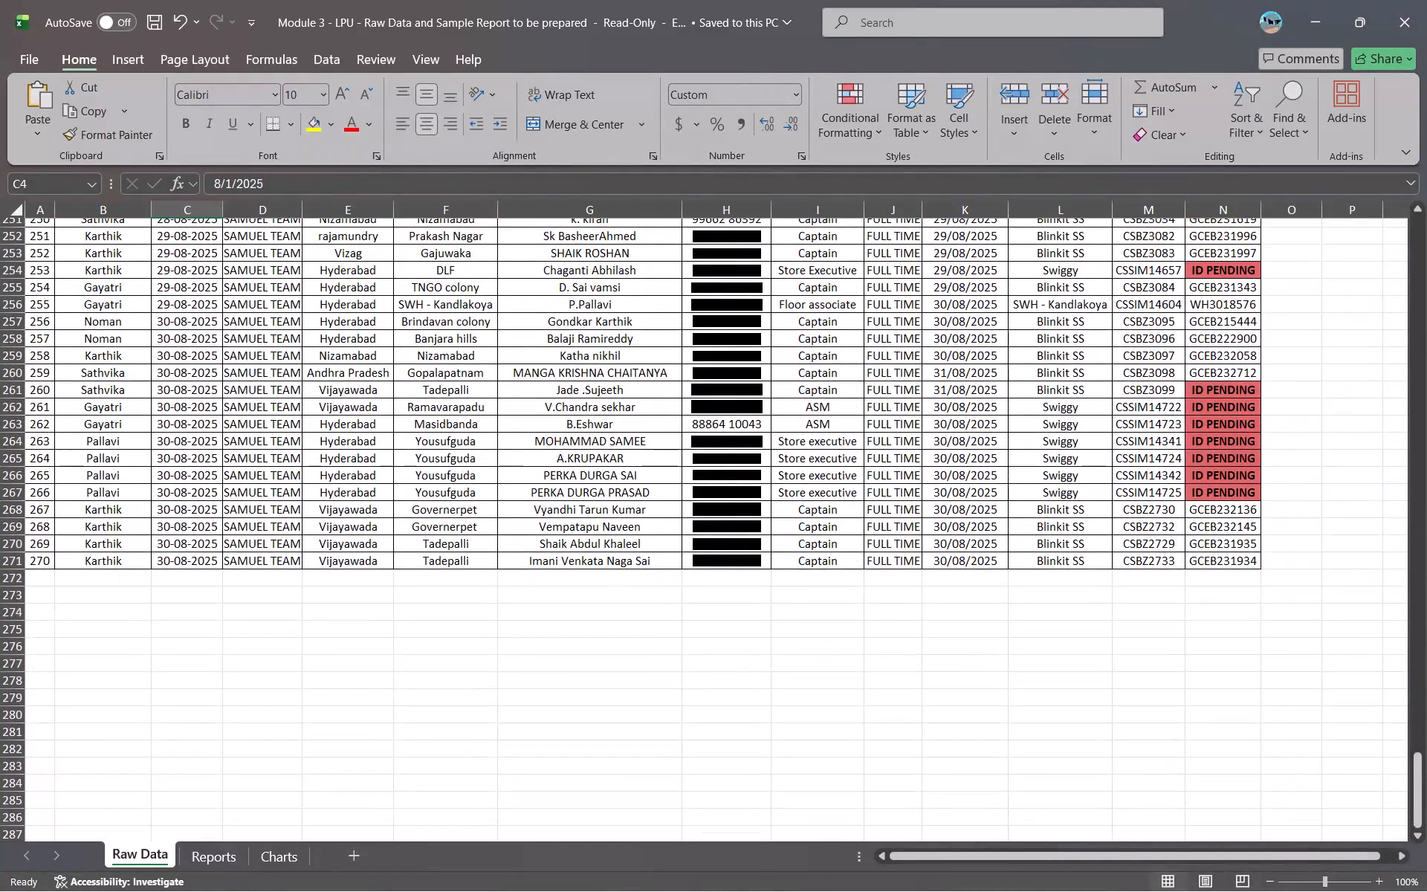
scroll(705, 653, up, 1)
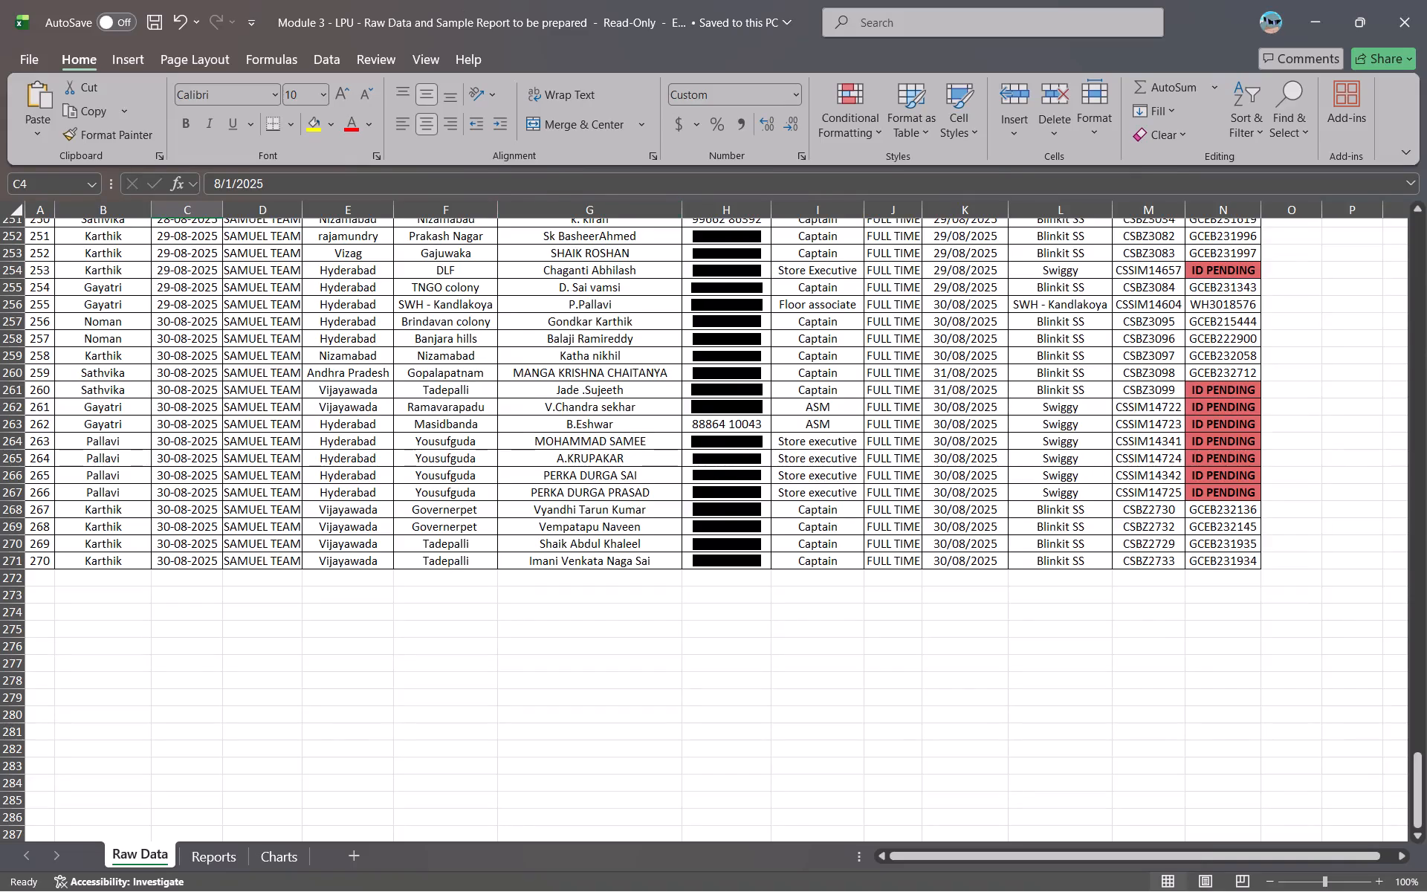
Switch from the Module 3 workbook to the Brave browser window with the Legend of the Northern Blade chapter.
key(alt+Tab)
key(alt+Tab)
key(alt+Tab)
key(alt+Tab)
key(alt+Tab)
key(alt+Tab)
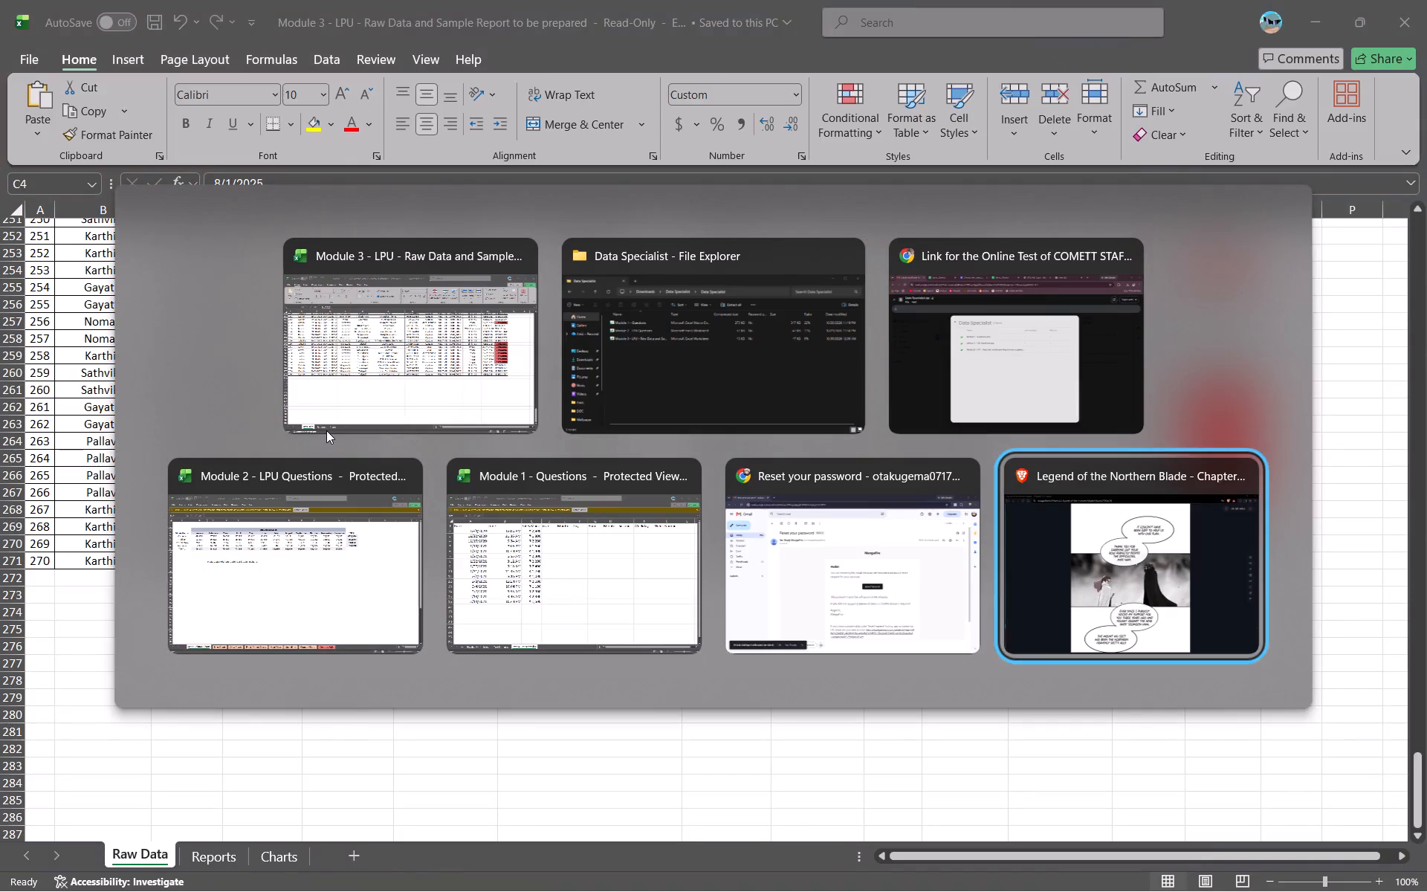
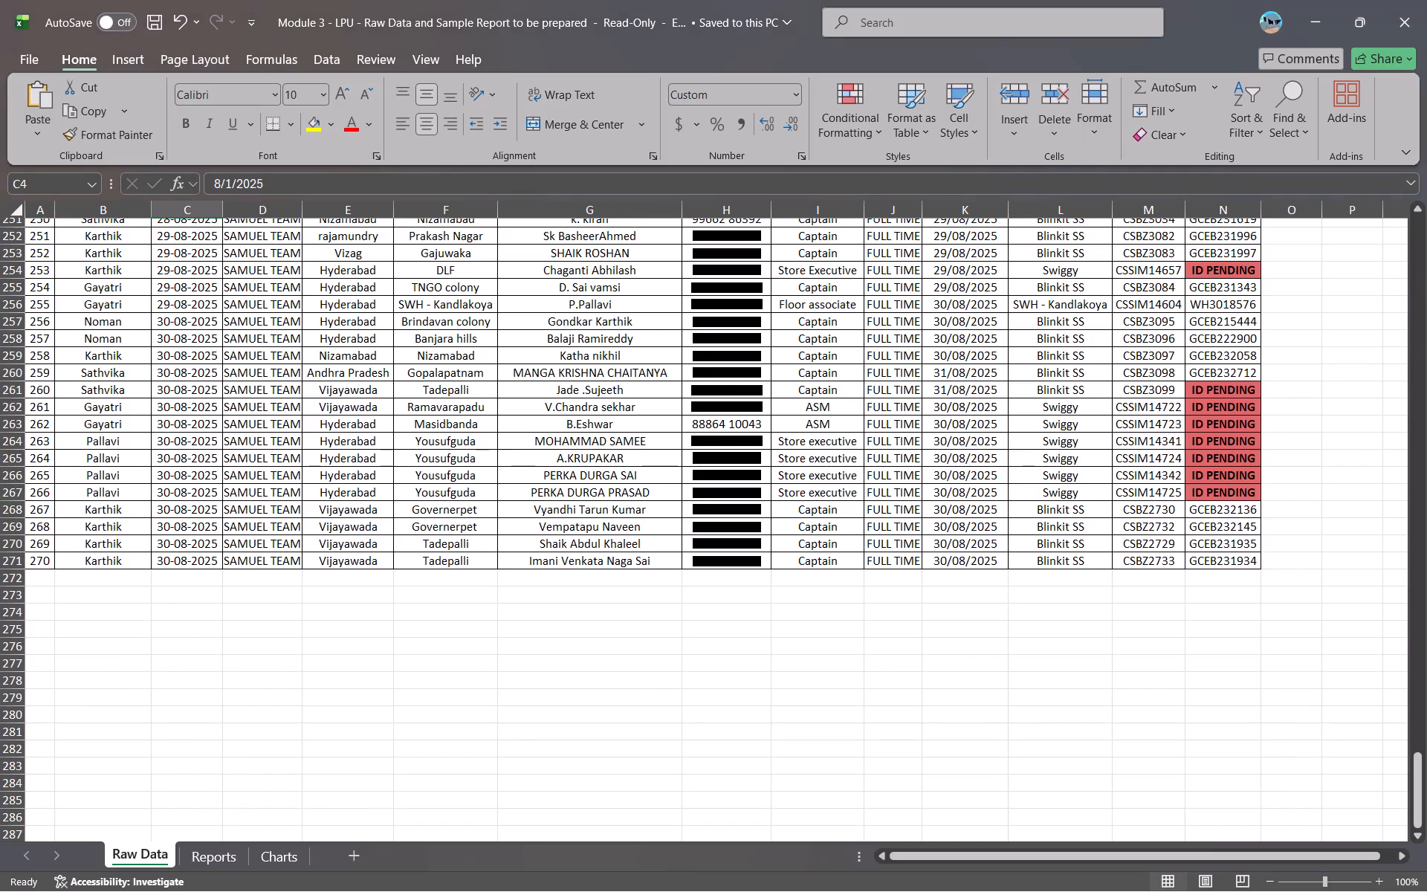
Look back through the Module 3 workbook's Raw Data records from the last filled row up to the column headers.
scroll(716, 470, up, 2)
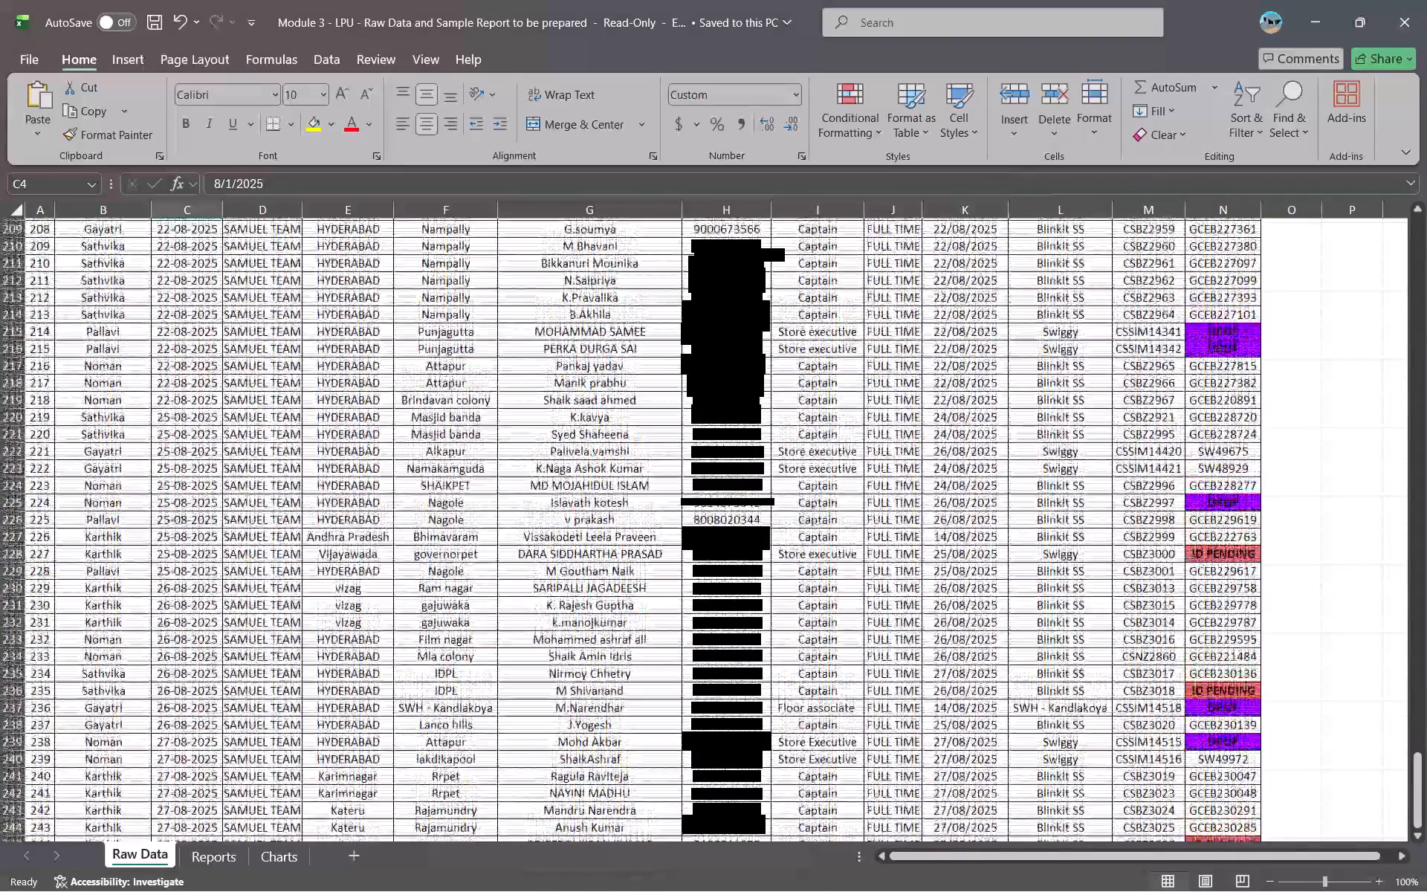
scroll(716, 470, up, 12)
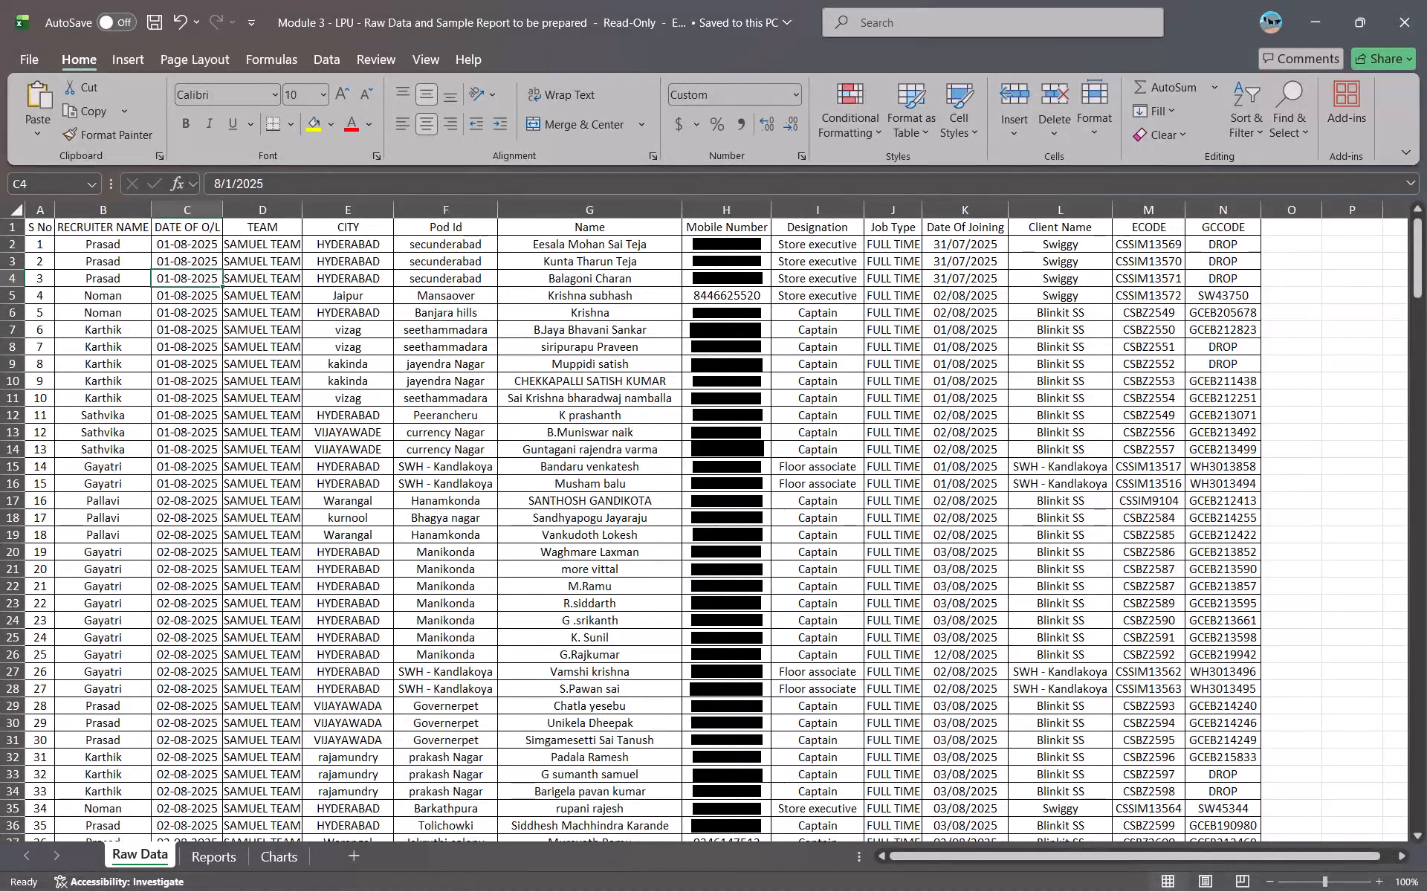
Review the Module 3 workbook's Raw Data sheet, the August Joining Report on the Reports sheet, and the sample charts on the Charts sheet.
scroll(508, 463, up, 1)
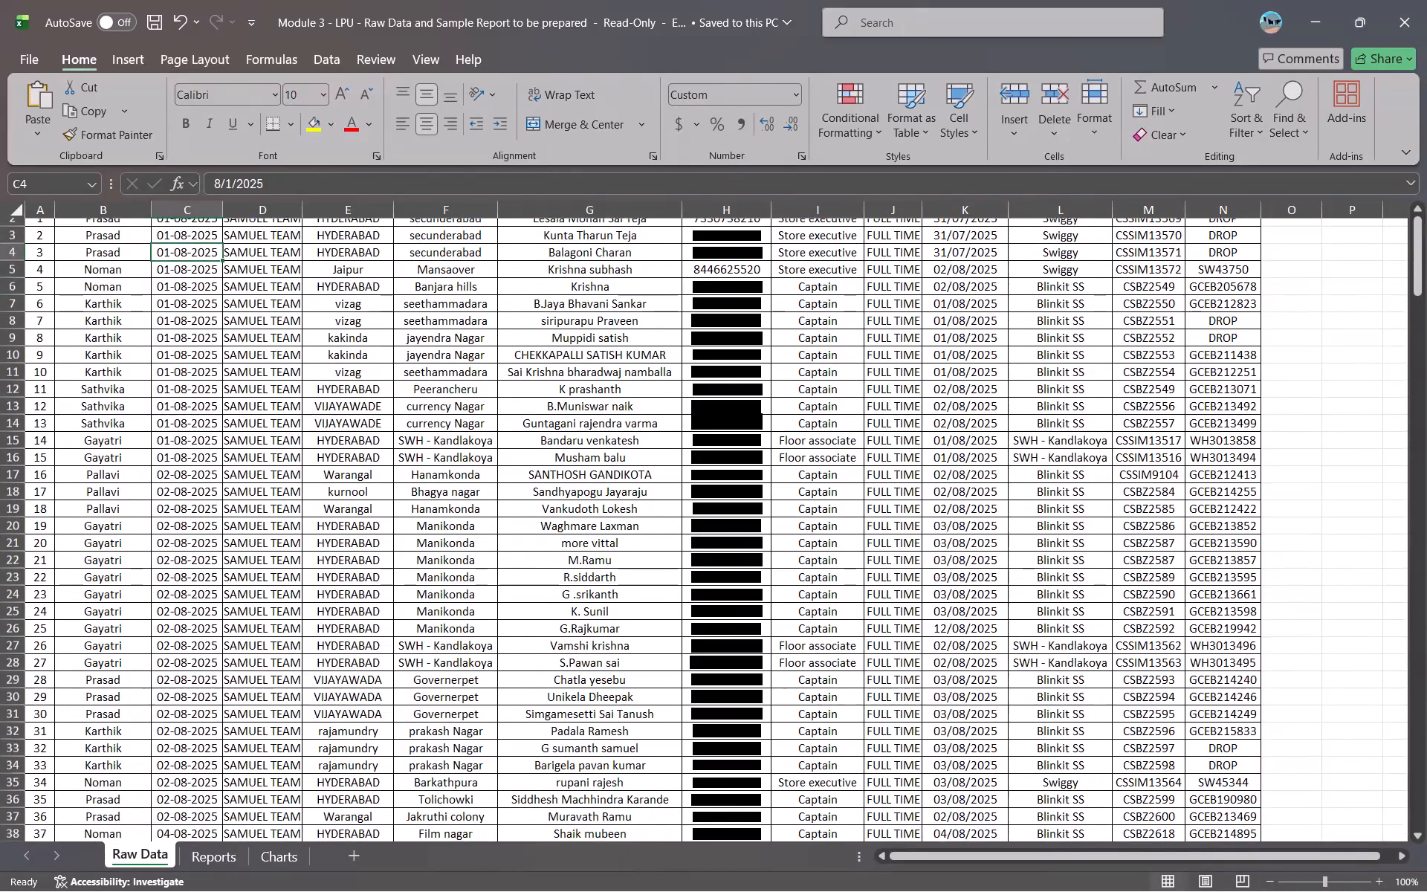
scroll(508, 463, up, 2)
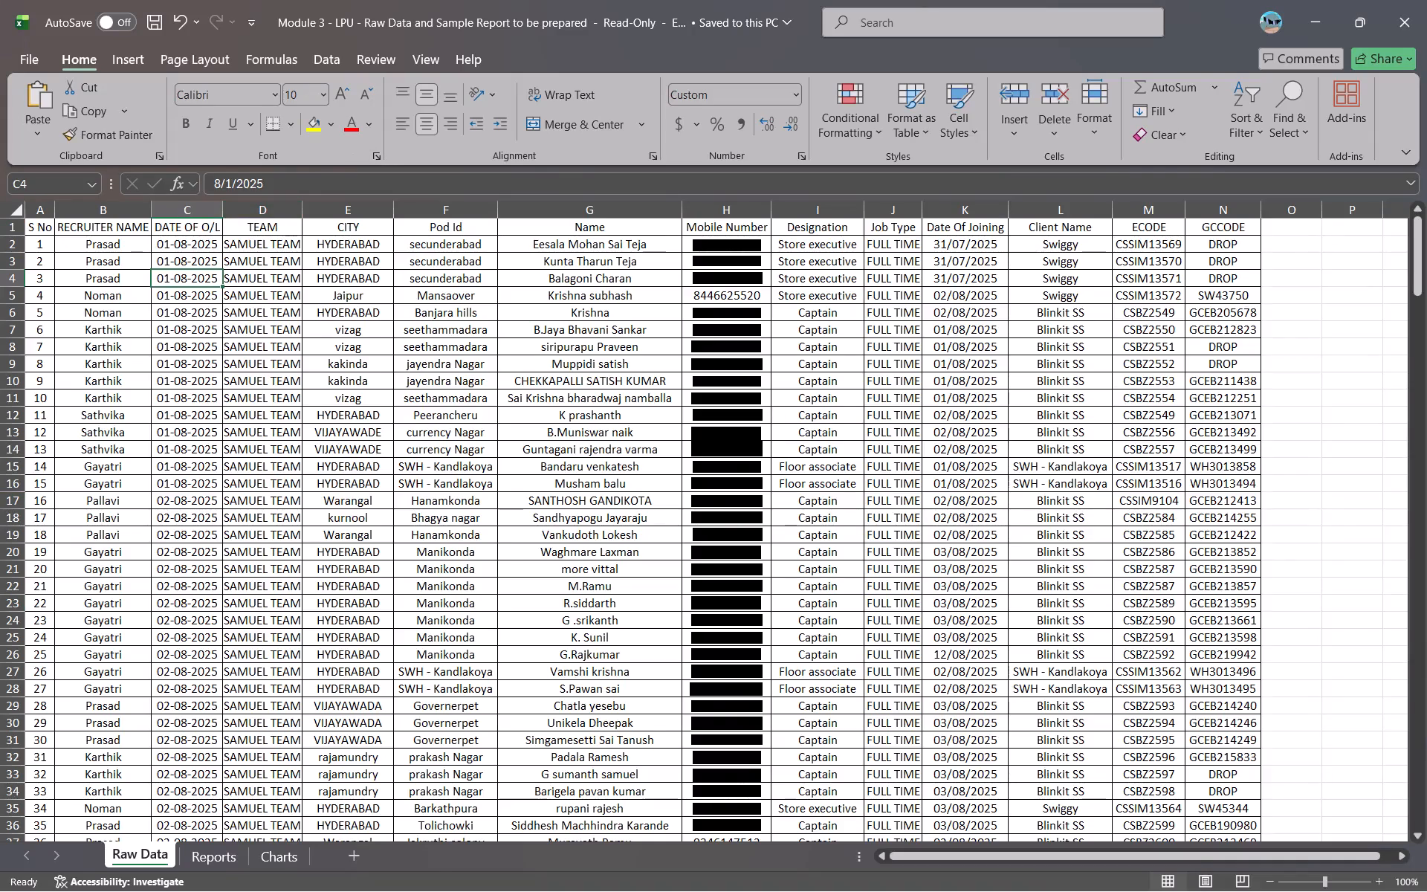
click(222, 869)
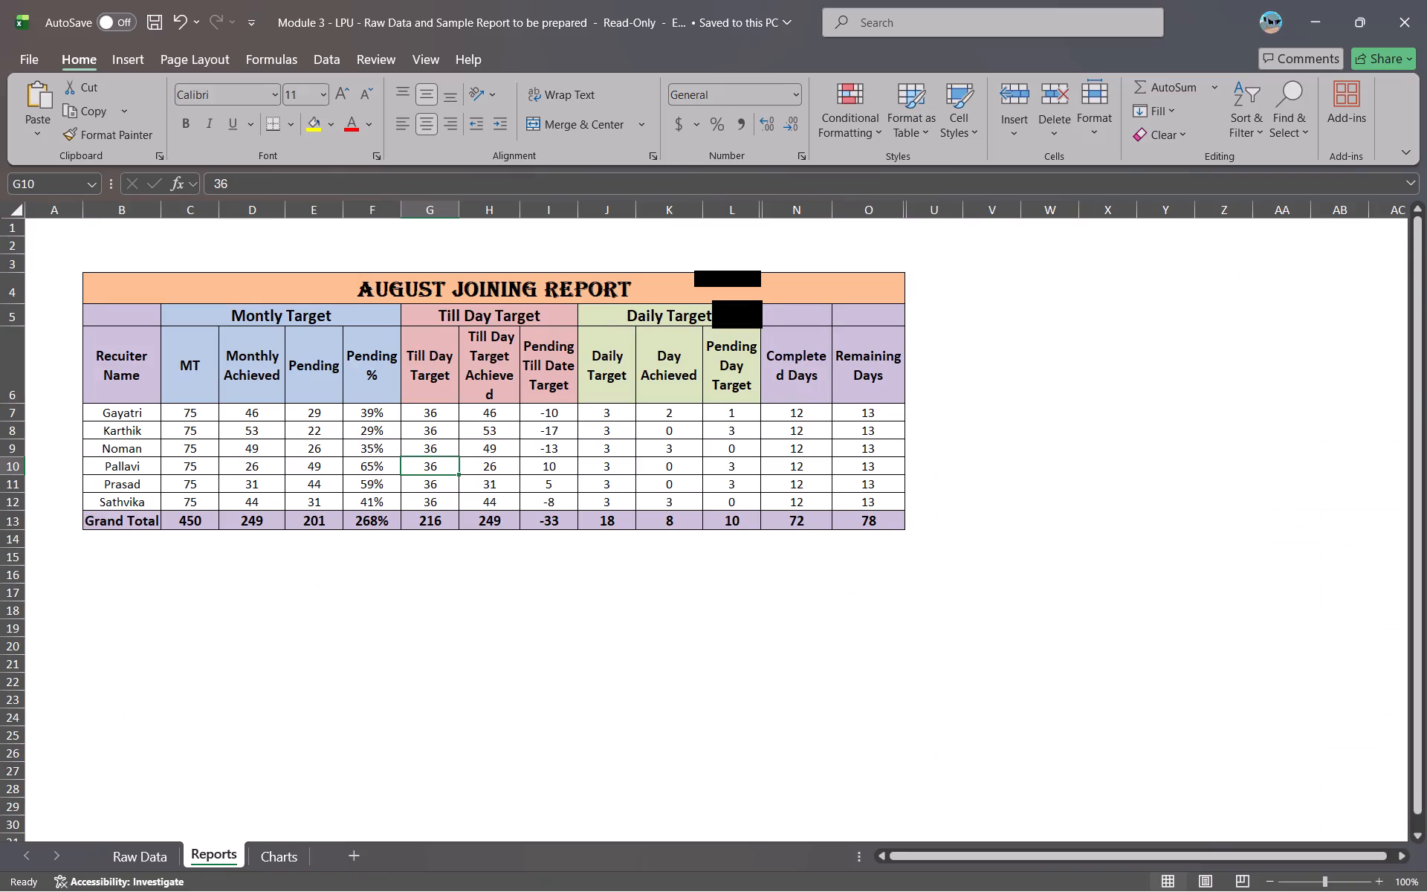
scroll(301, 572, down, 1)
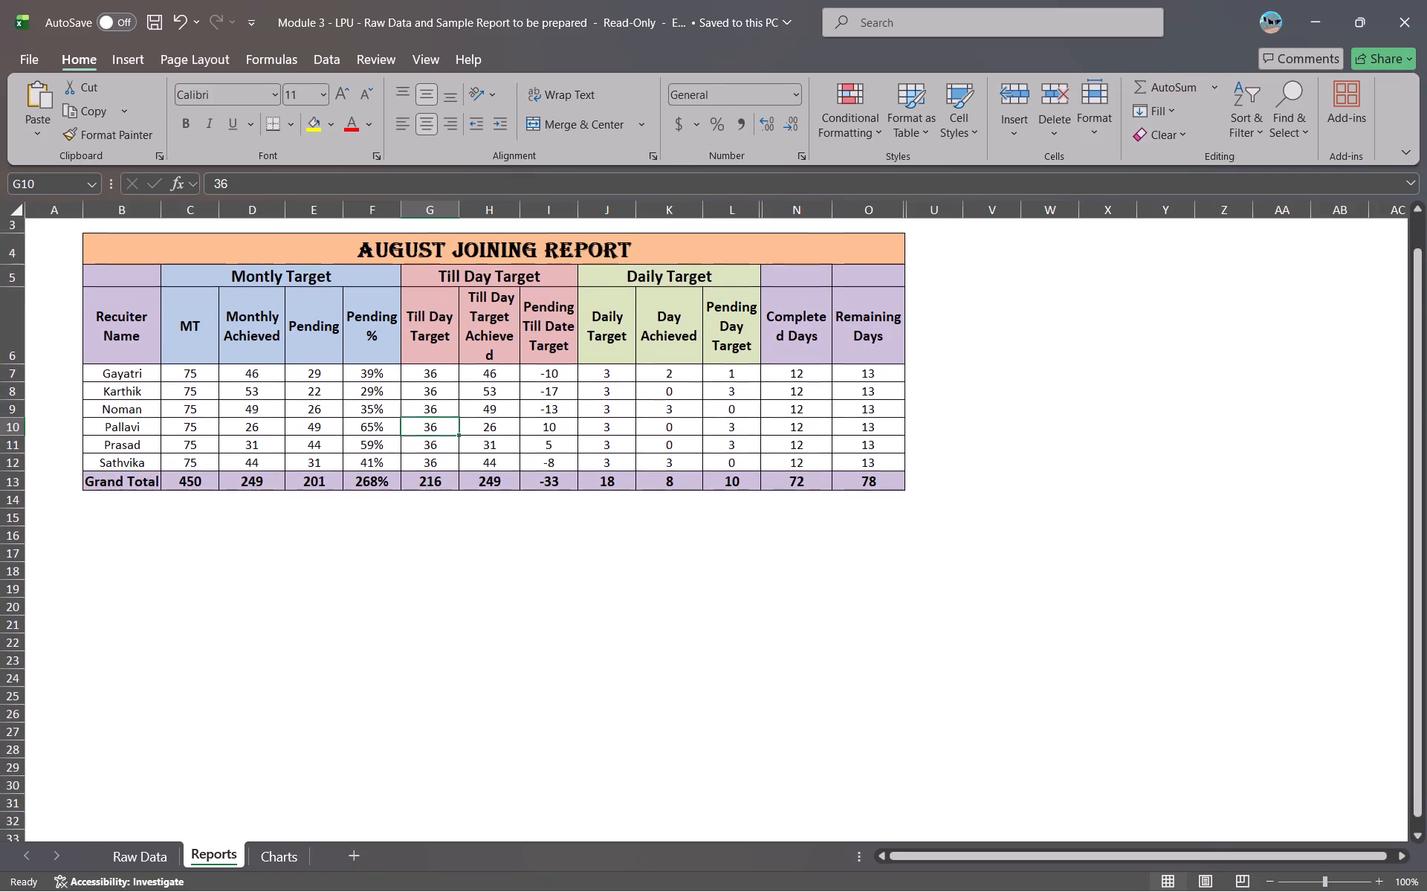
click(287, 855)
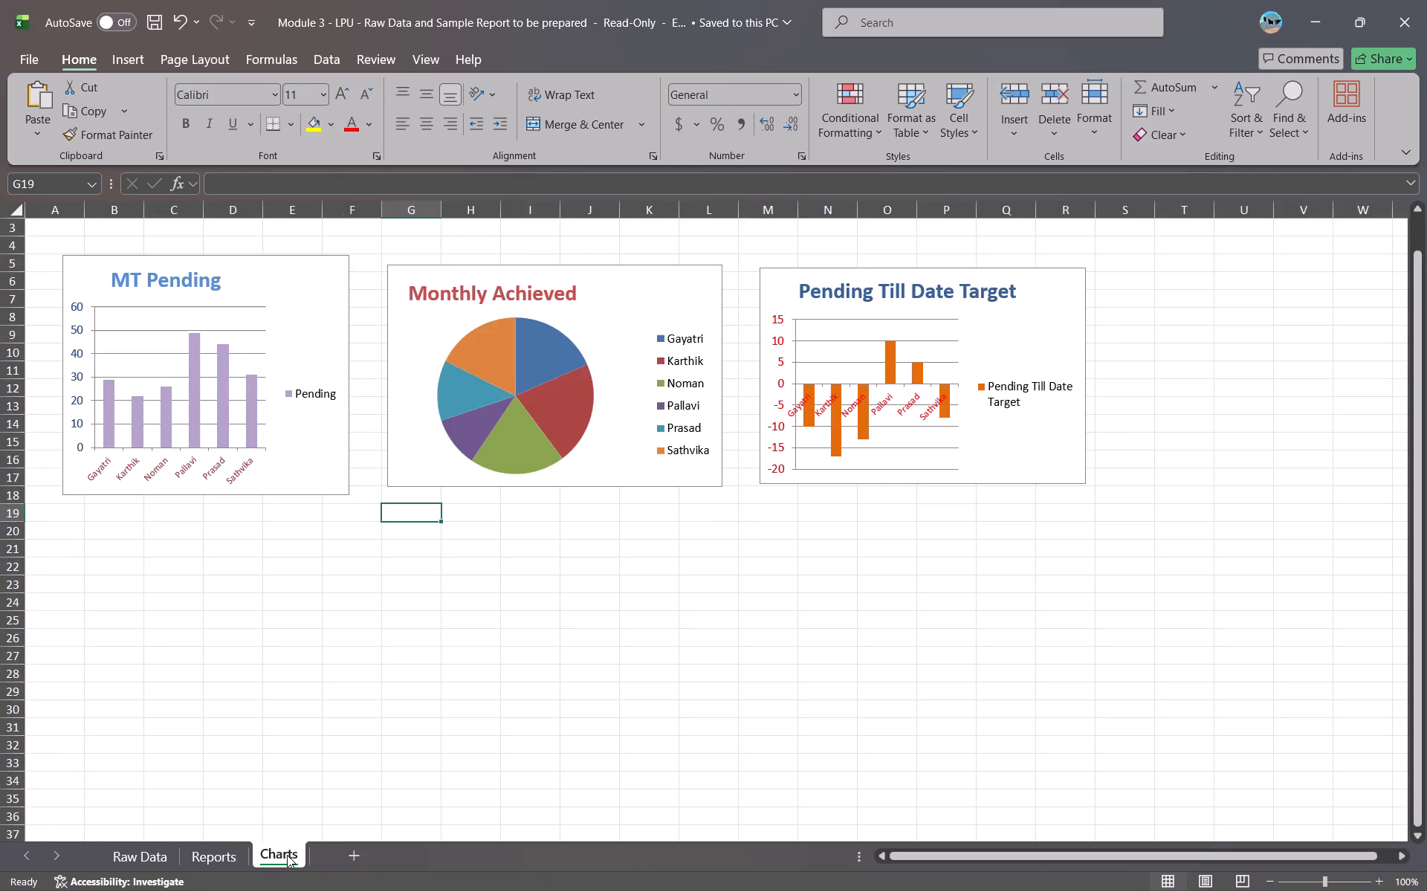
scroll(175, 469, up, 1)
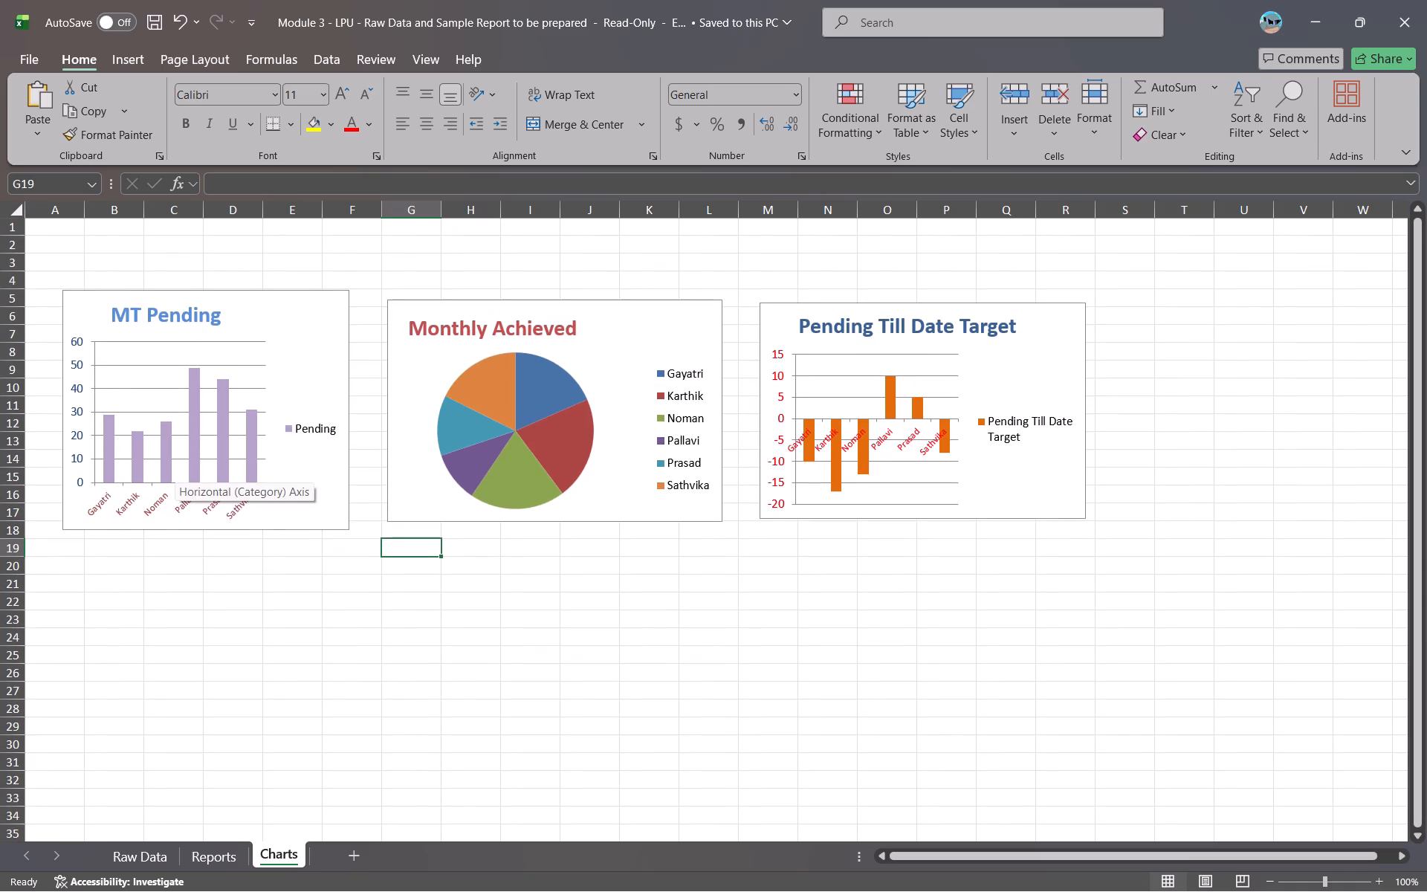
scroll(175, 469, right, 1)
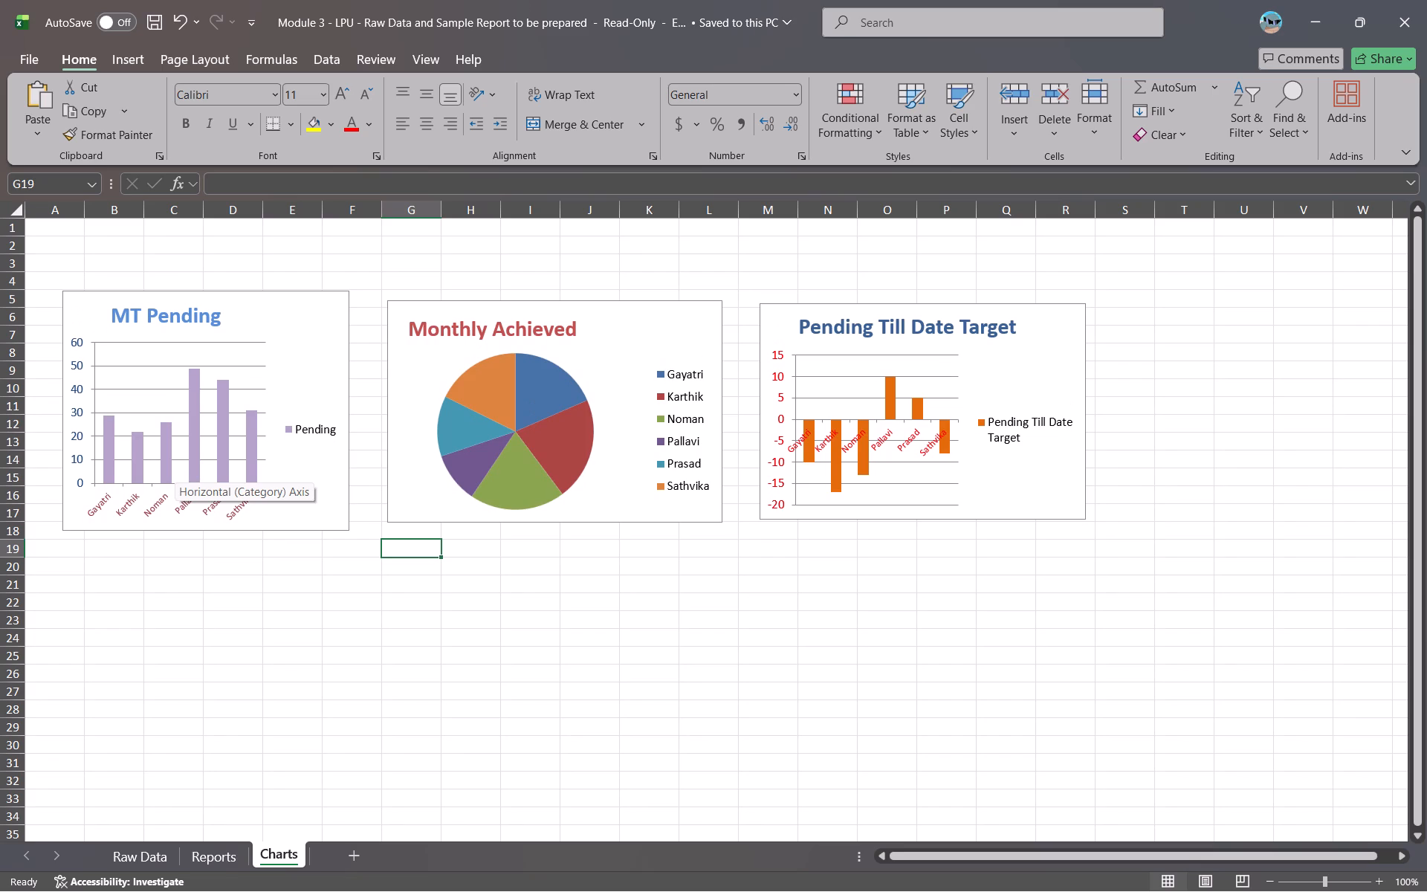
Switch to the Module 2 workbook and look through its Line, Area, Pie & Donut, Heat Maps and Controls Spin question sheets.
key(alt+Tab)
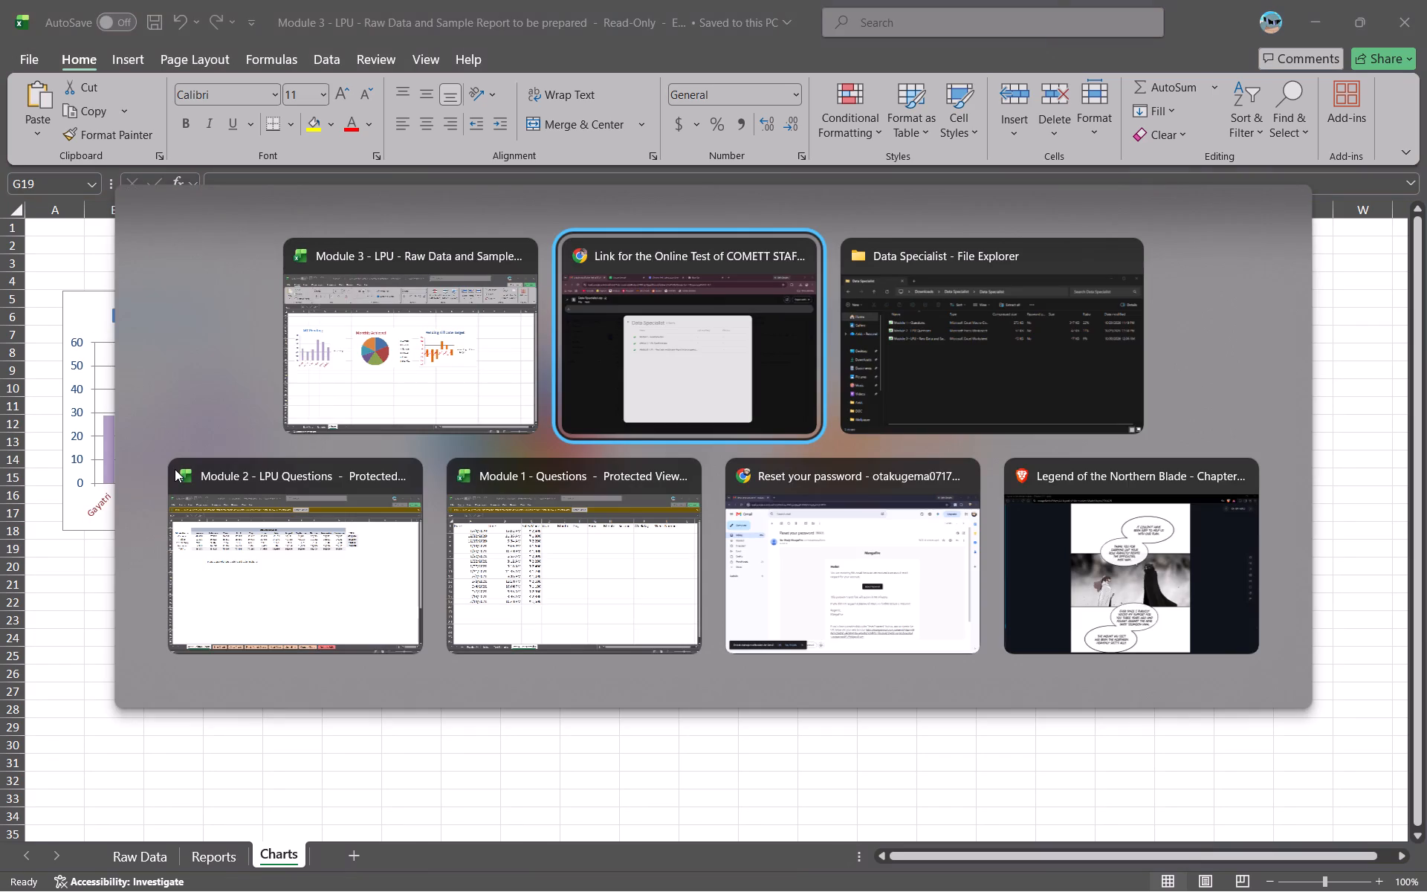
key(alt+Tab)
key(alt+Tab)
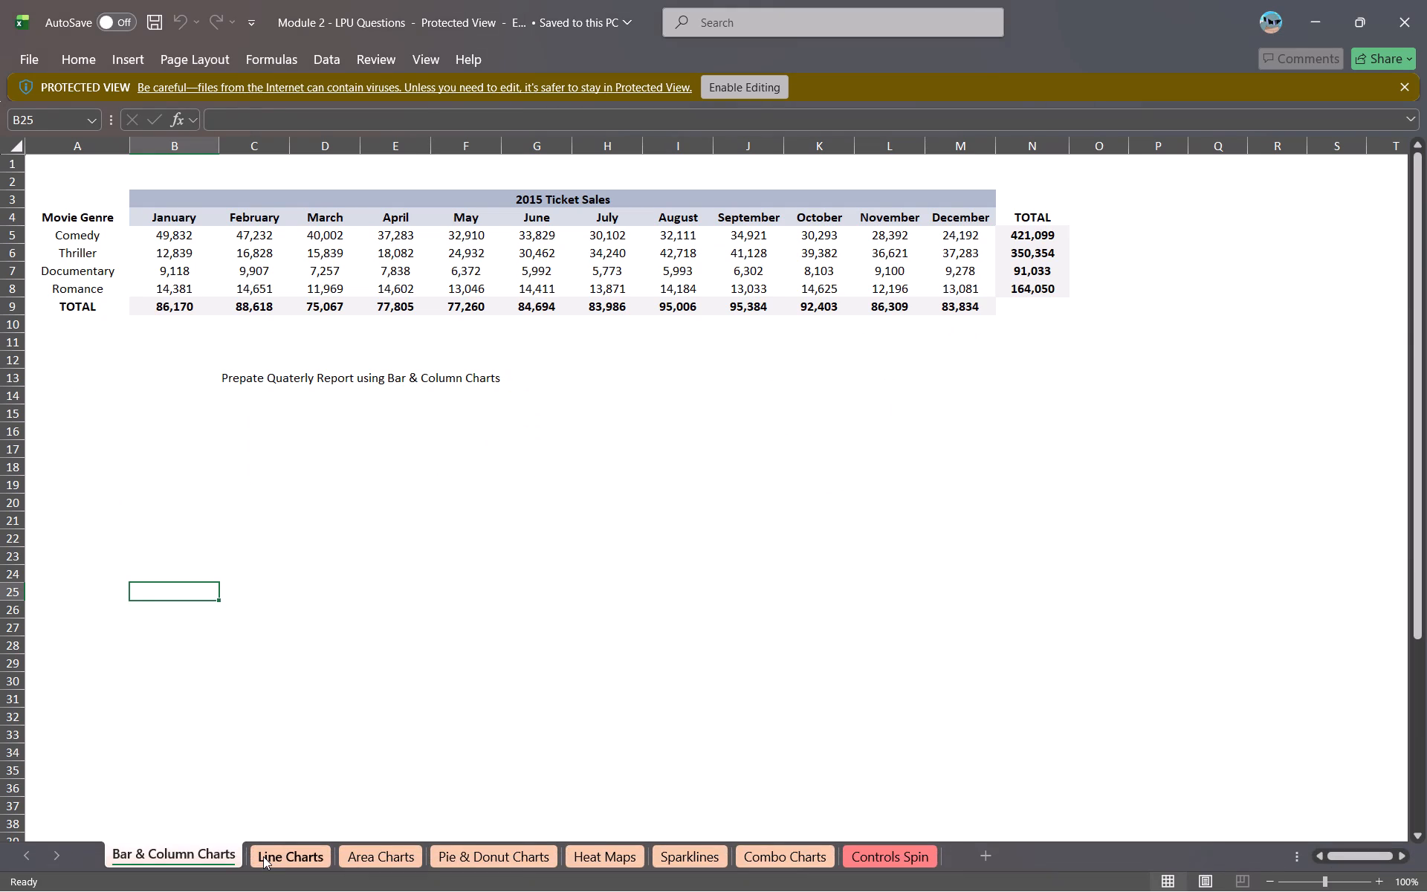
click(263, 856)
scroll(203, 548, right, 1)
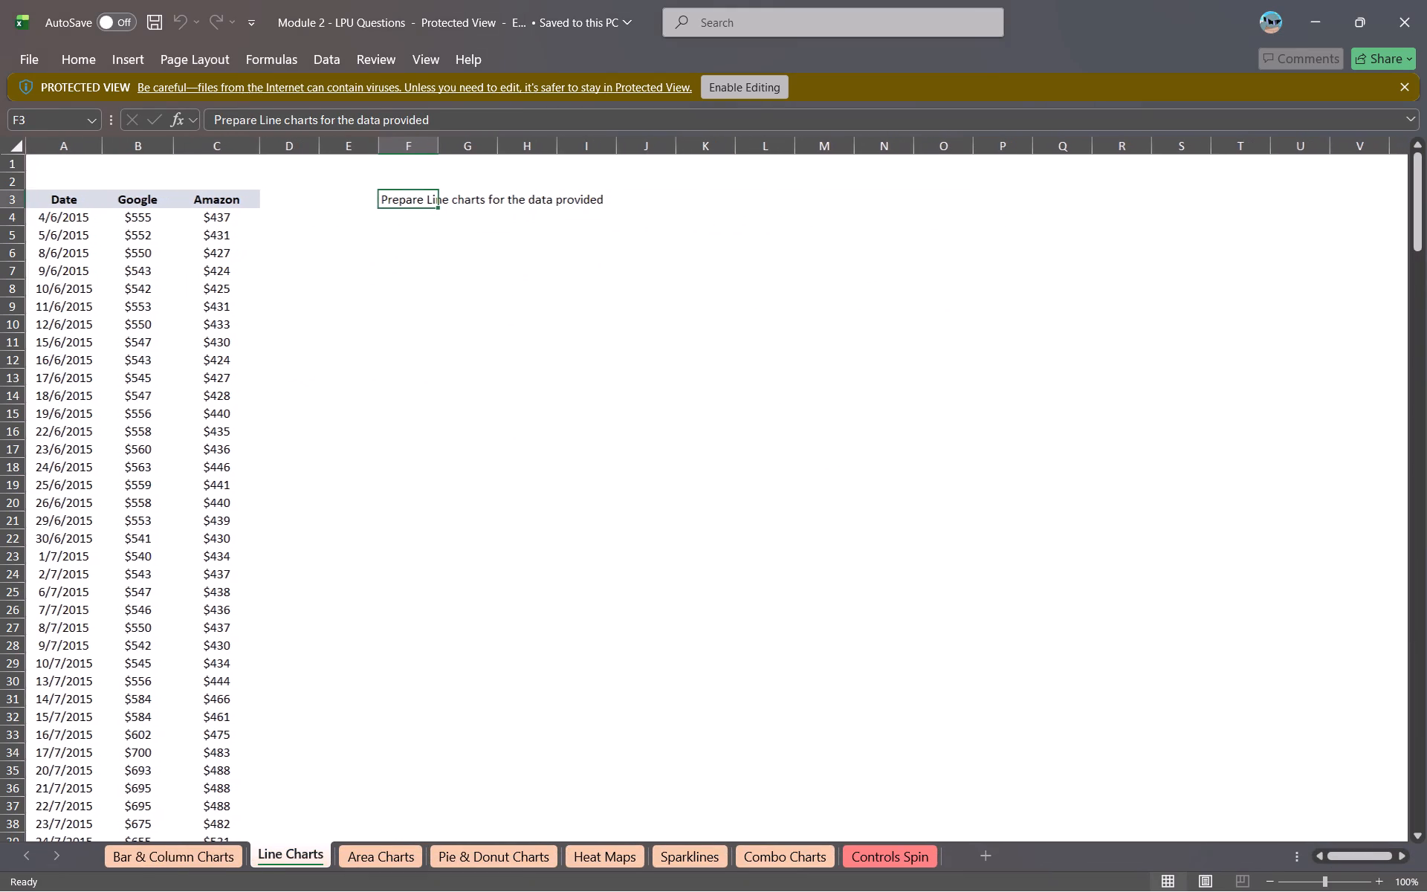
click(415, 427)
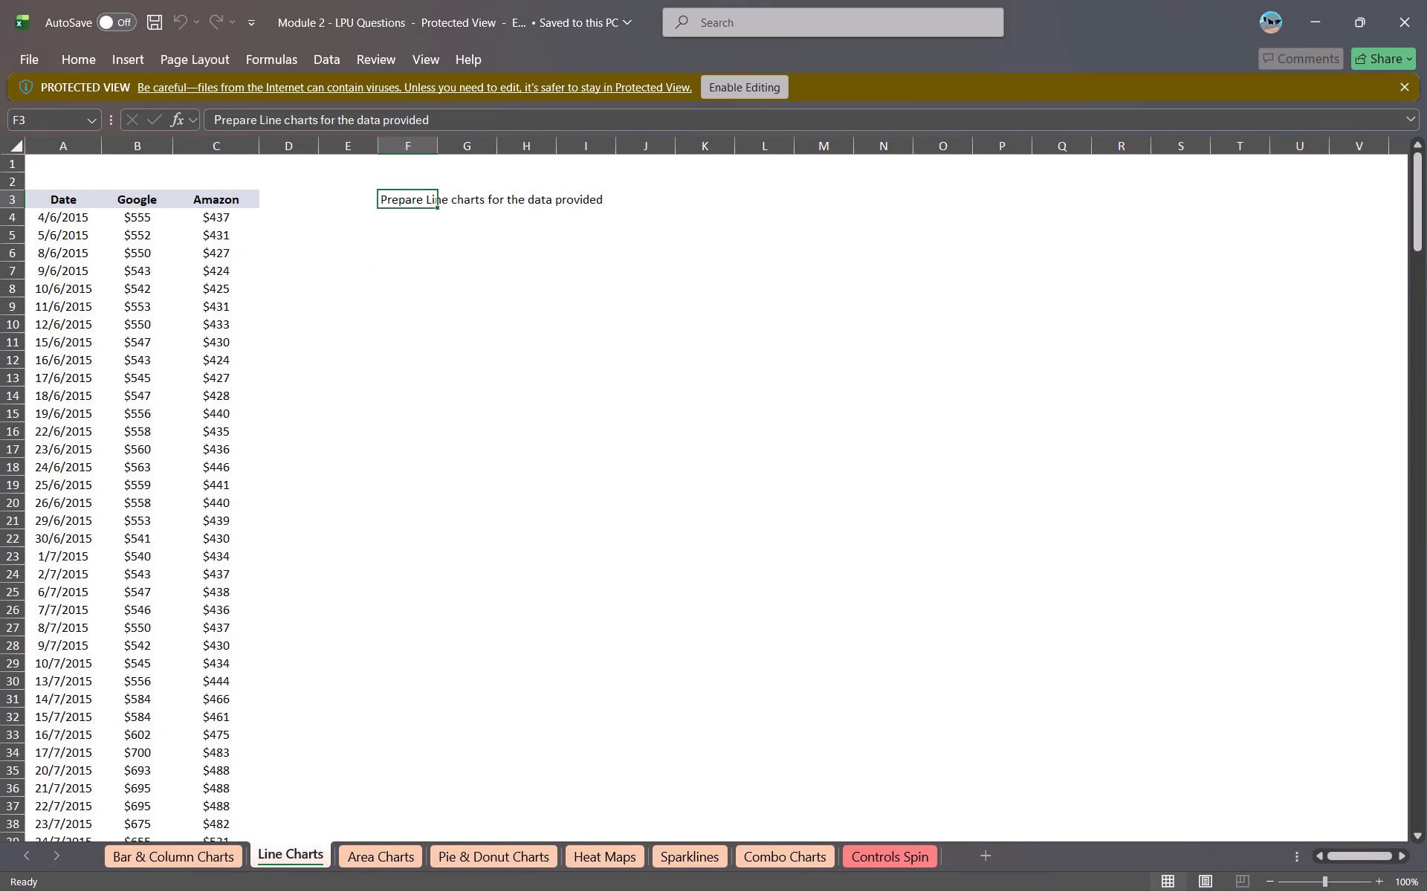
click(356, 858)
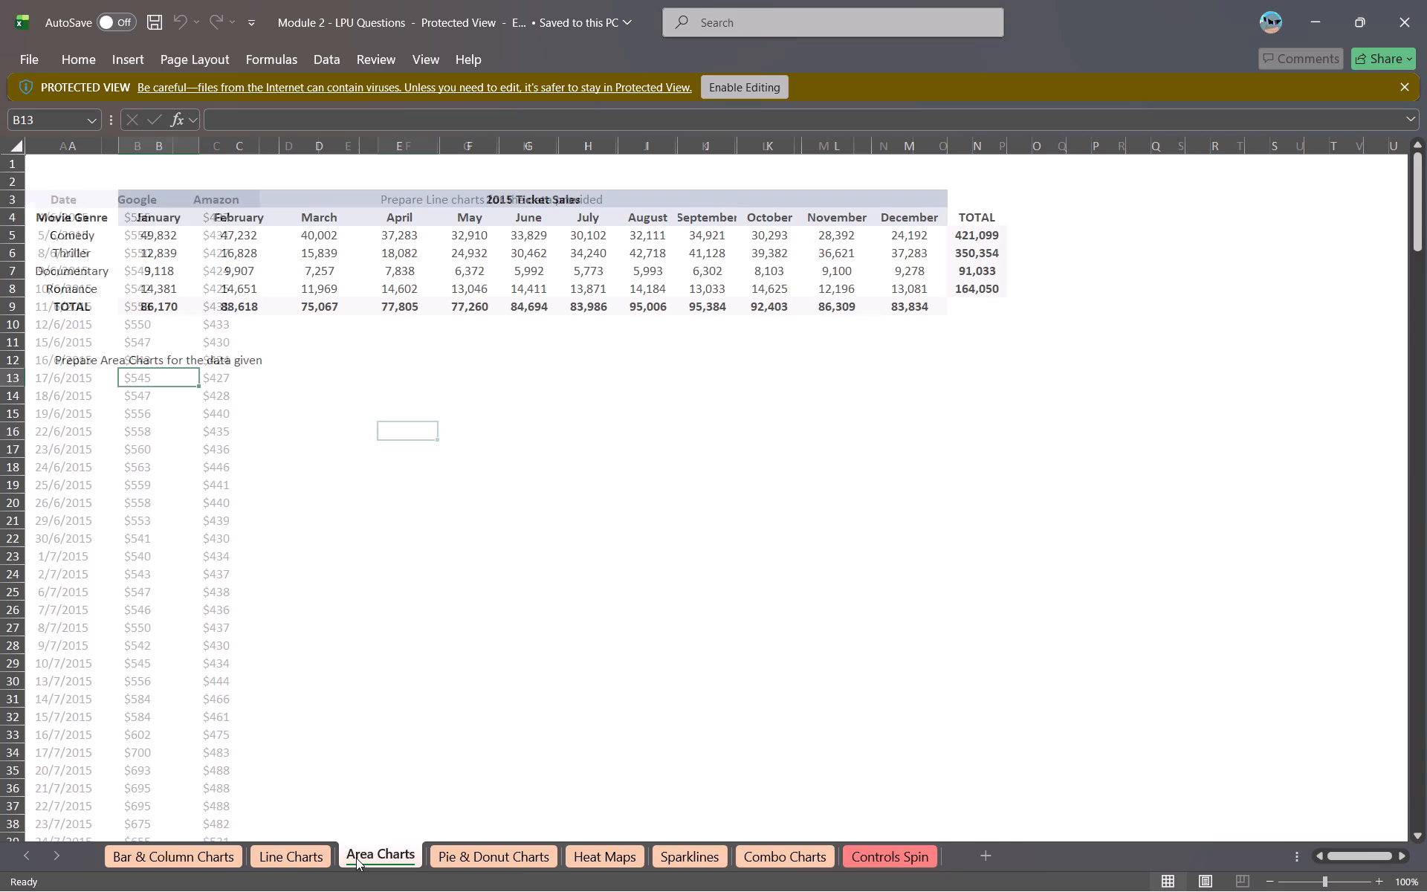
click(482, 855)
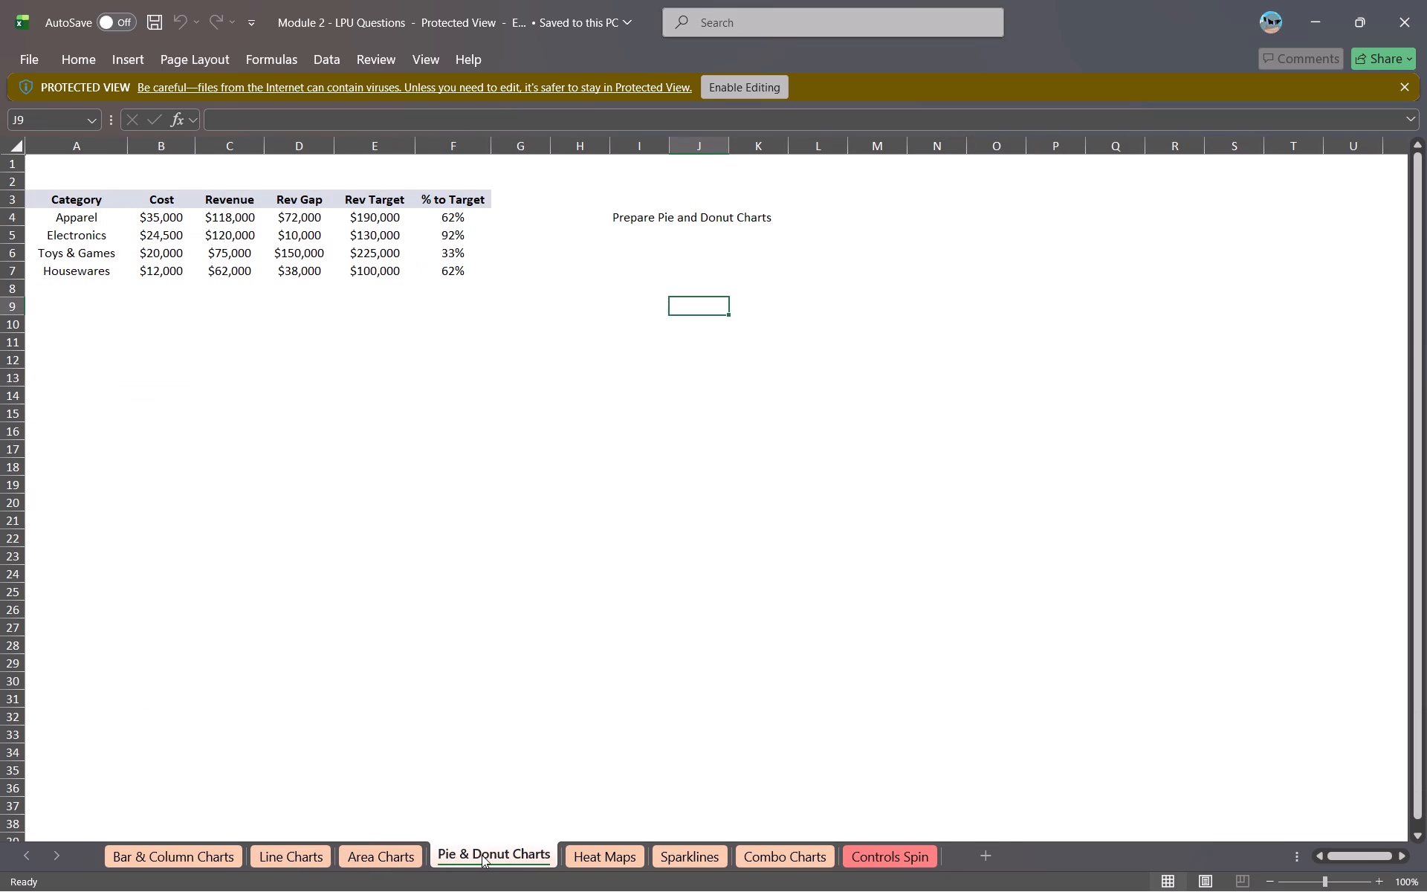
click(624, 849)
click(881, 853)
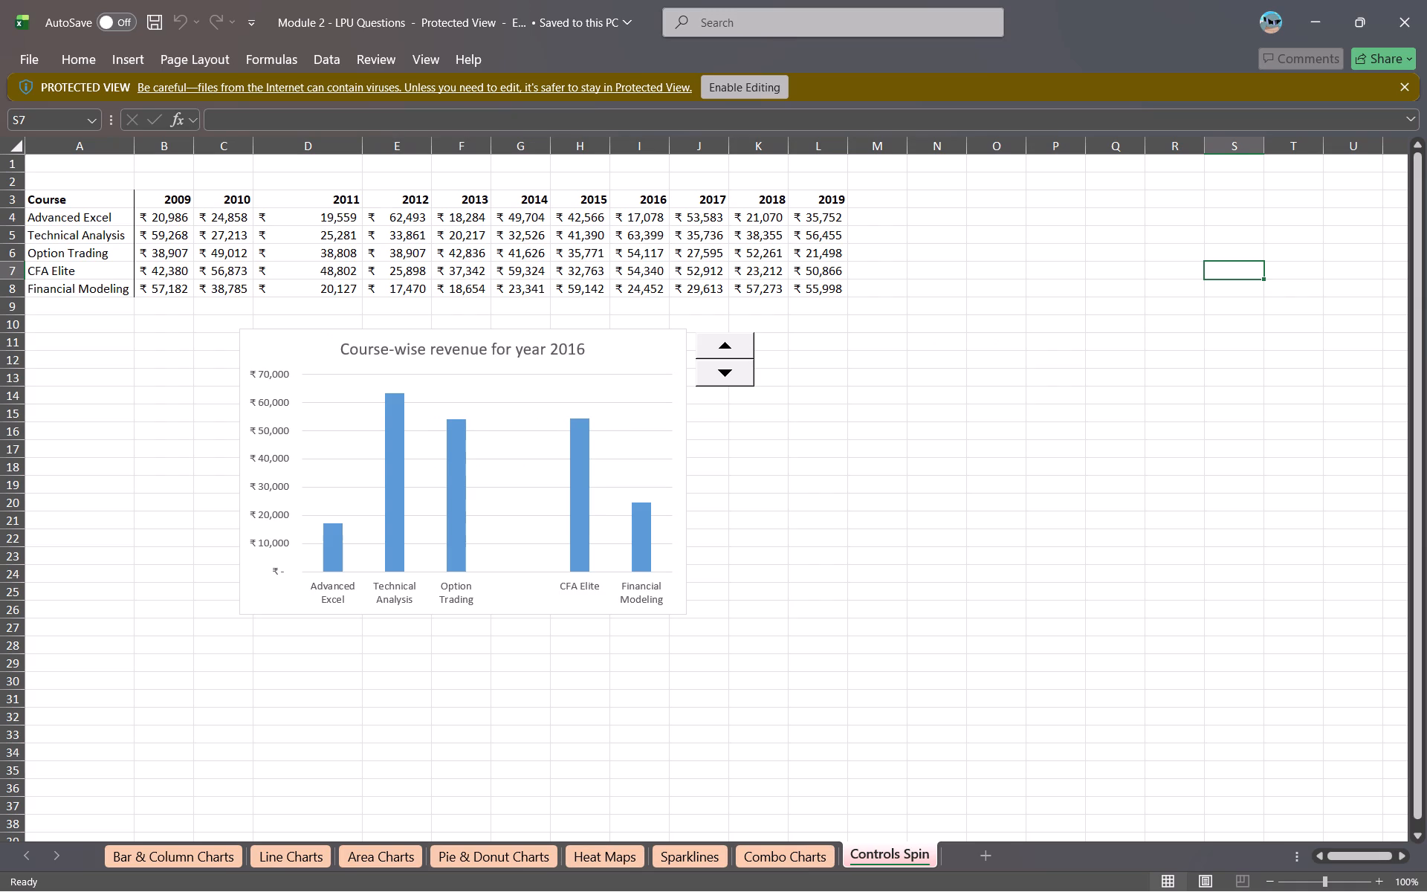
Return to the Bar & Column Charts sheet and enable editing for the Module 2 workbook.
click(137, 863)
click(294, 649)
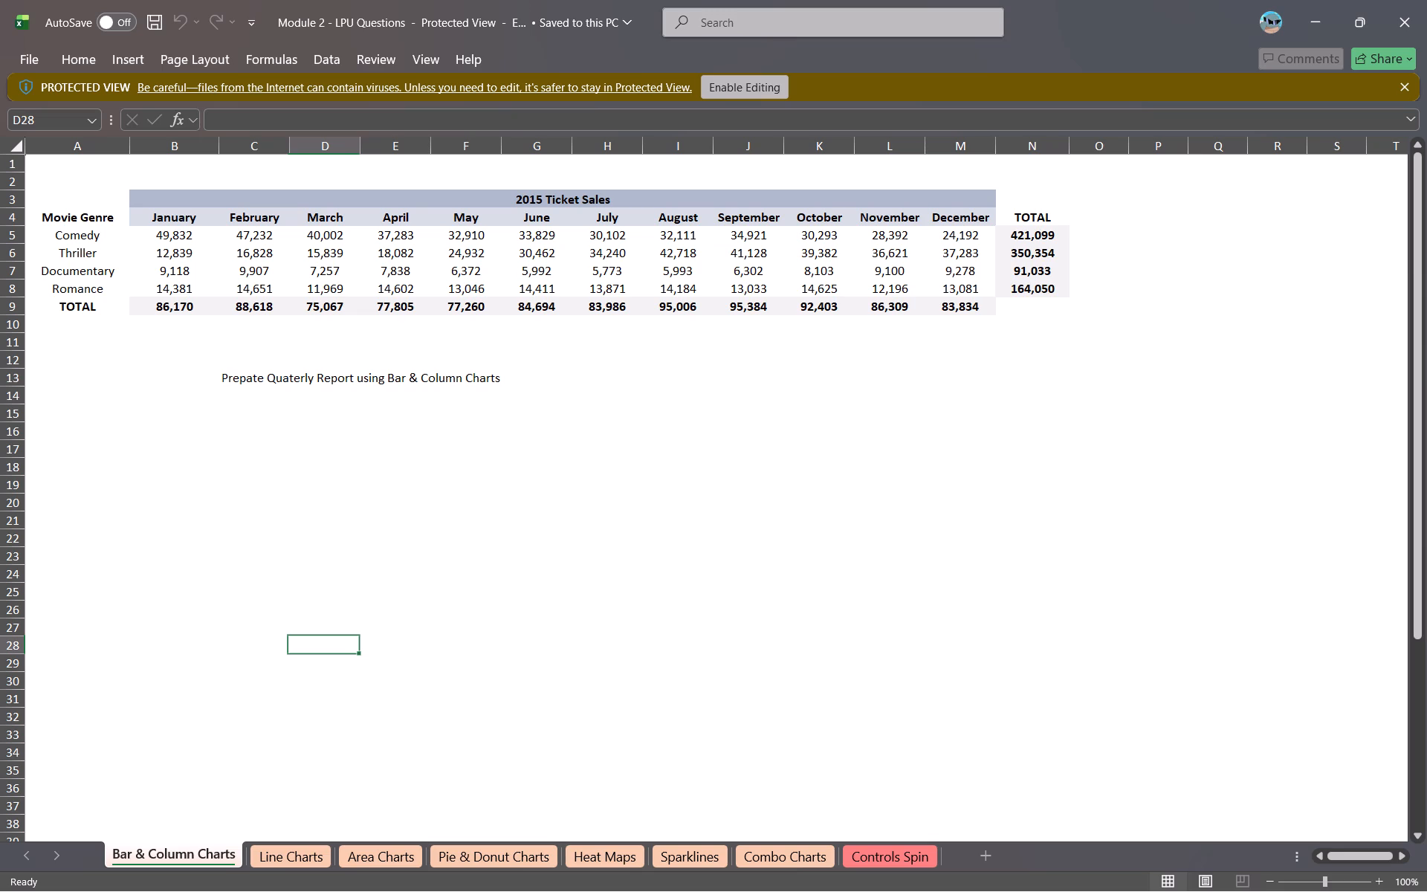
click(728, 97)
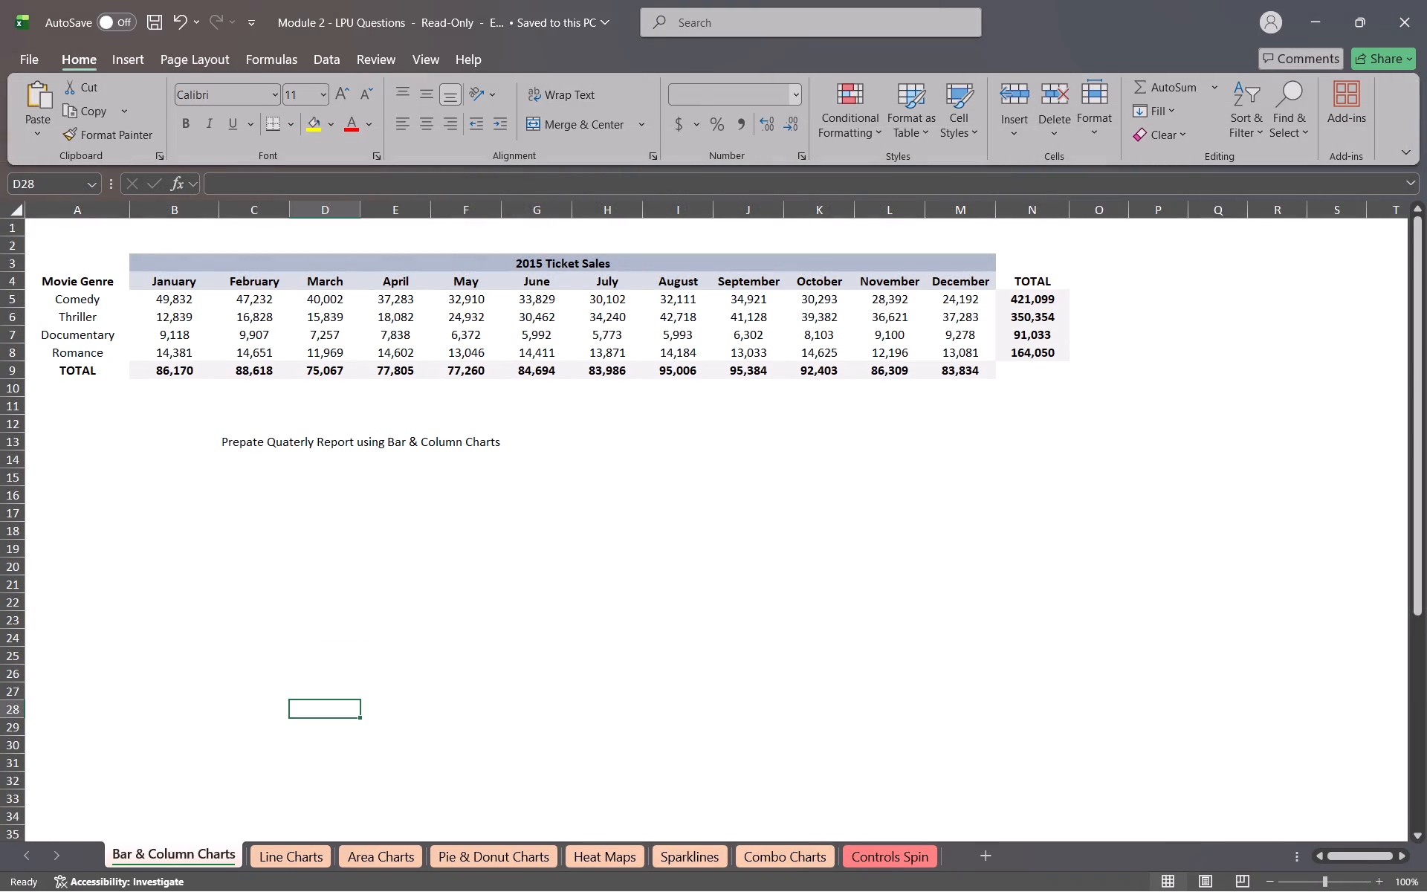
click(416, 654)
click(203, 522)
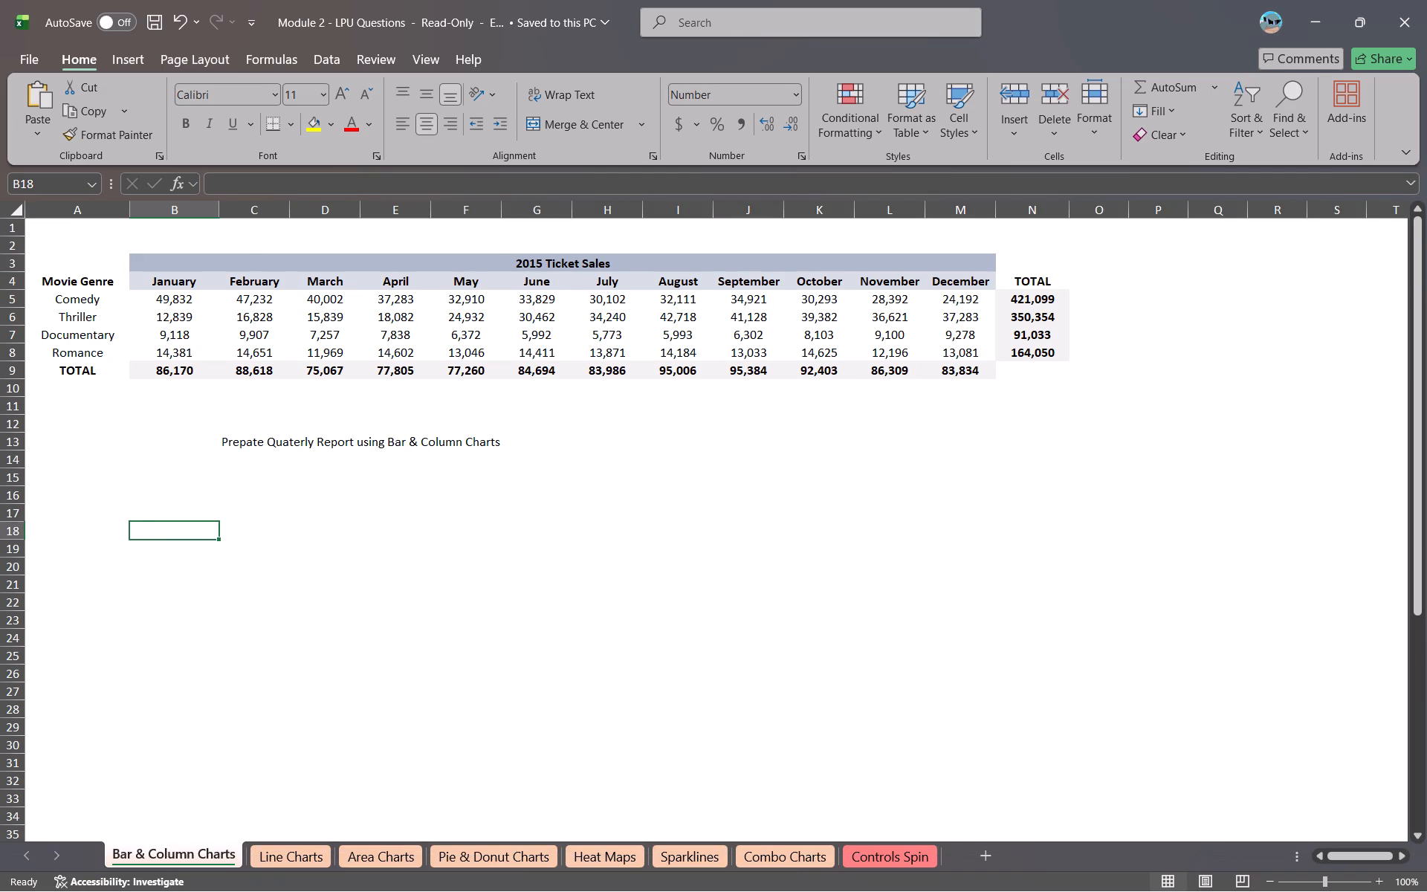
Examine the Line Charts sheet's instruction and its dated Google and Amazon price data.
click(287, 859)
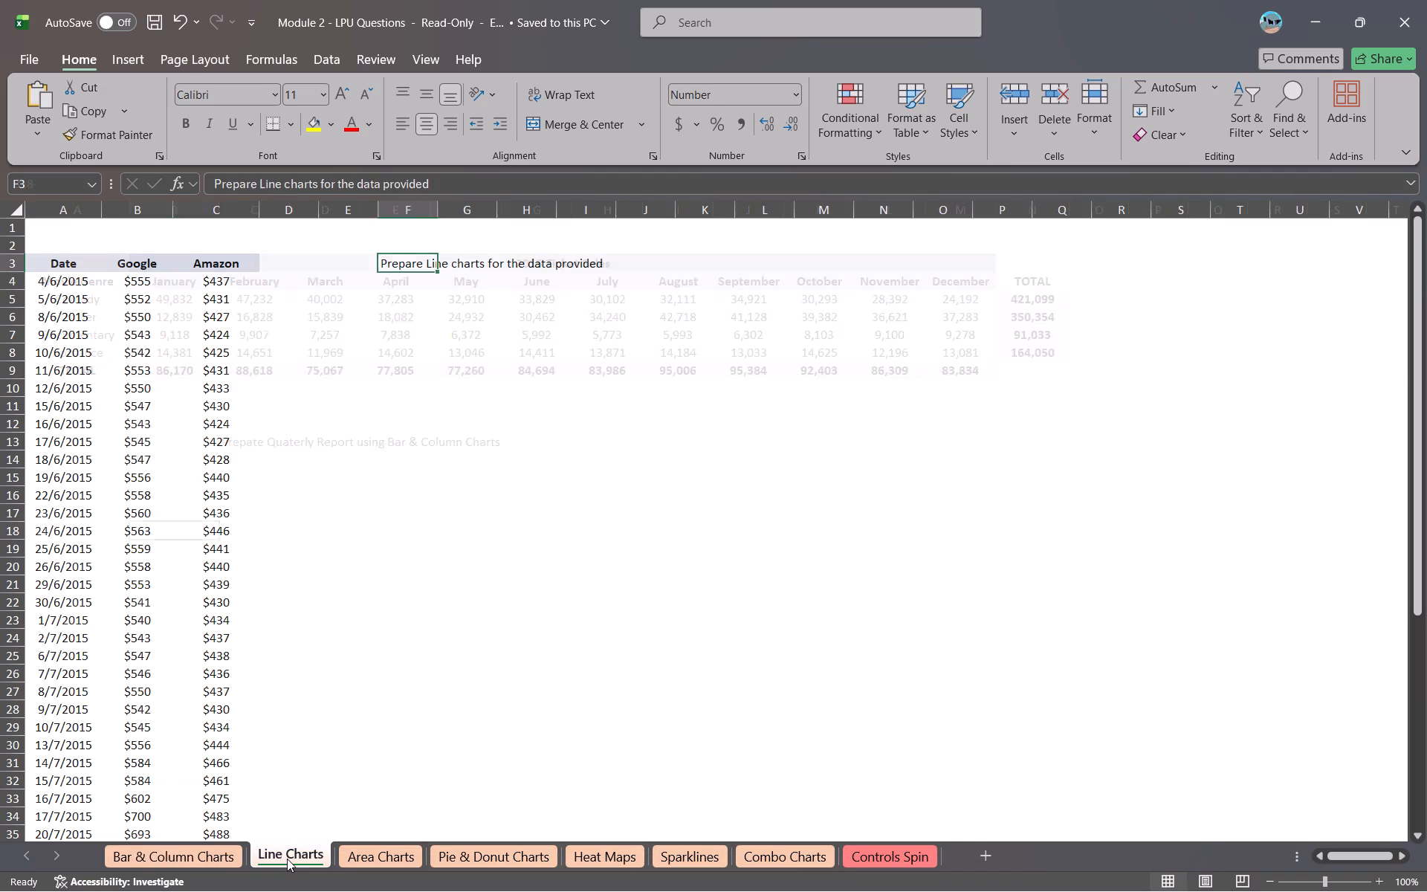
scroll(381, 694, right, 1)
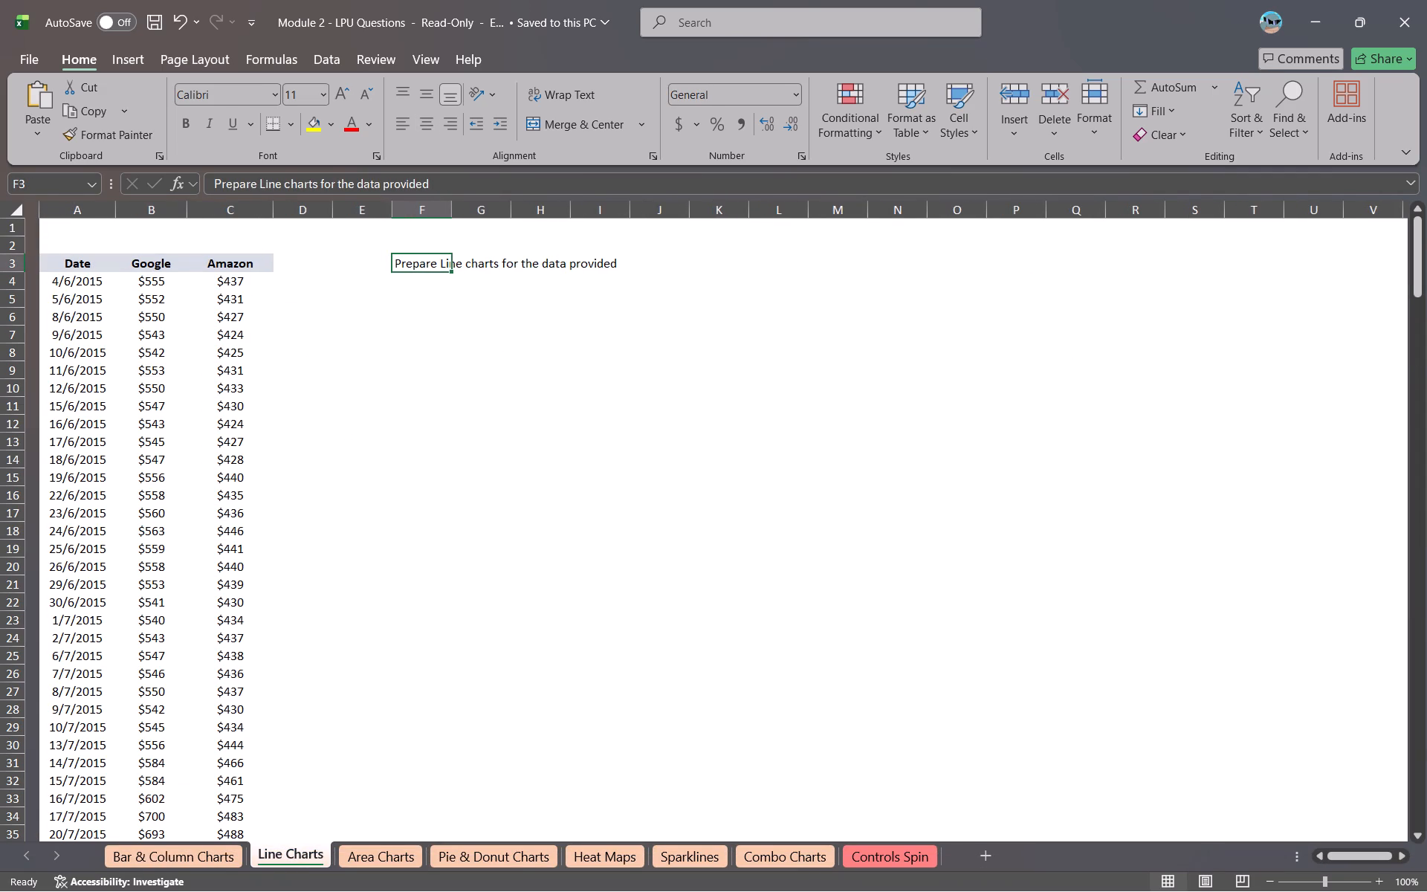
scroll(381, 694, right, 2)
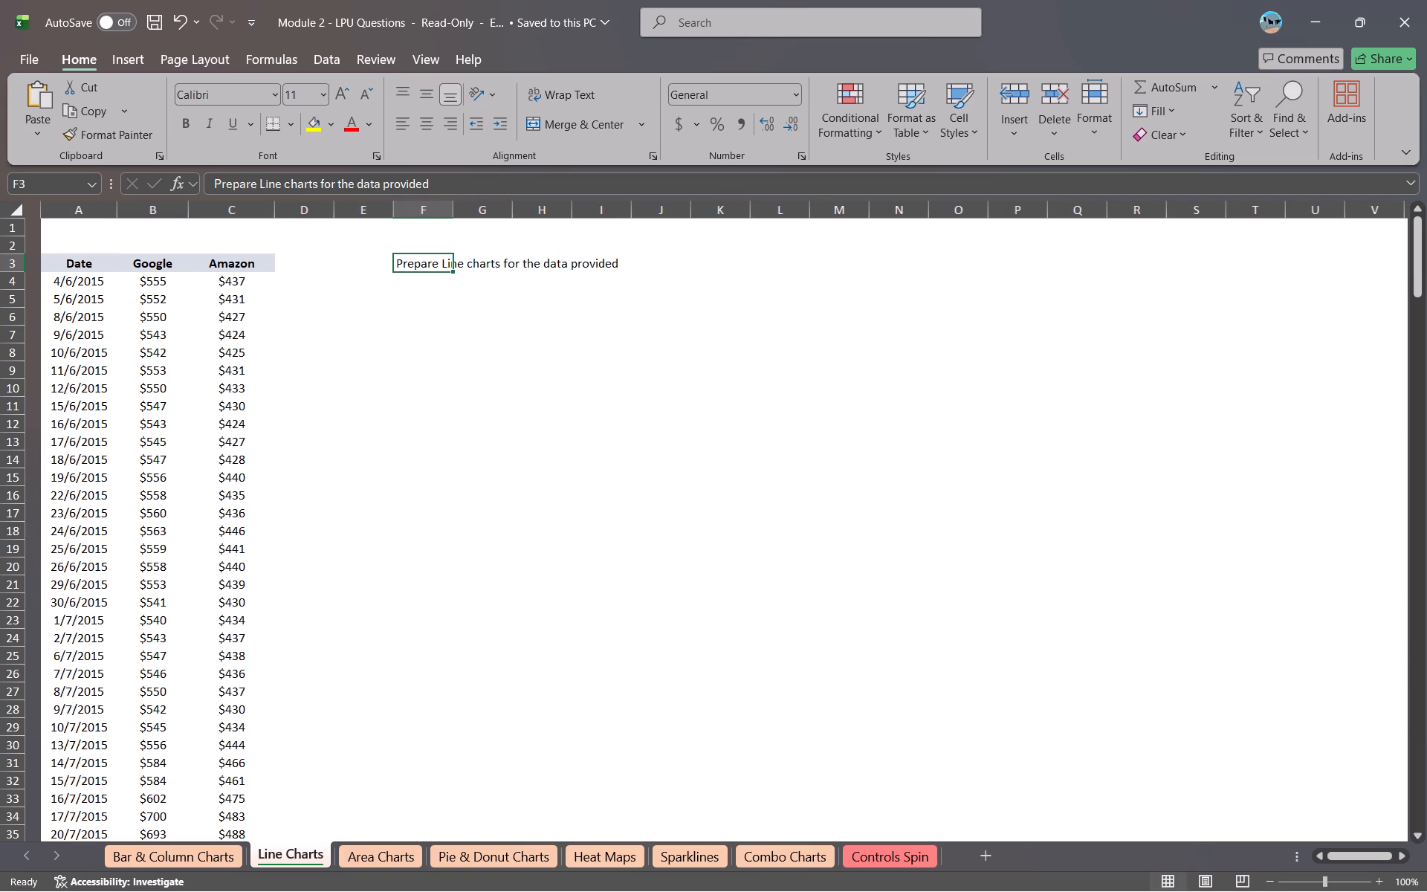
scroll(381, 694, right, 1)
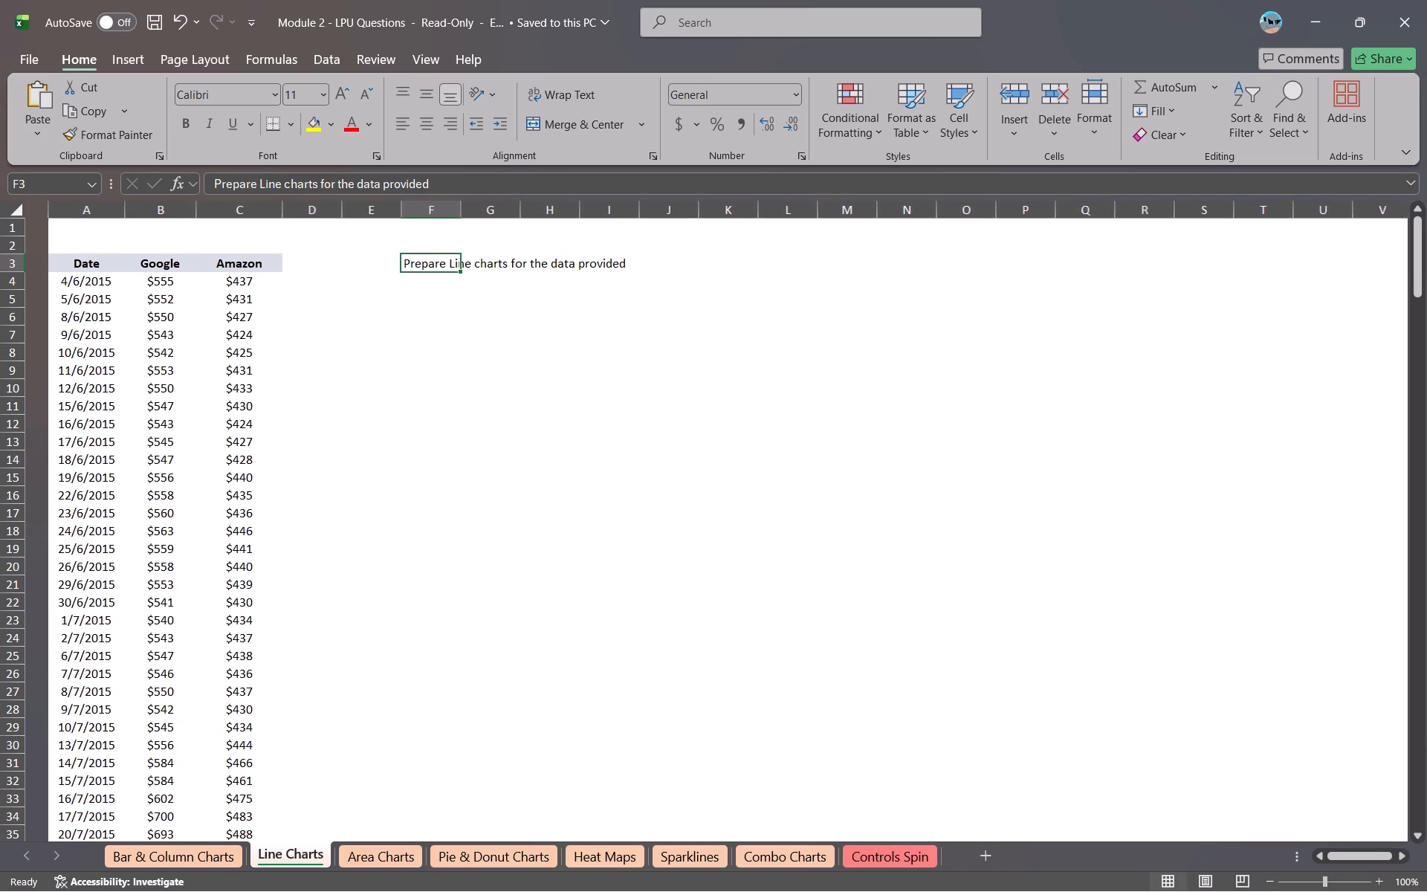
scroll(381, 694, right, 1)
click(536, 401)
scroll(536, 401, down, 1)
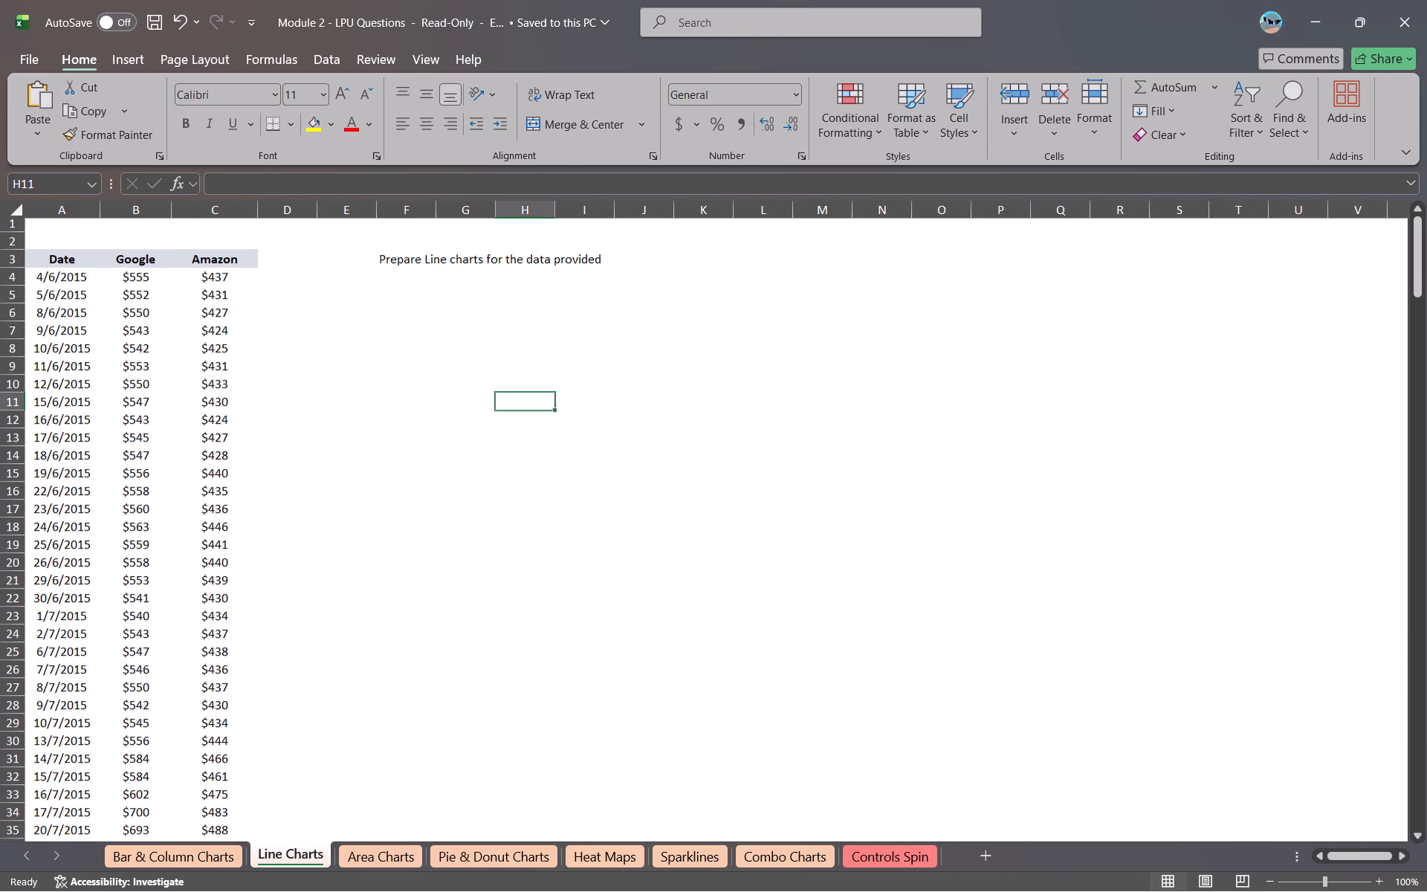
scroll(536, 401, down, 7)
scroll(536, 401, up, 6)
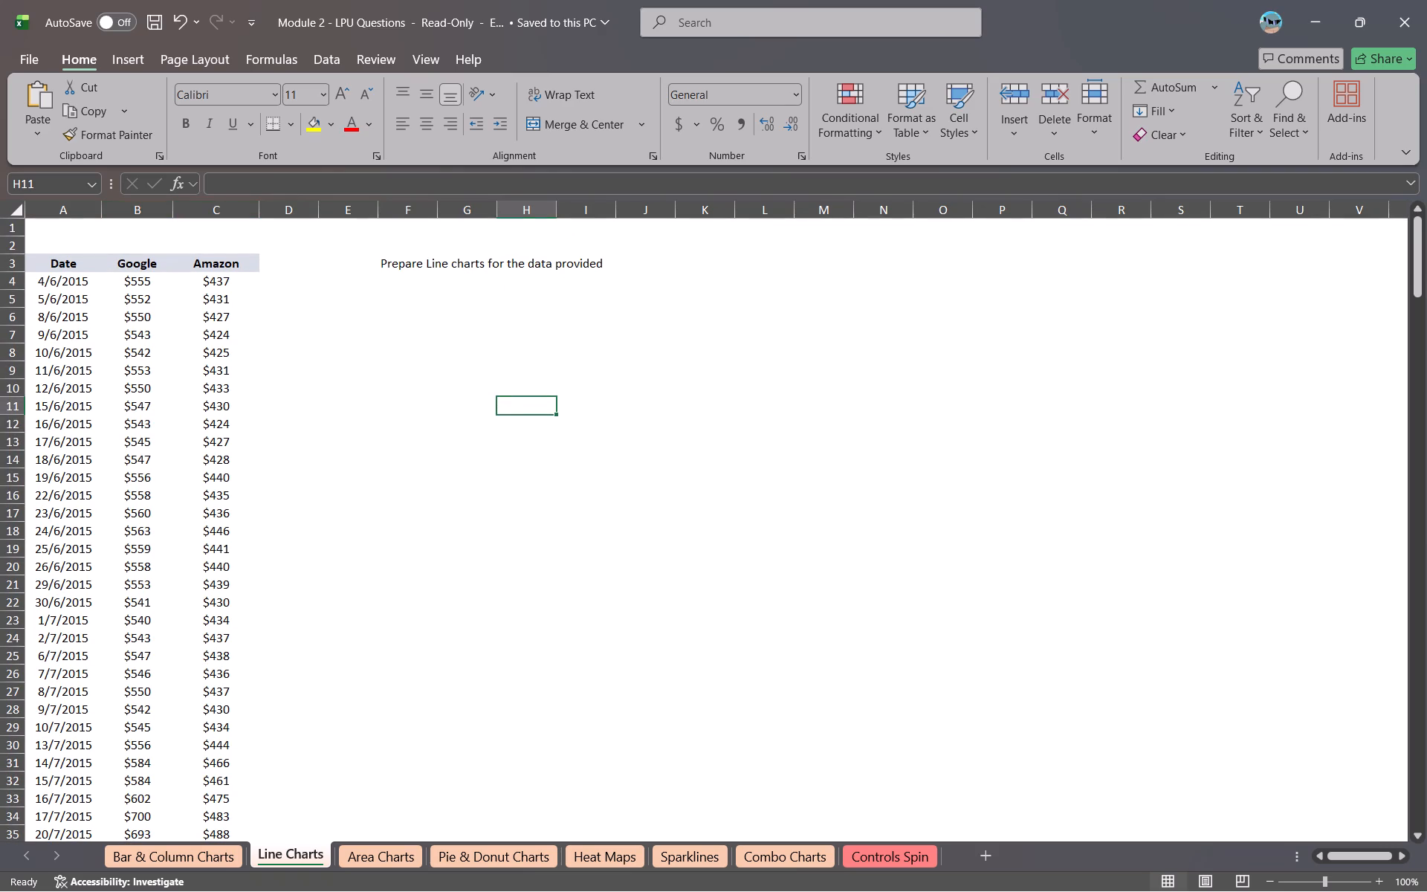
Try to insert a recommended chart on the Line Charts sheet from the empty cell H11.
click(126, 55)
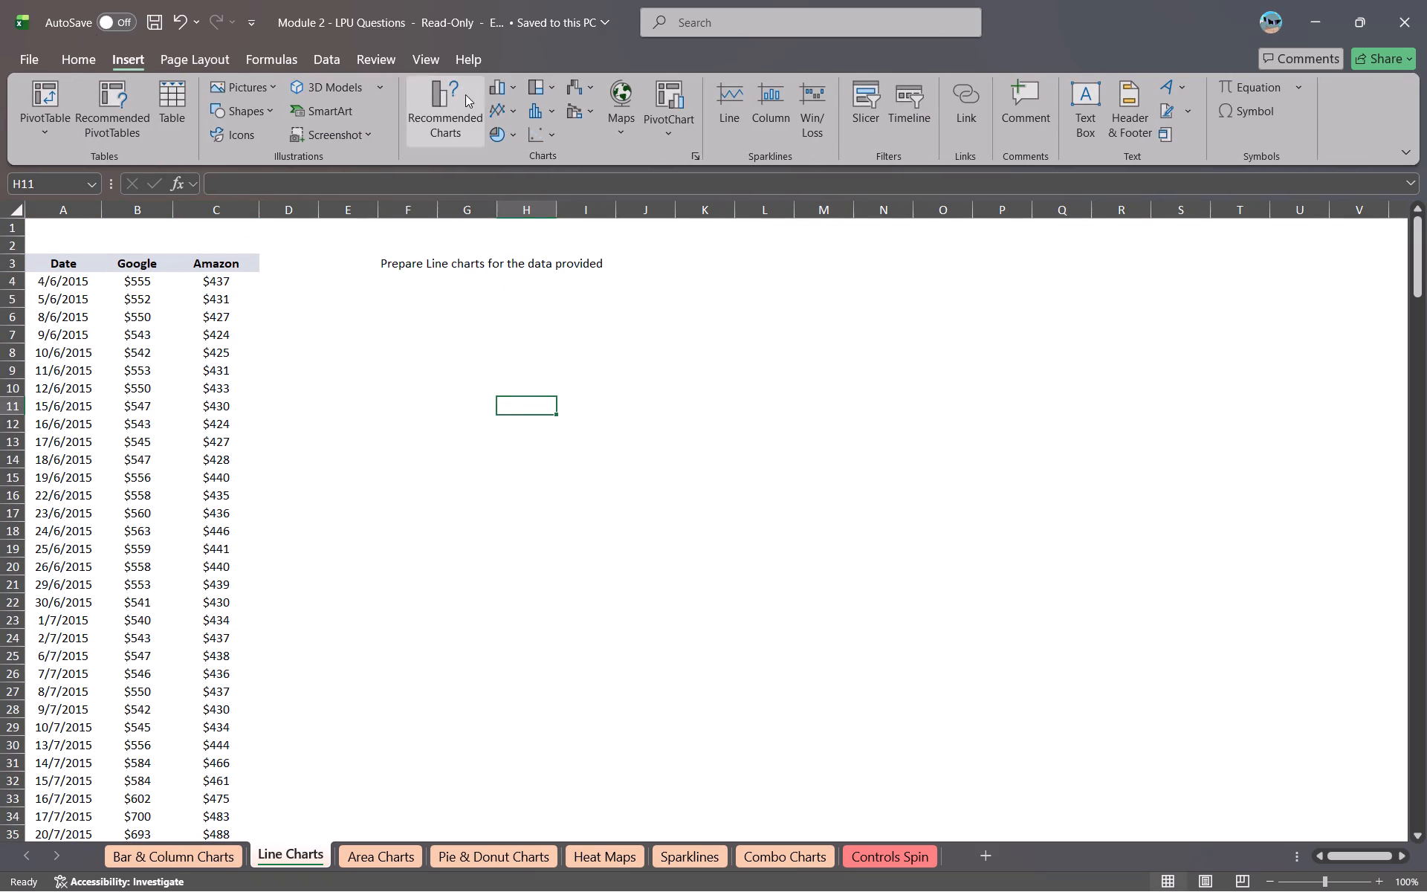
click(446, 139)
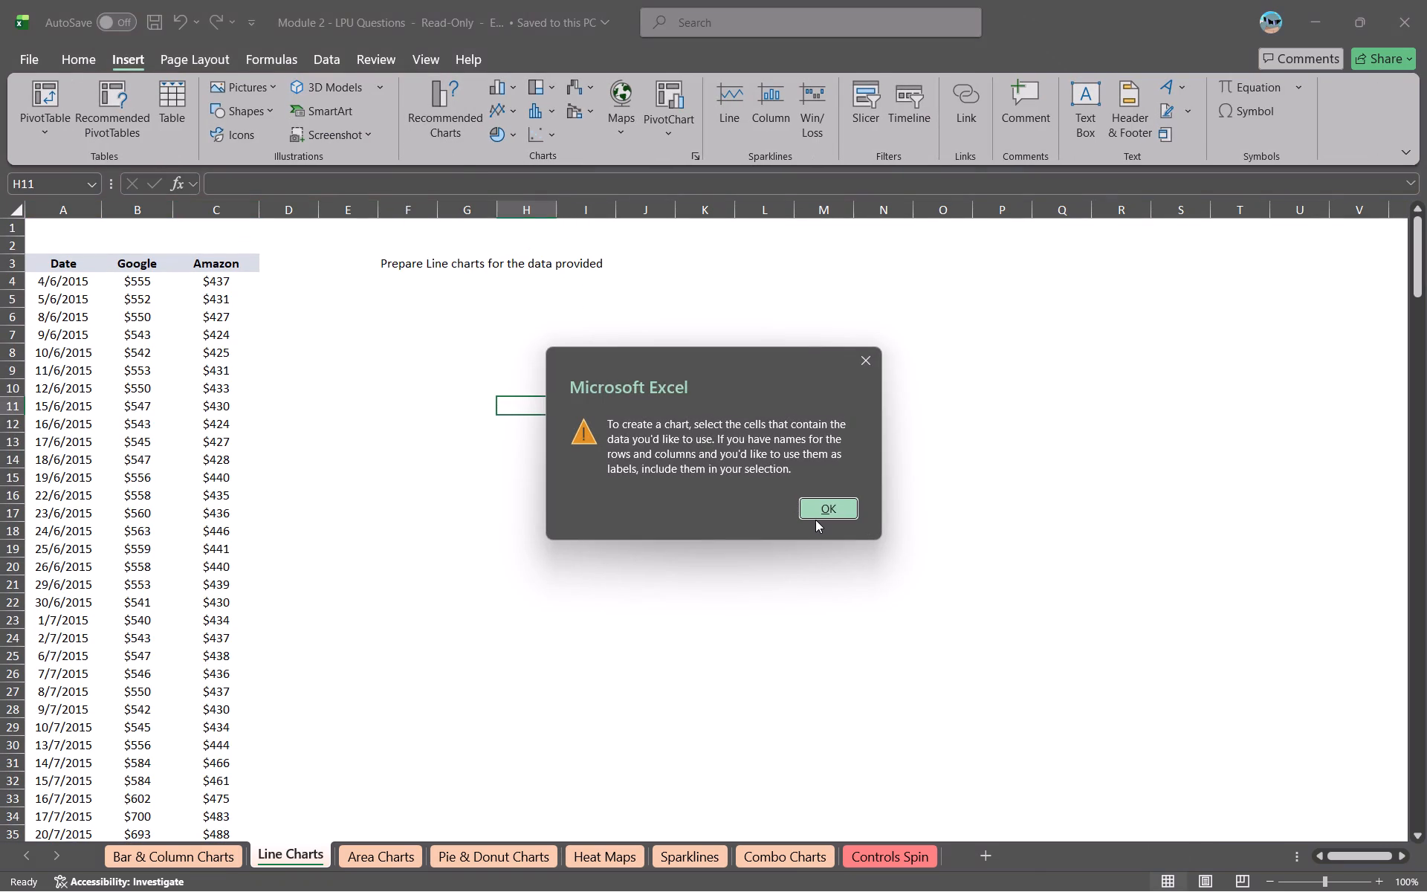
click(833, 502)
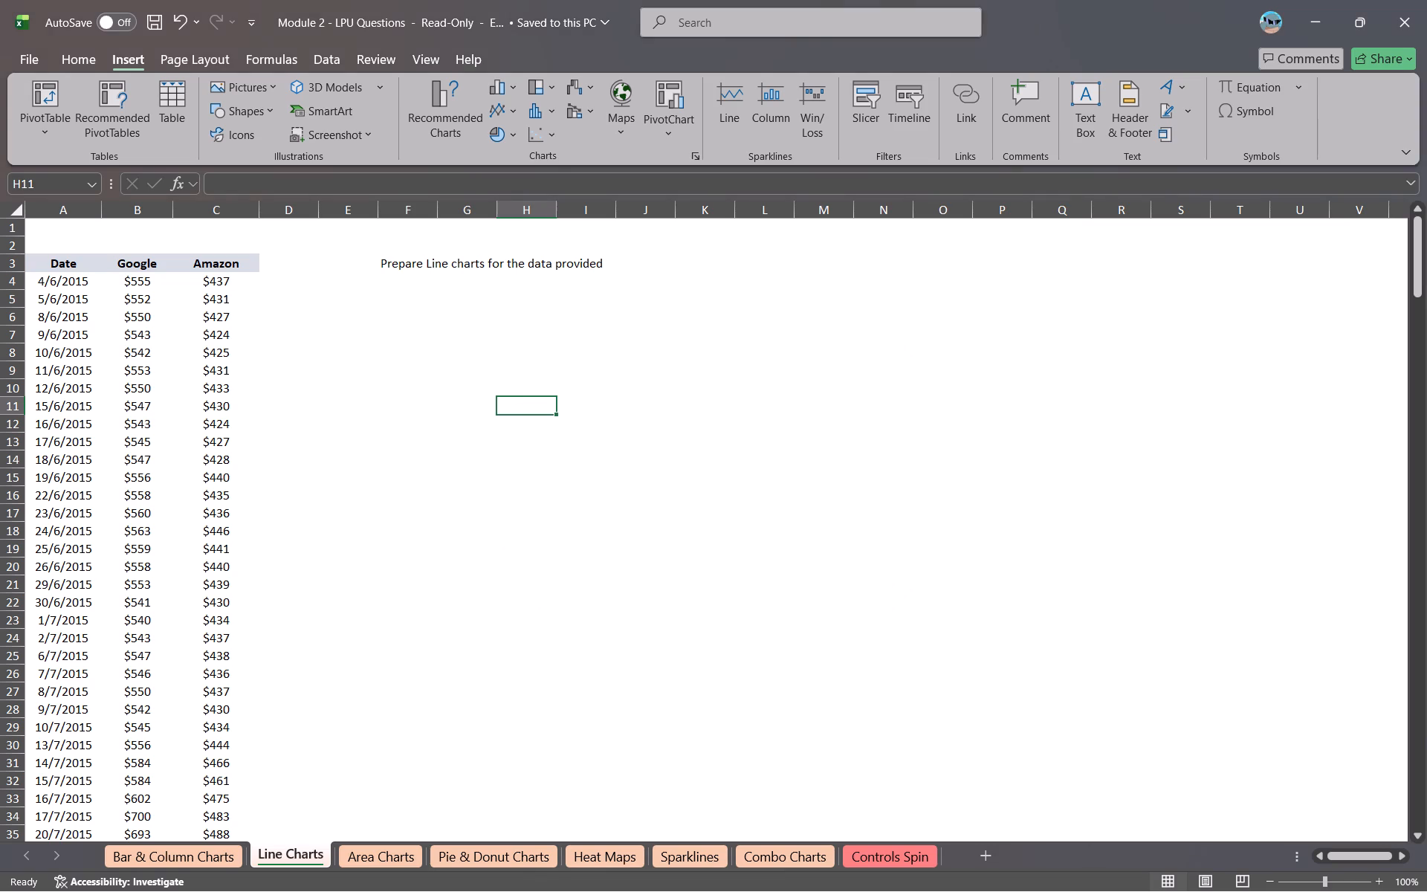
Insert a Stacked Line chart from columns A to C on the Line Charts sheet.
drag(45, 245, 256, 210)
click(256, 210)
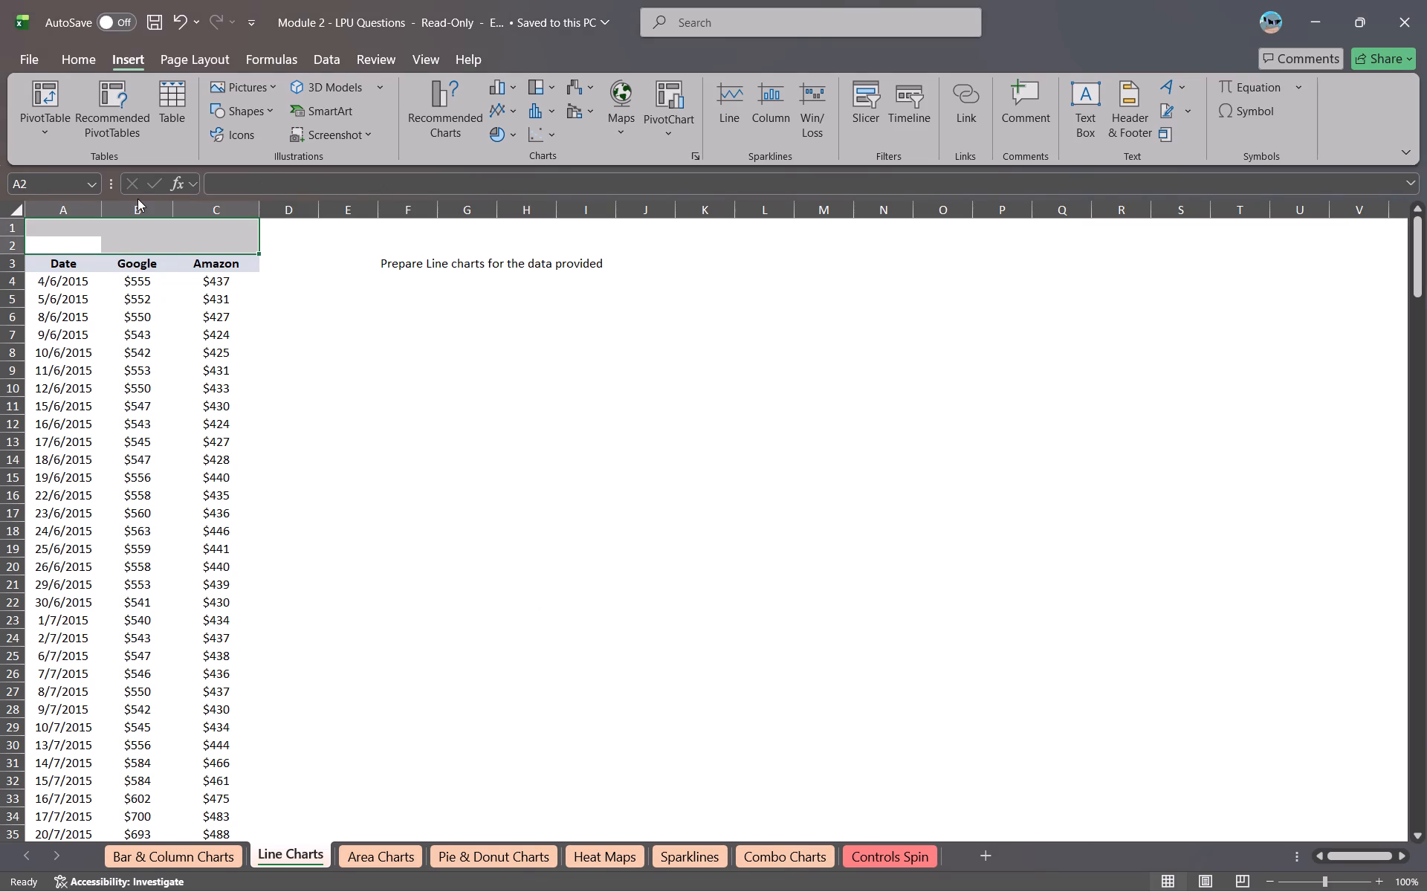
ctrl+click(57, 207)
ctrl+click(133, 207)
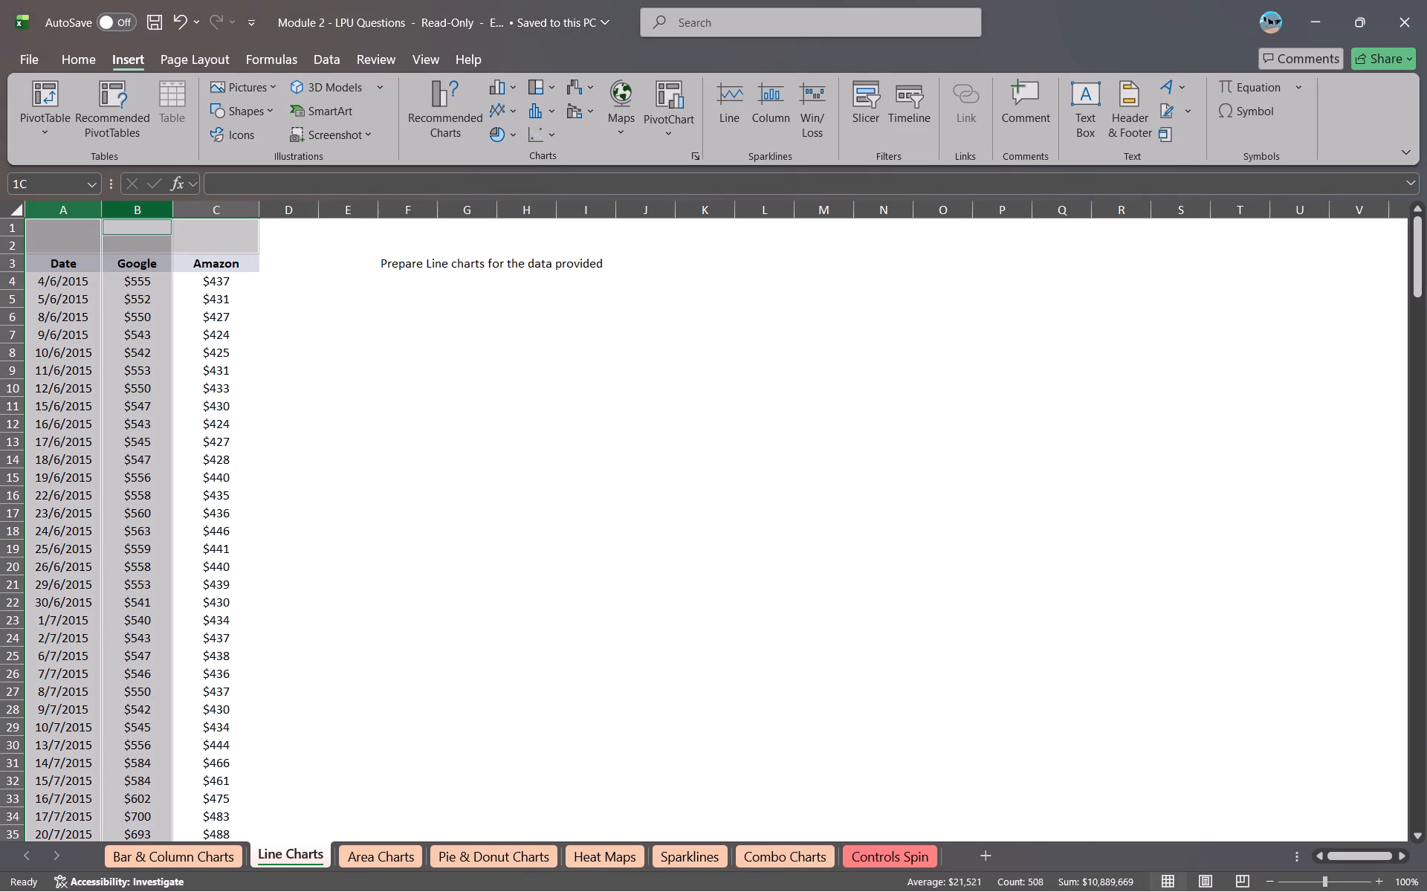
ctrl+click(198, 203)
click(413, 129)
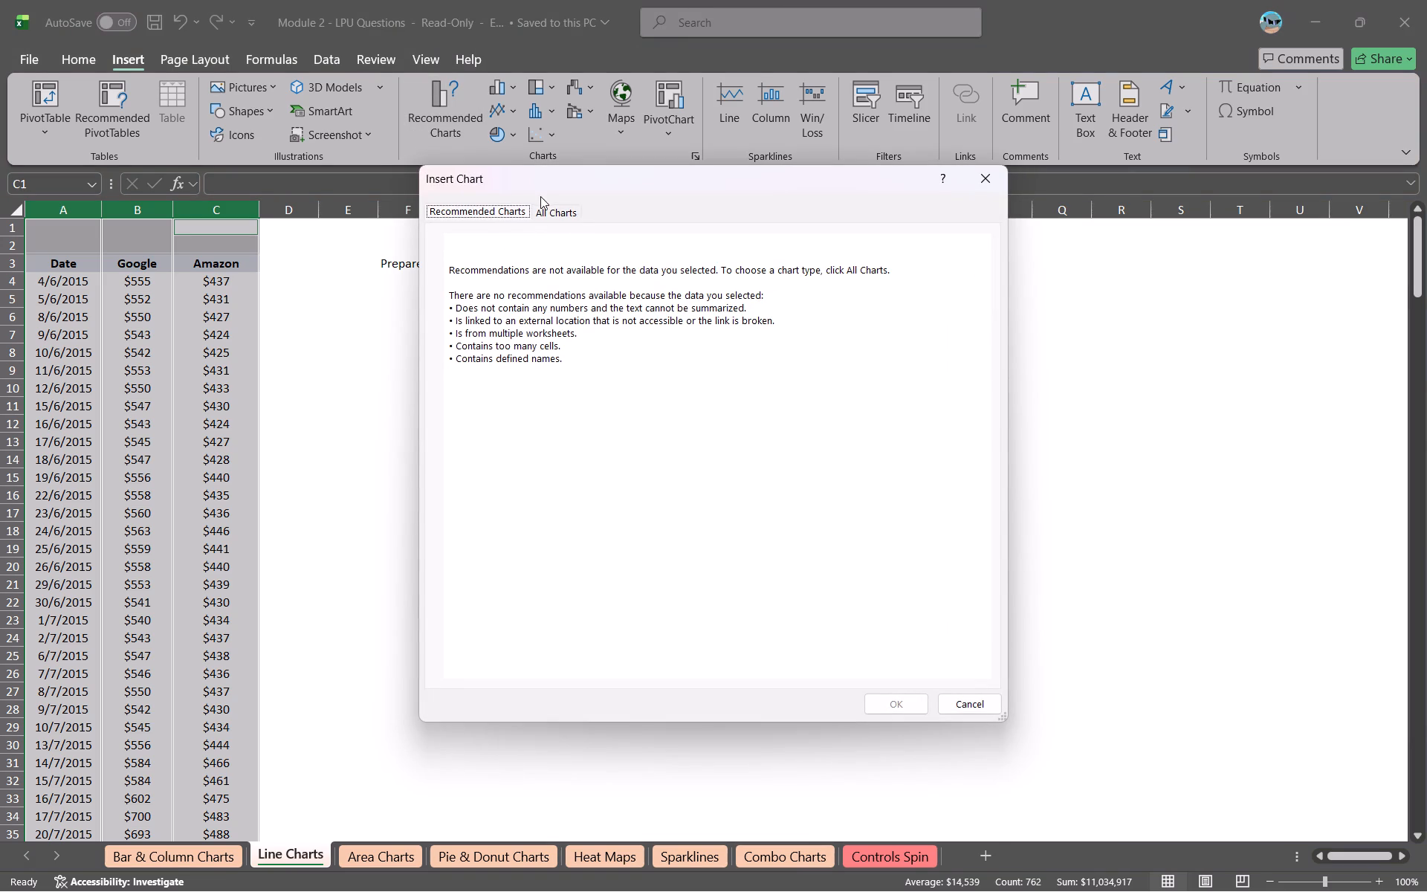
click(540, 216)
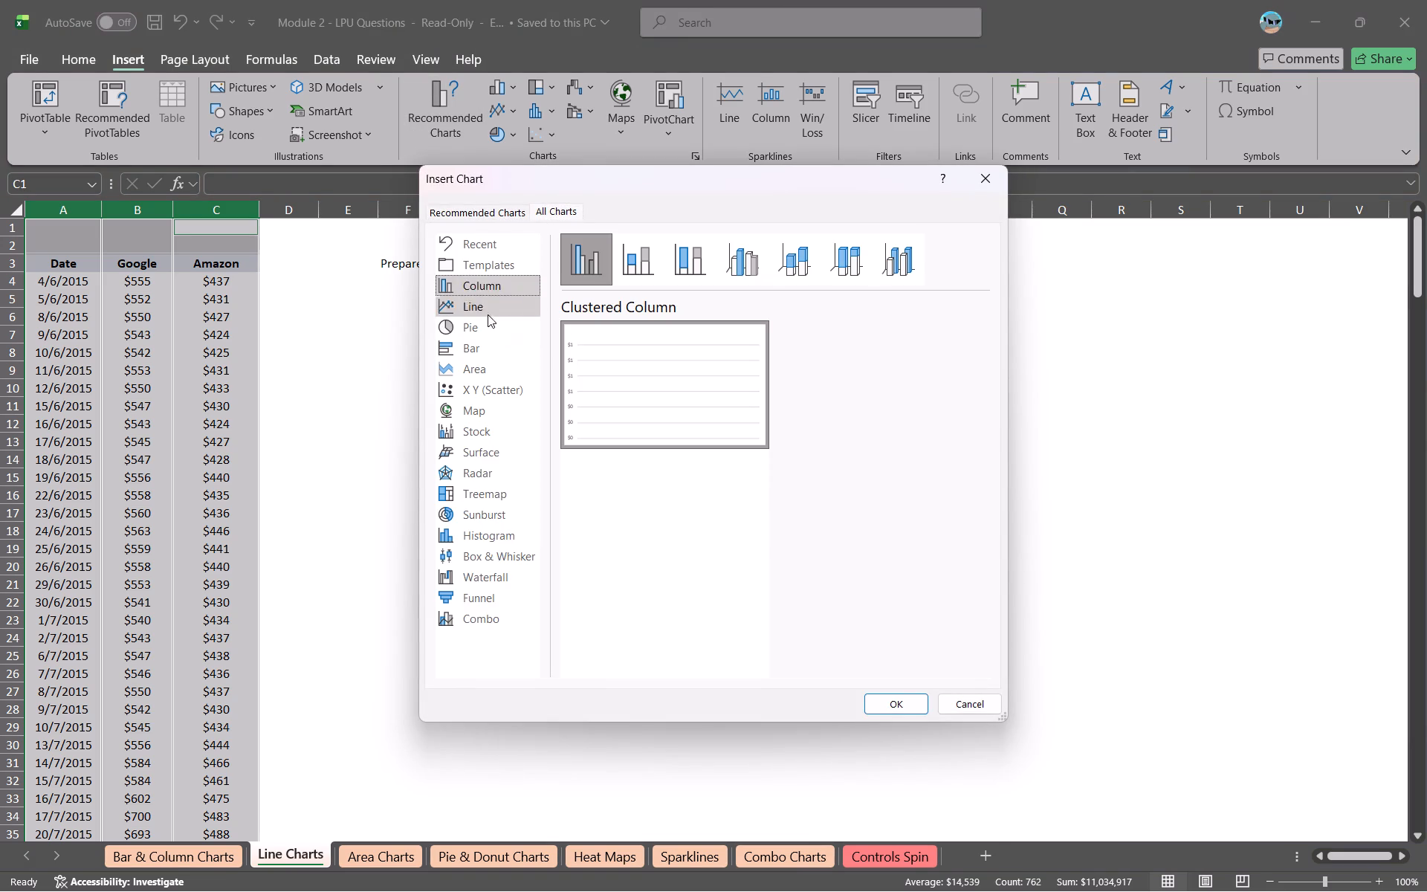
drag(637, 175, 876, 261)
click(725, 401)
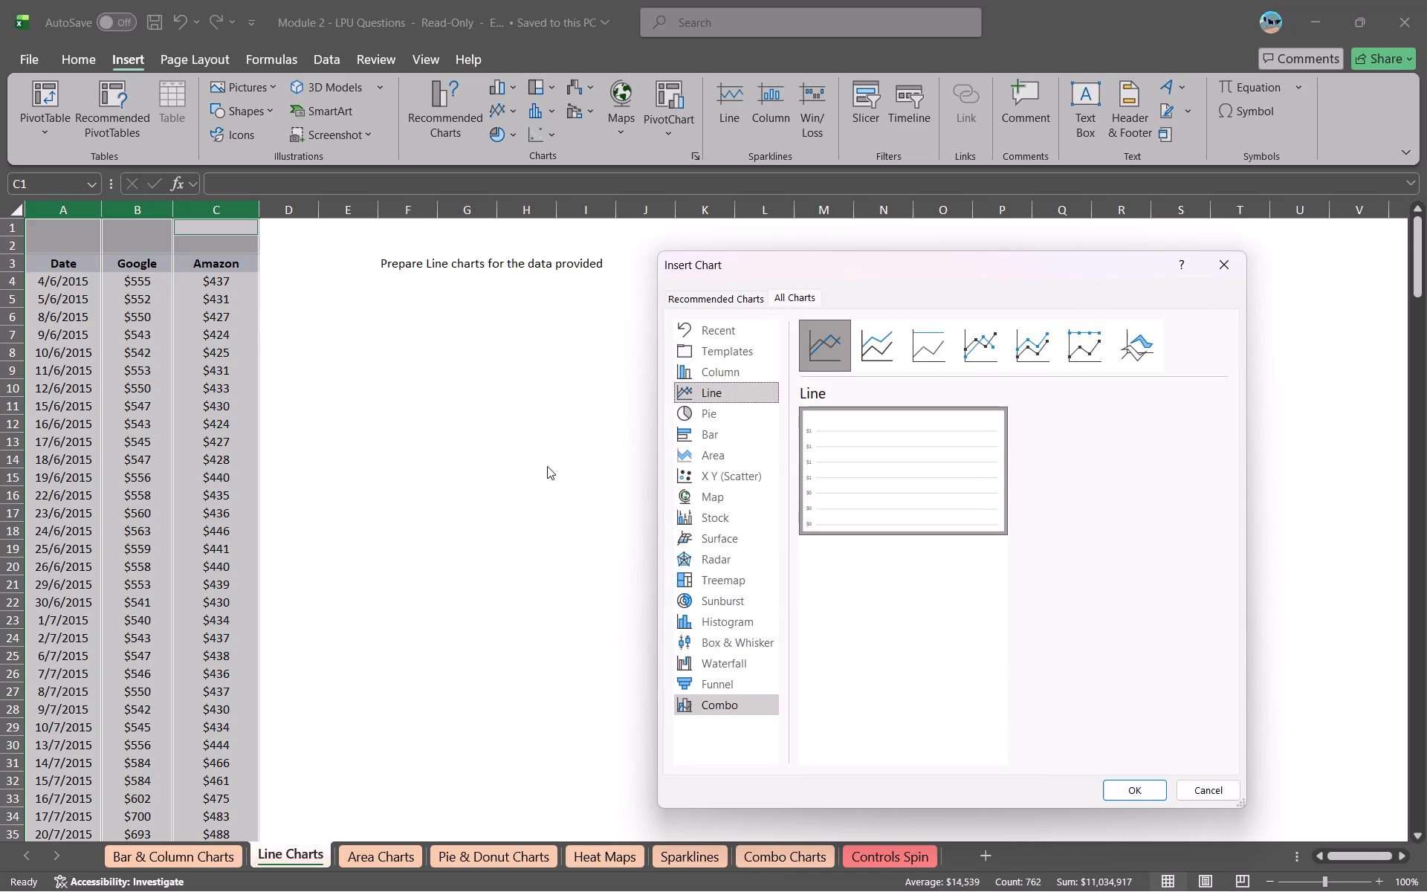
click(891, 339)
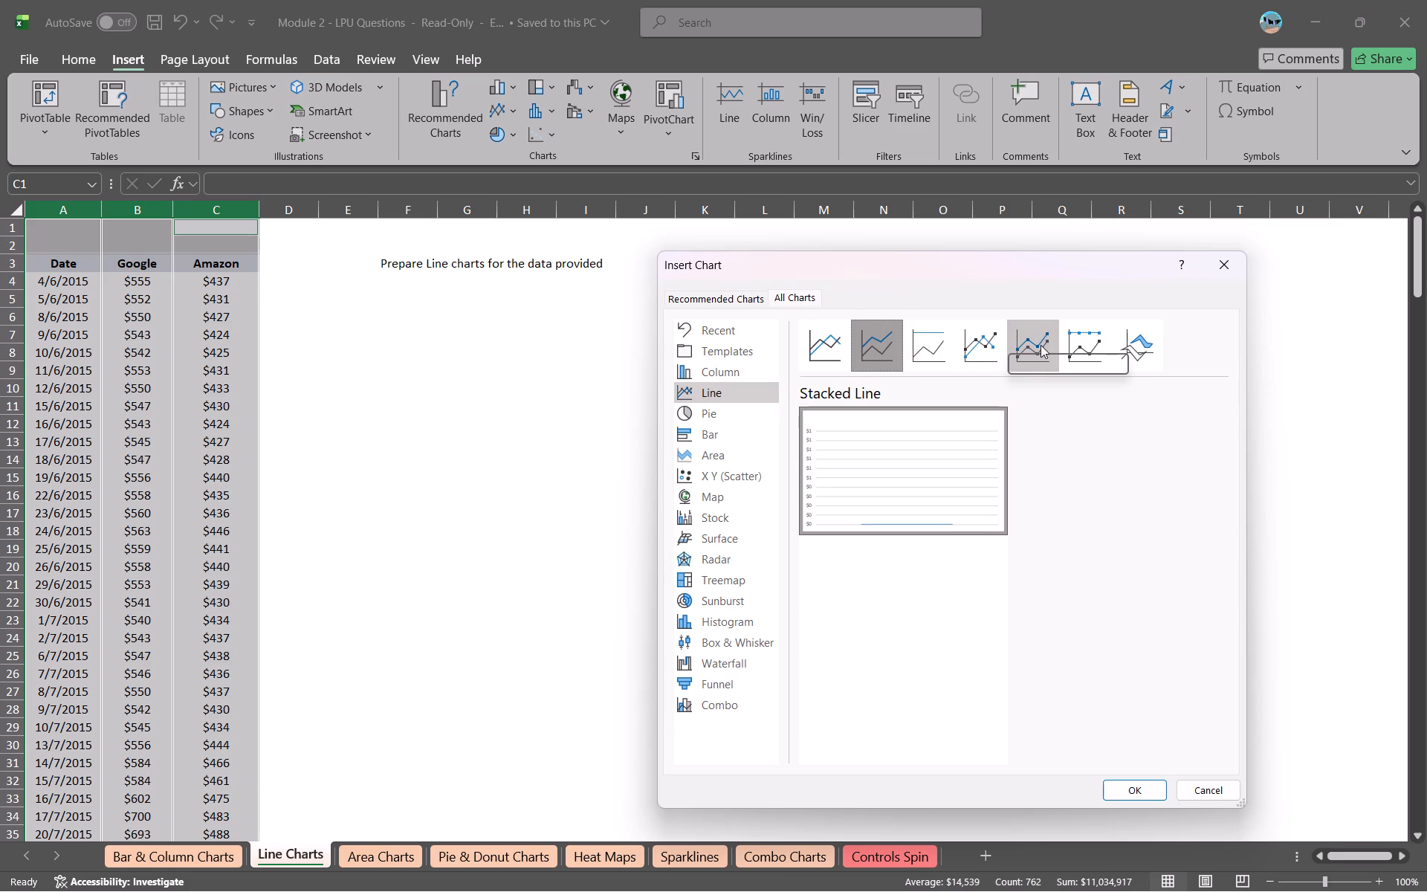
click(1041, 345)
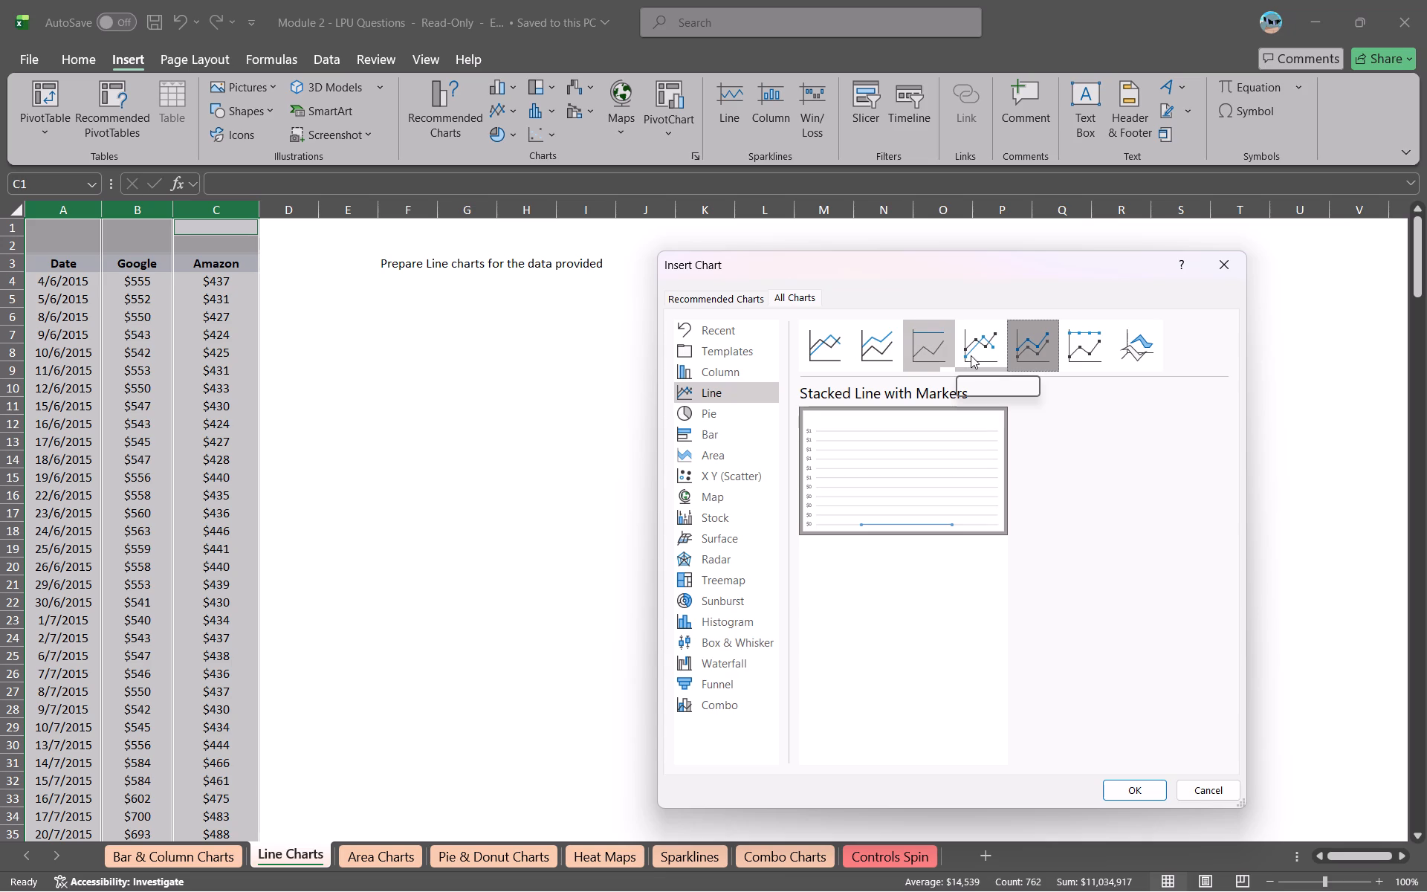
click(864, 358)
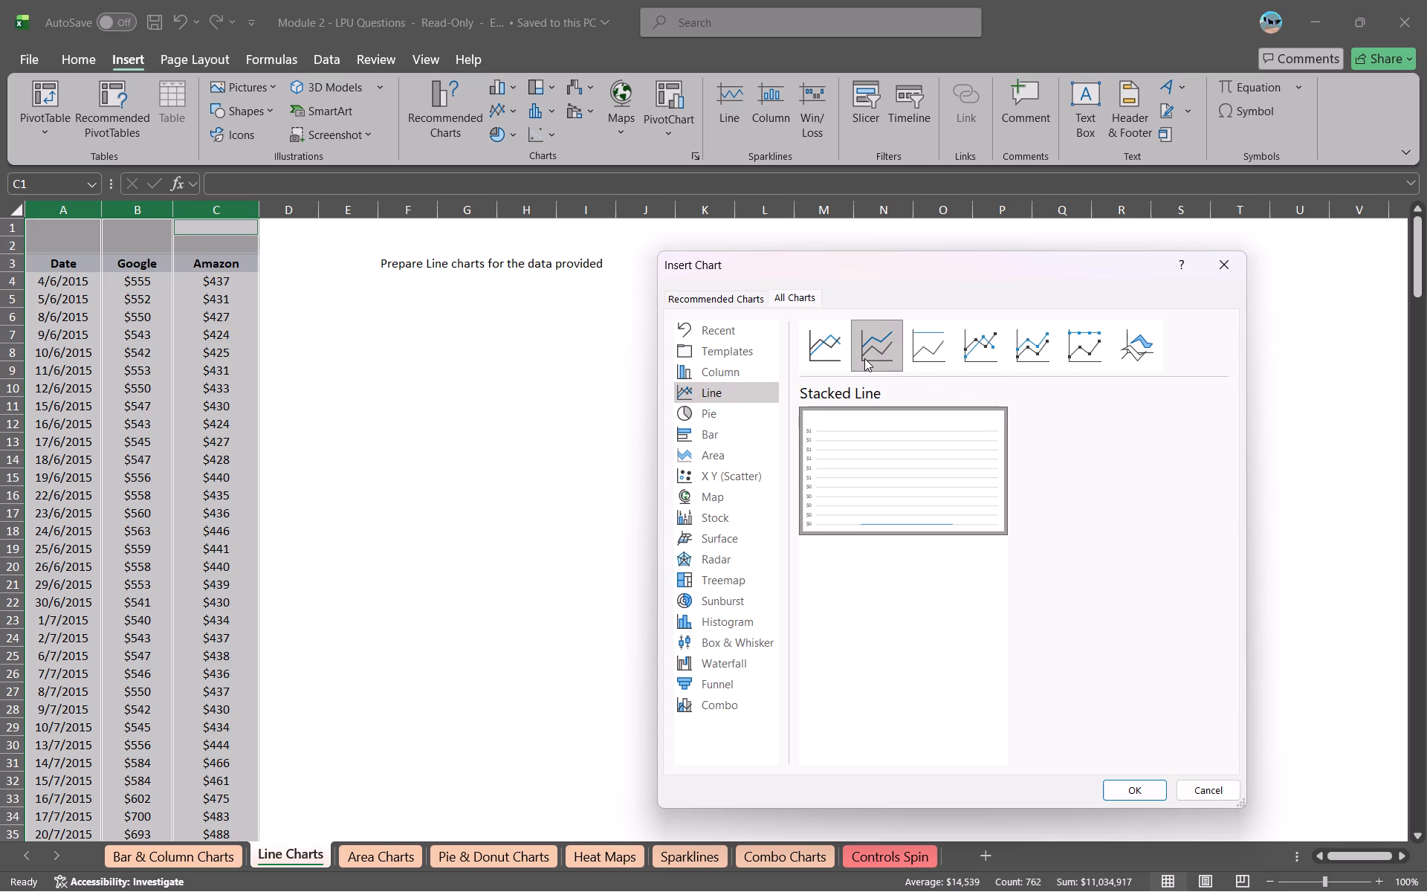
click(864, 358)
click(1156, 789)
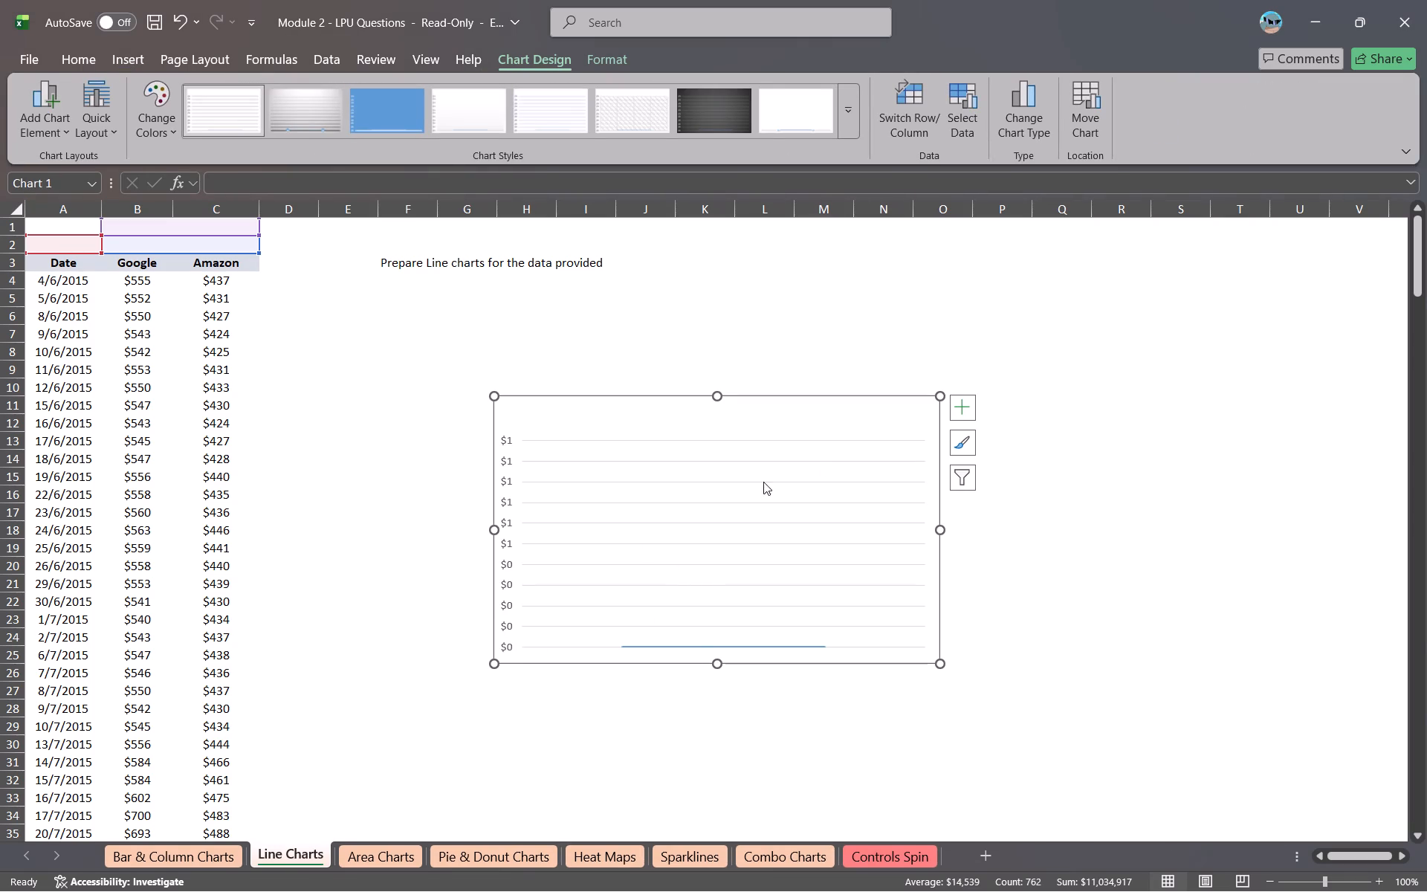
Look through the new line chart's style and chart element options, including those for Up/Down Bars.
click(52, 263)
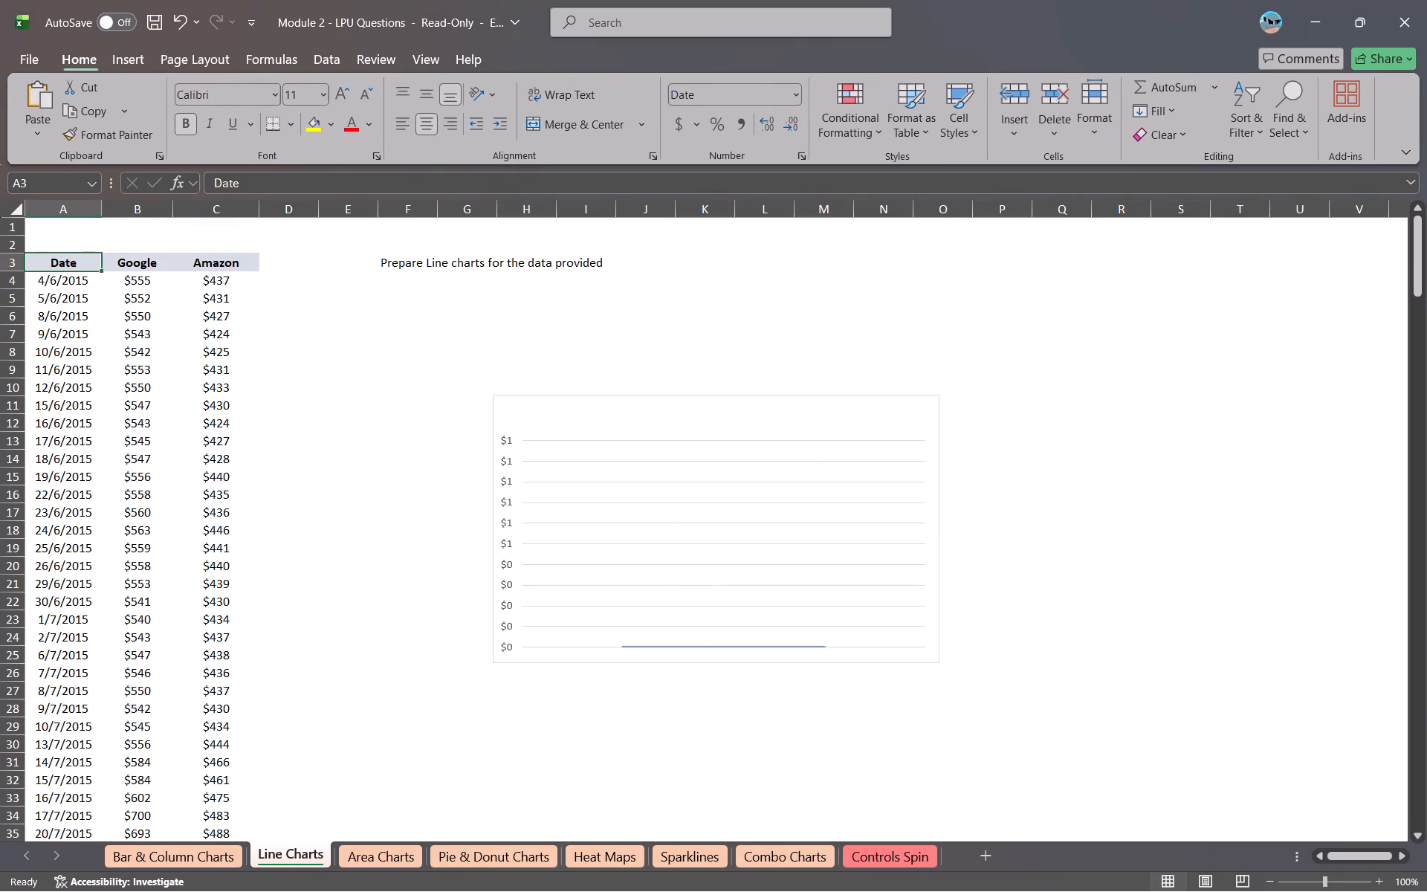
double_click(60, 245)
click(75, 210)
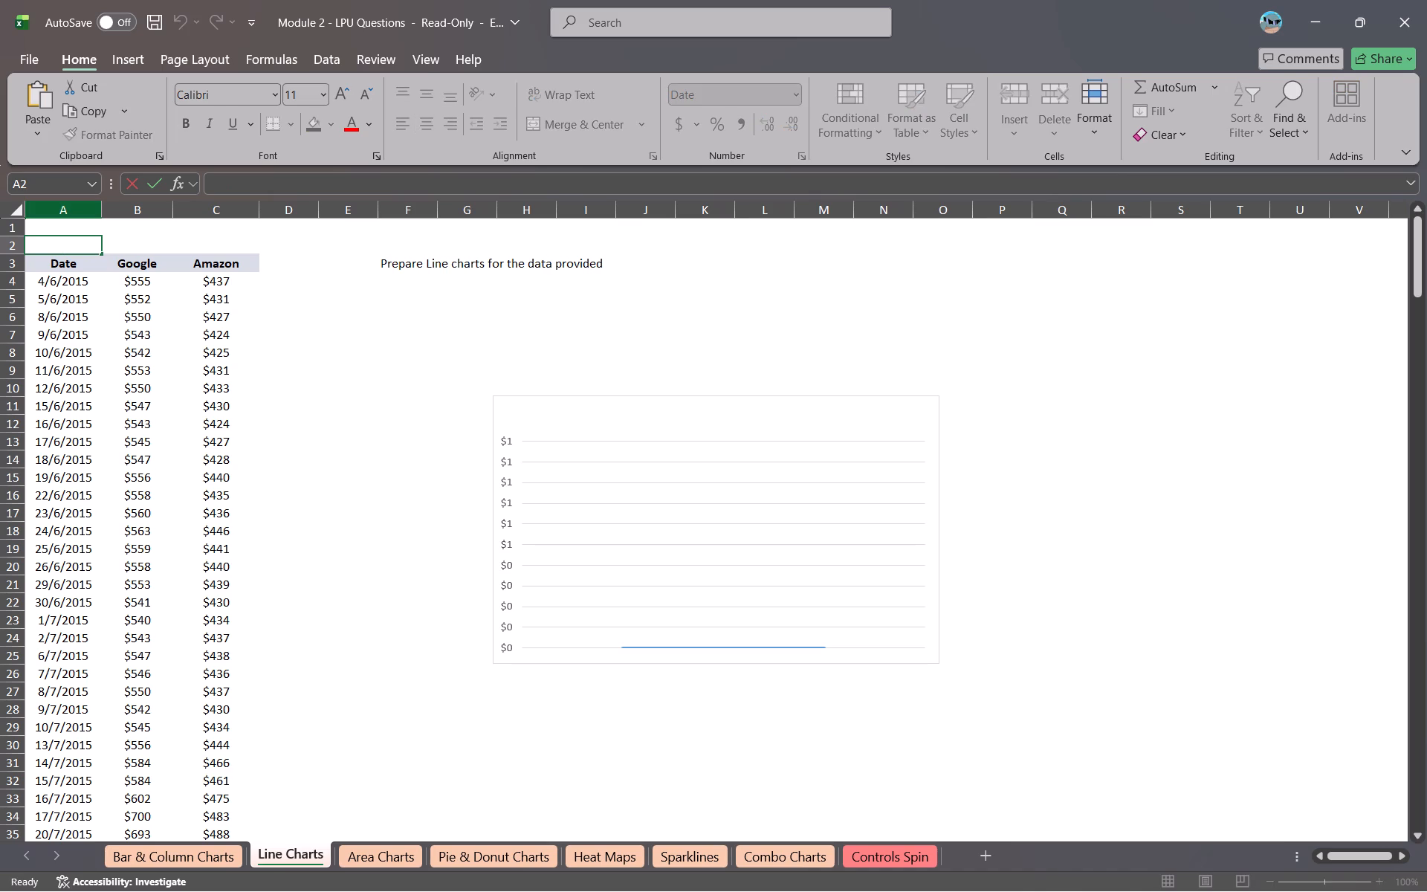
click(643, 610)
click(965, 430)
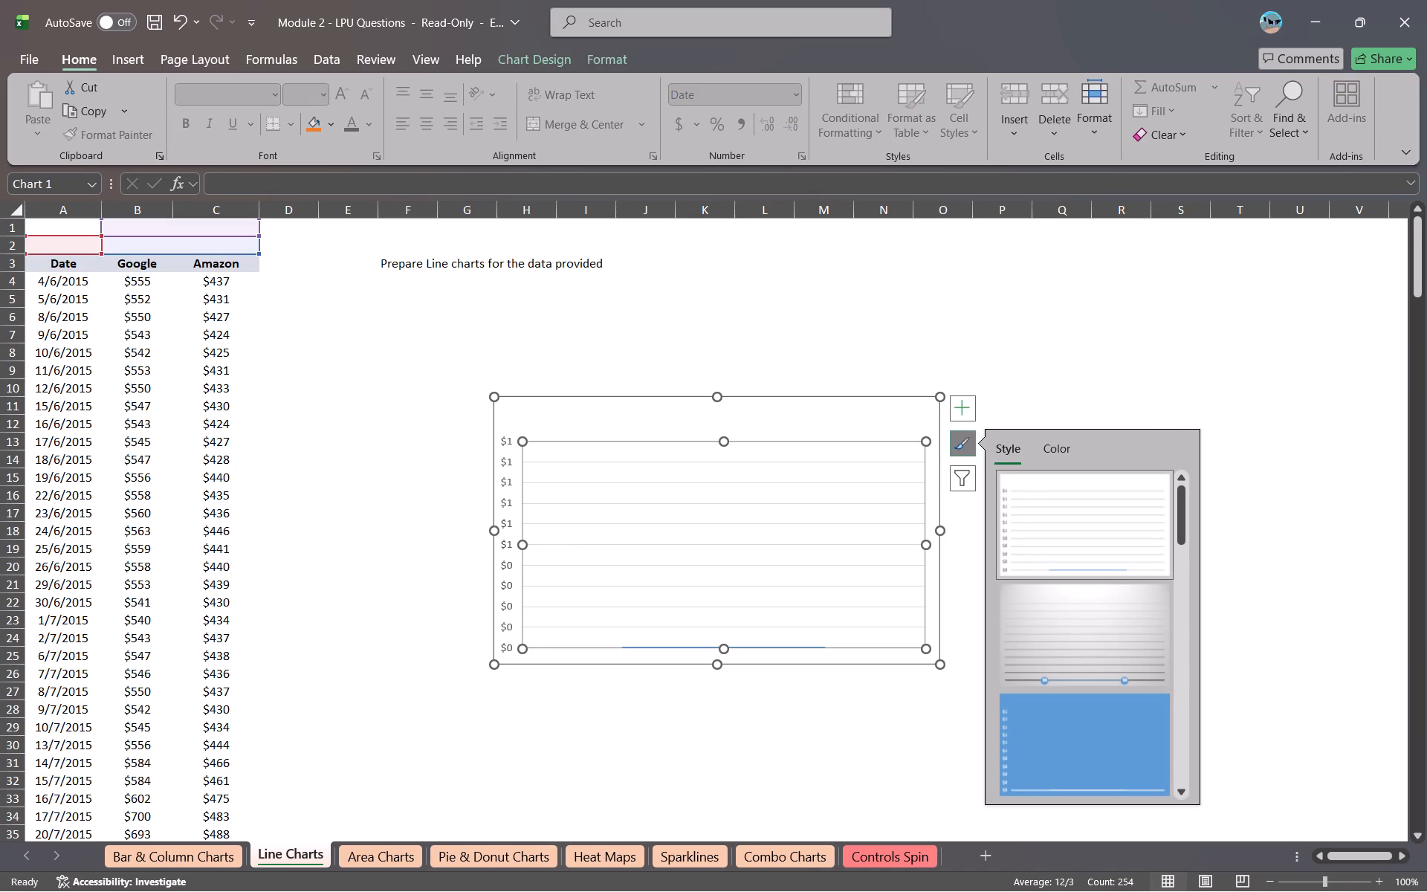
click(966, 407)
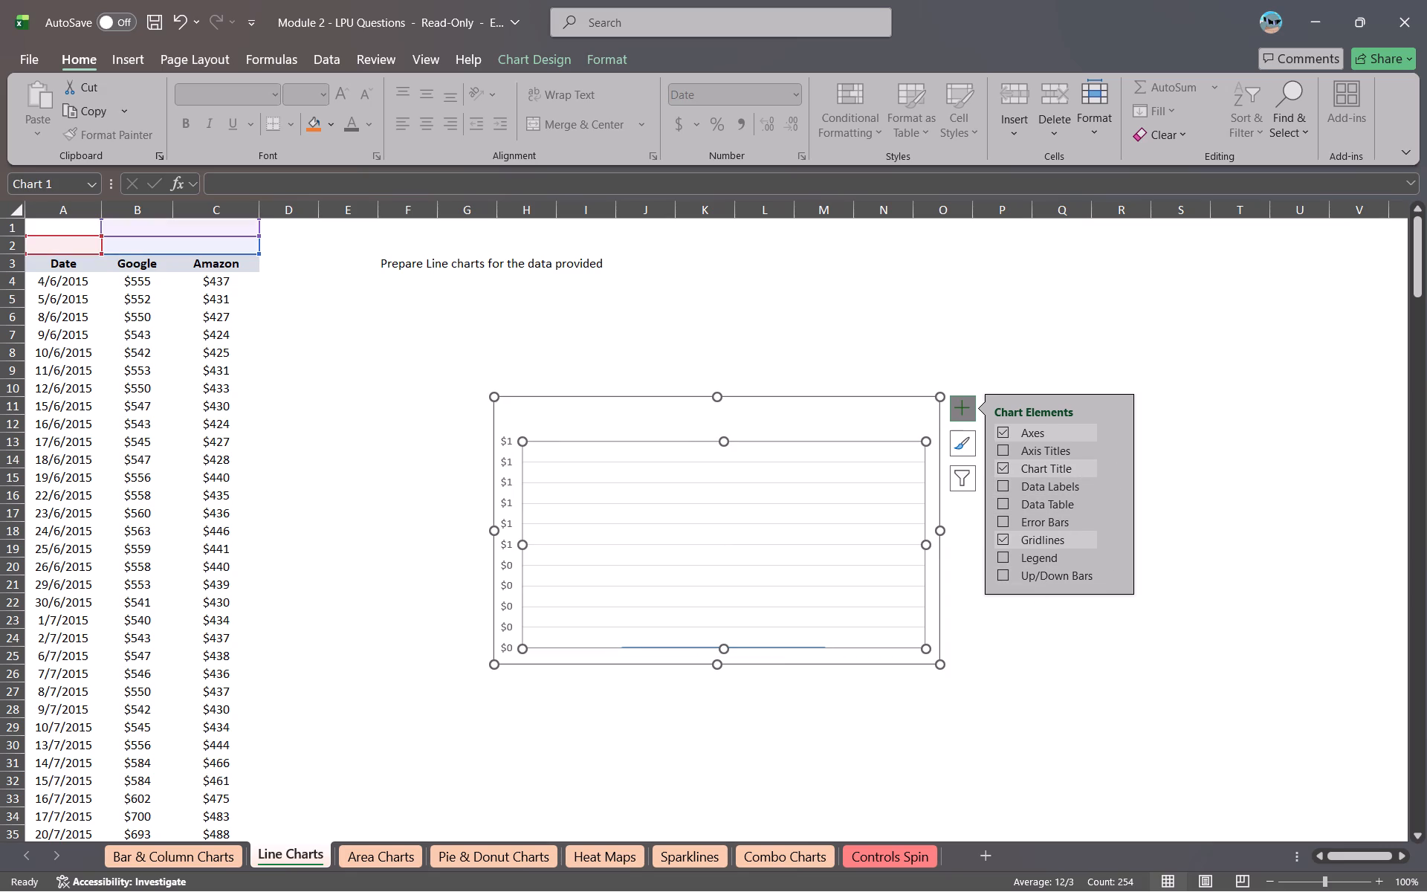
click(1116, 574)
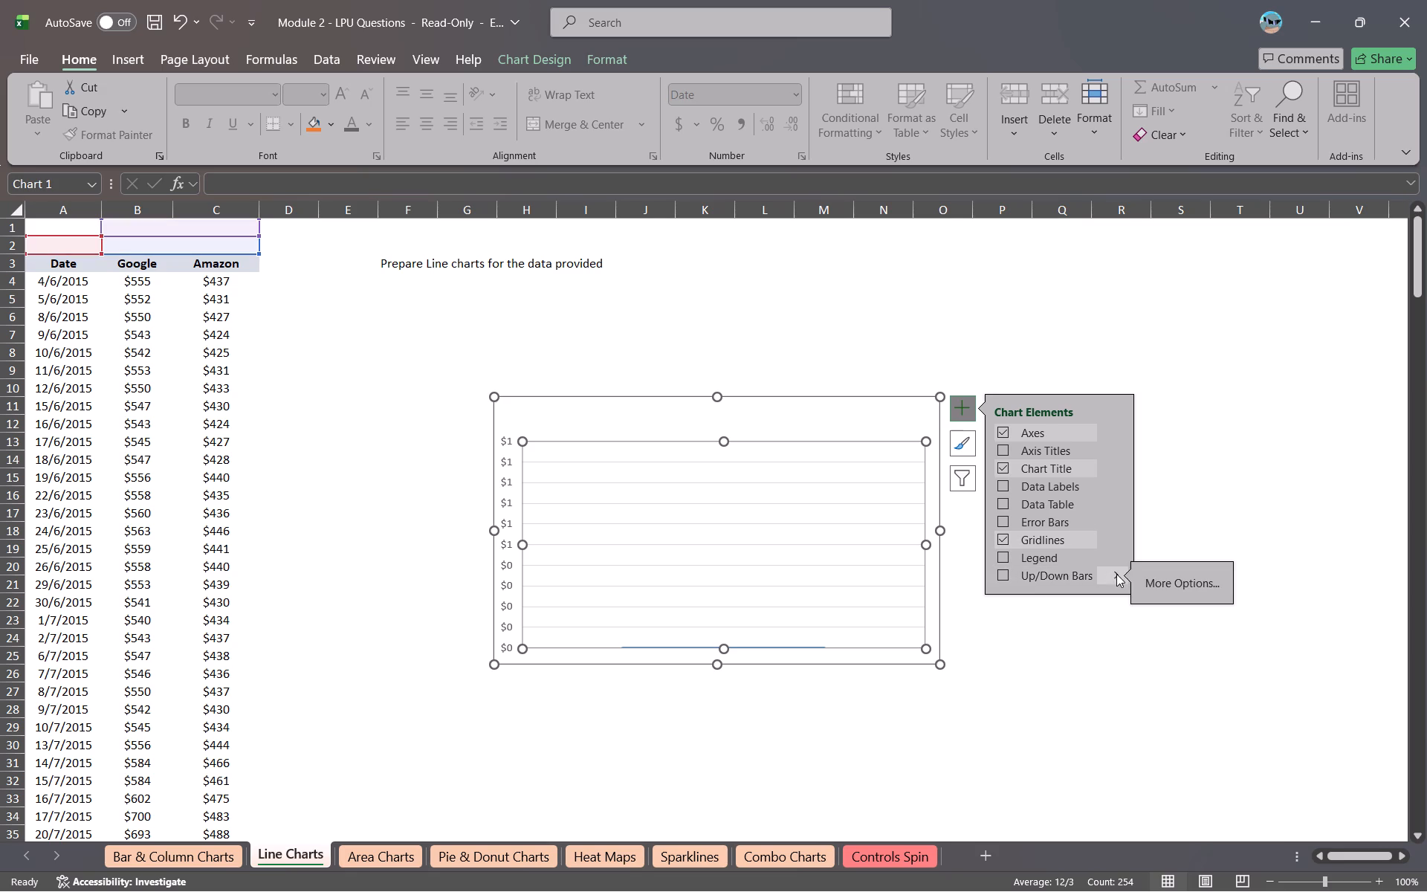
click(1146, 571)
click(1152, 581)
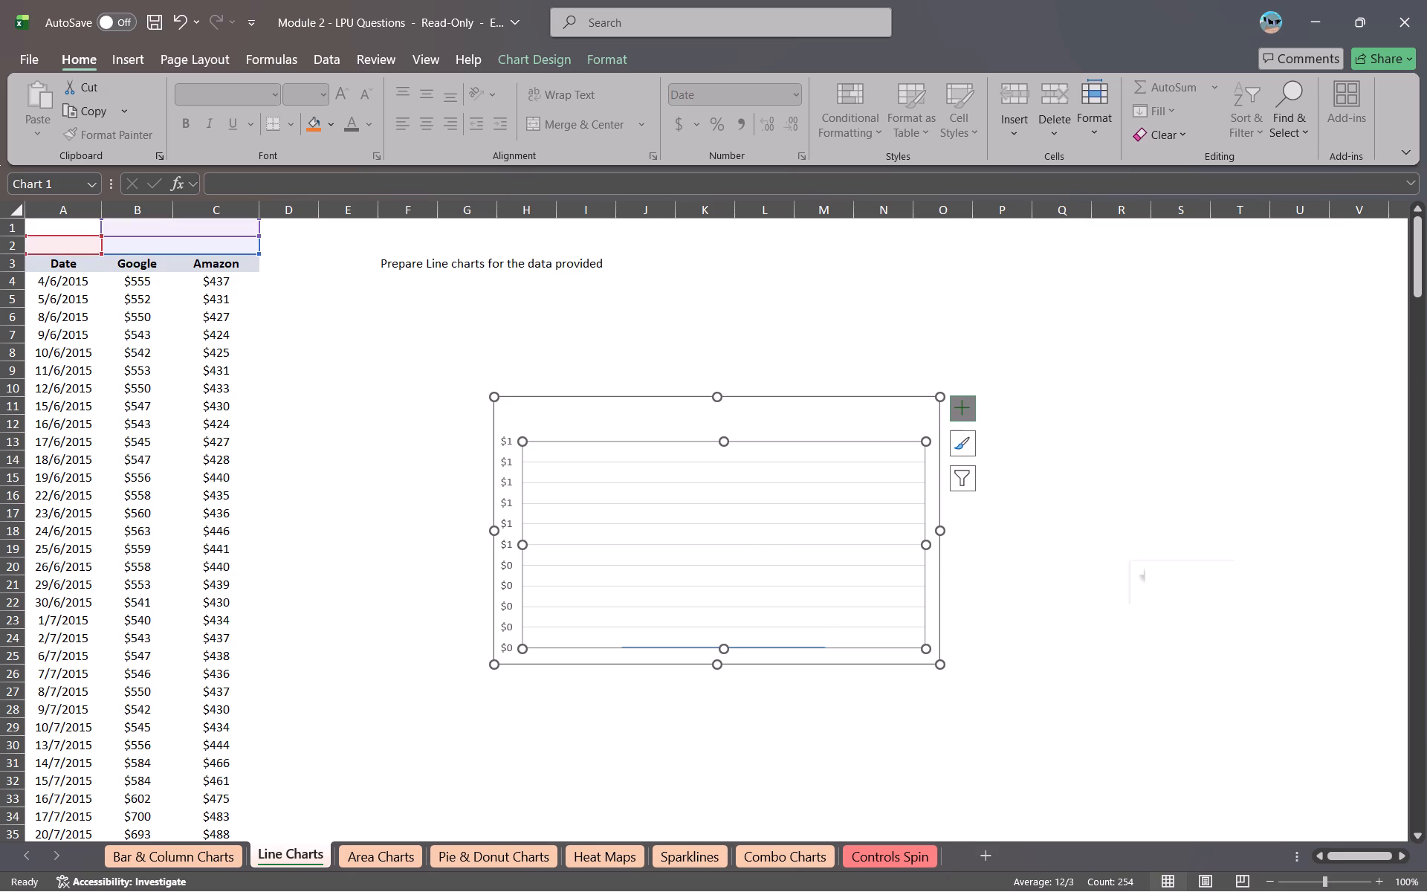
click(276, 307)
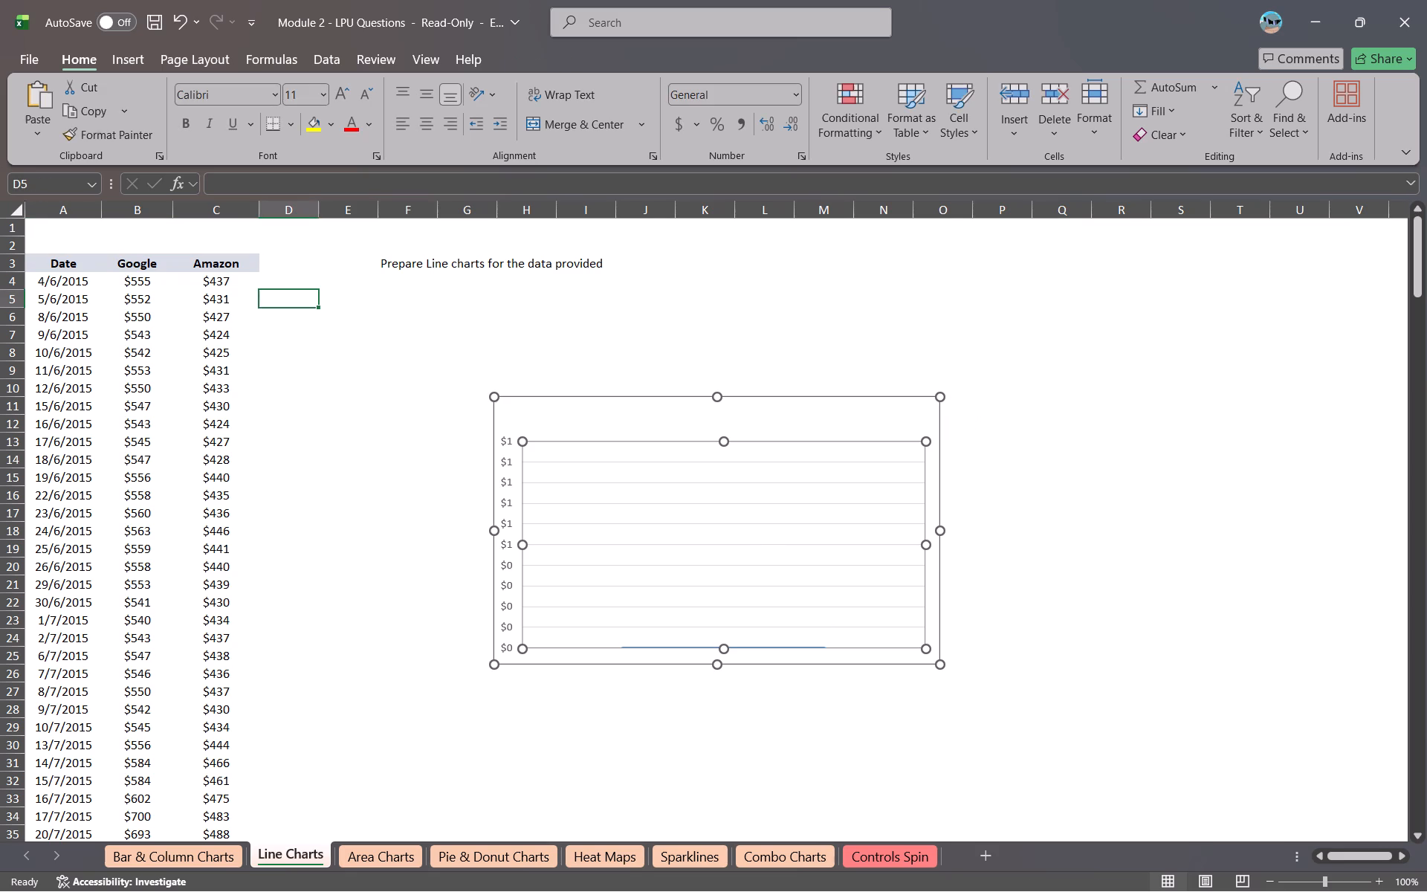
Examine the Date, Google and Amazon data down to its last row.
click(47, 556)
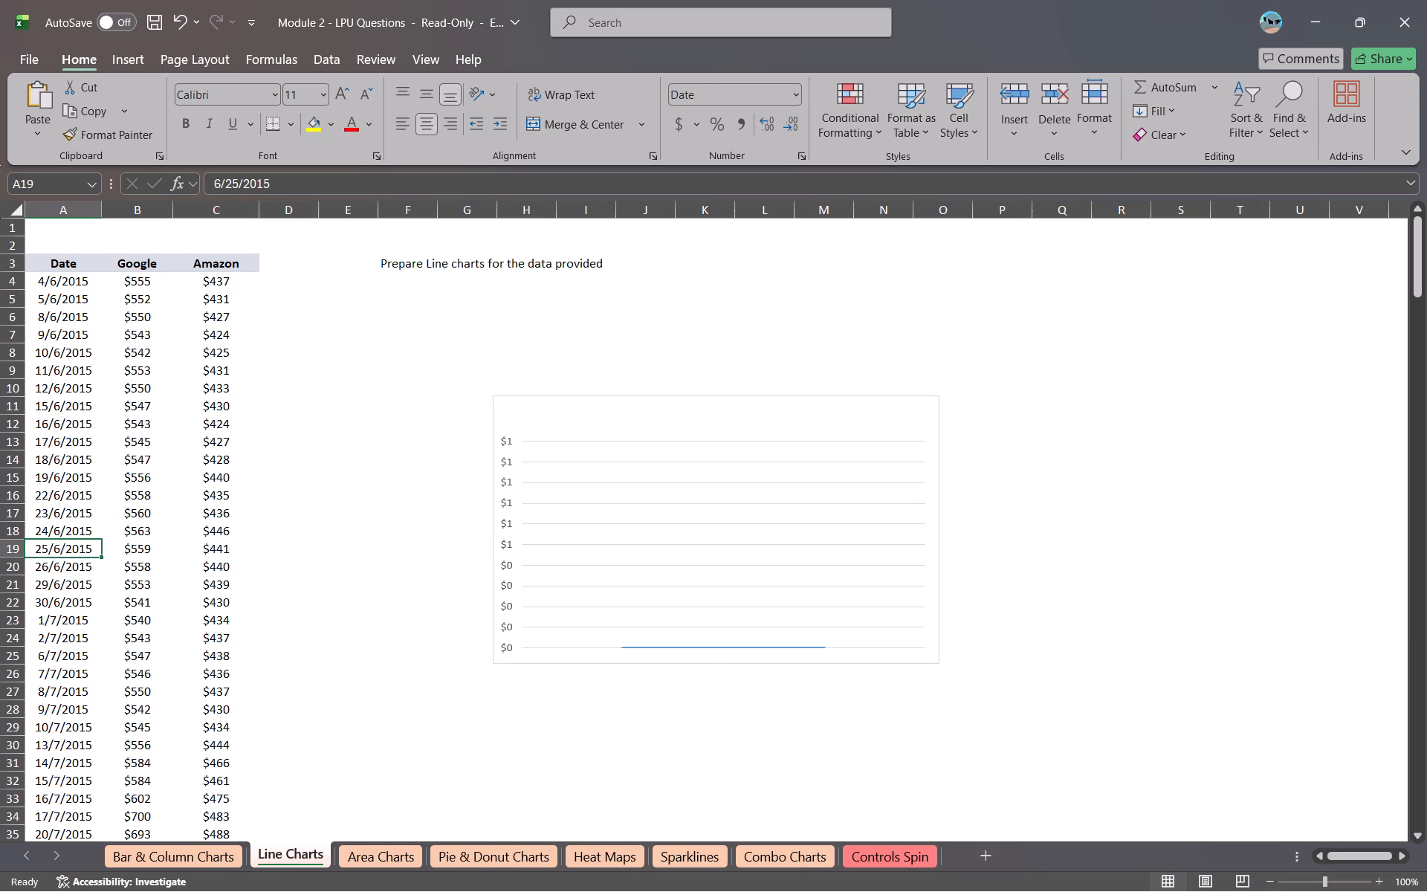
scroll(100, 623, down, 5)
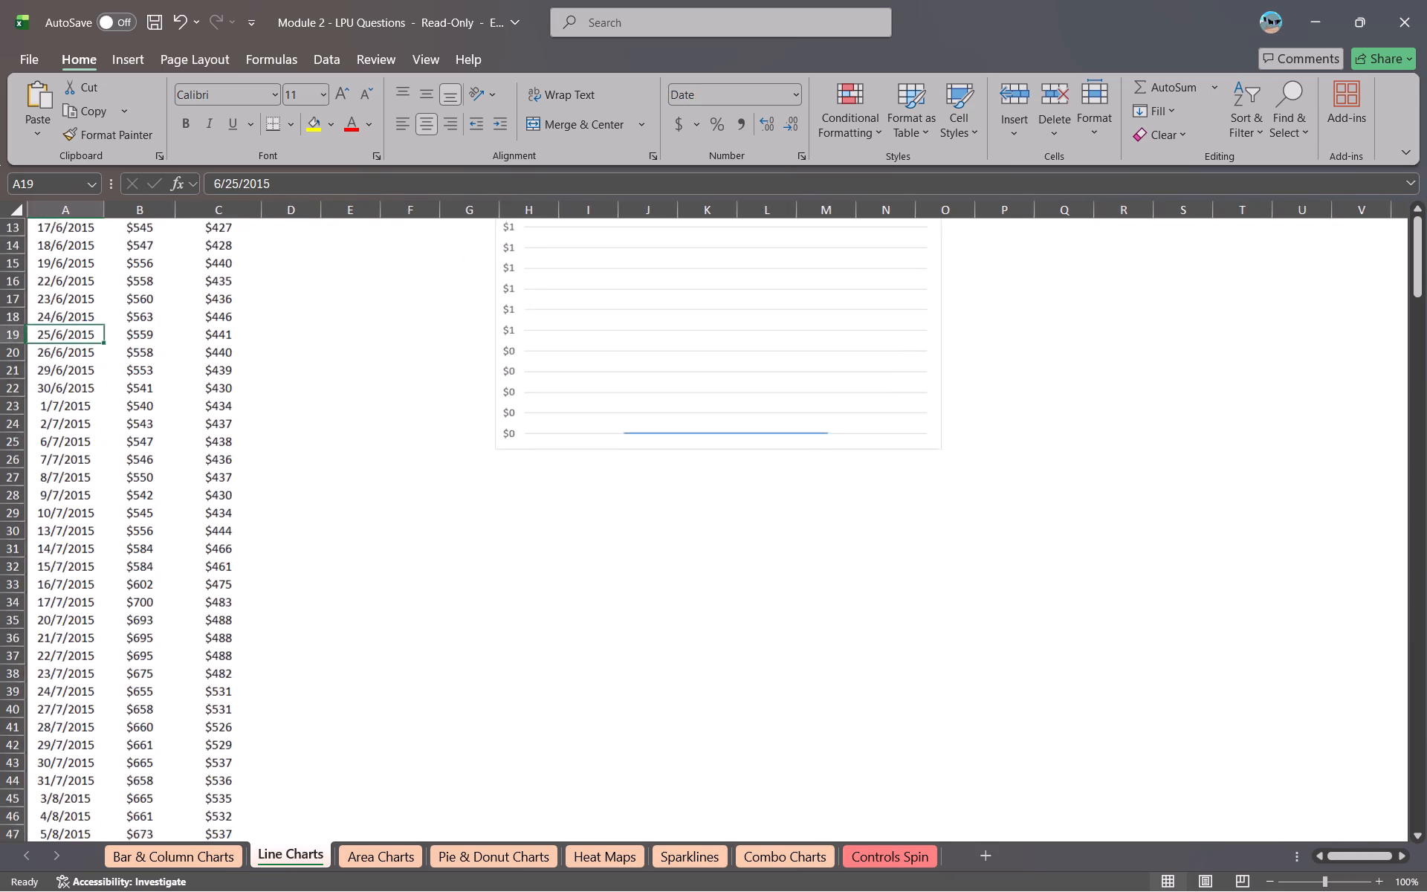
scroll(100, 623, down, 11)
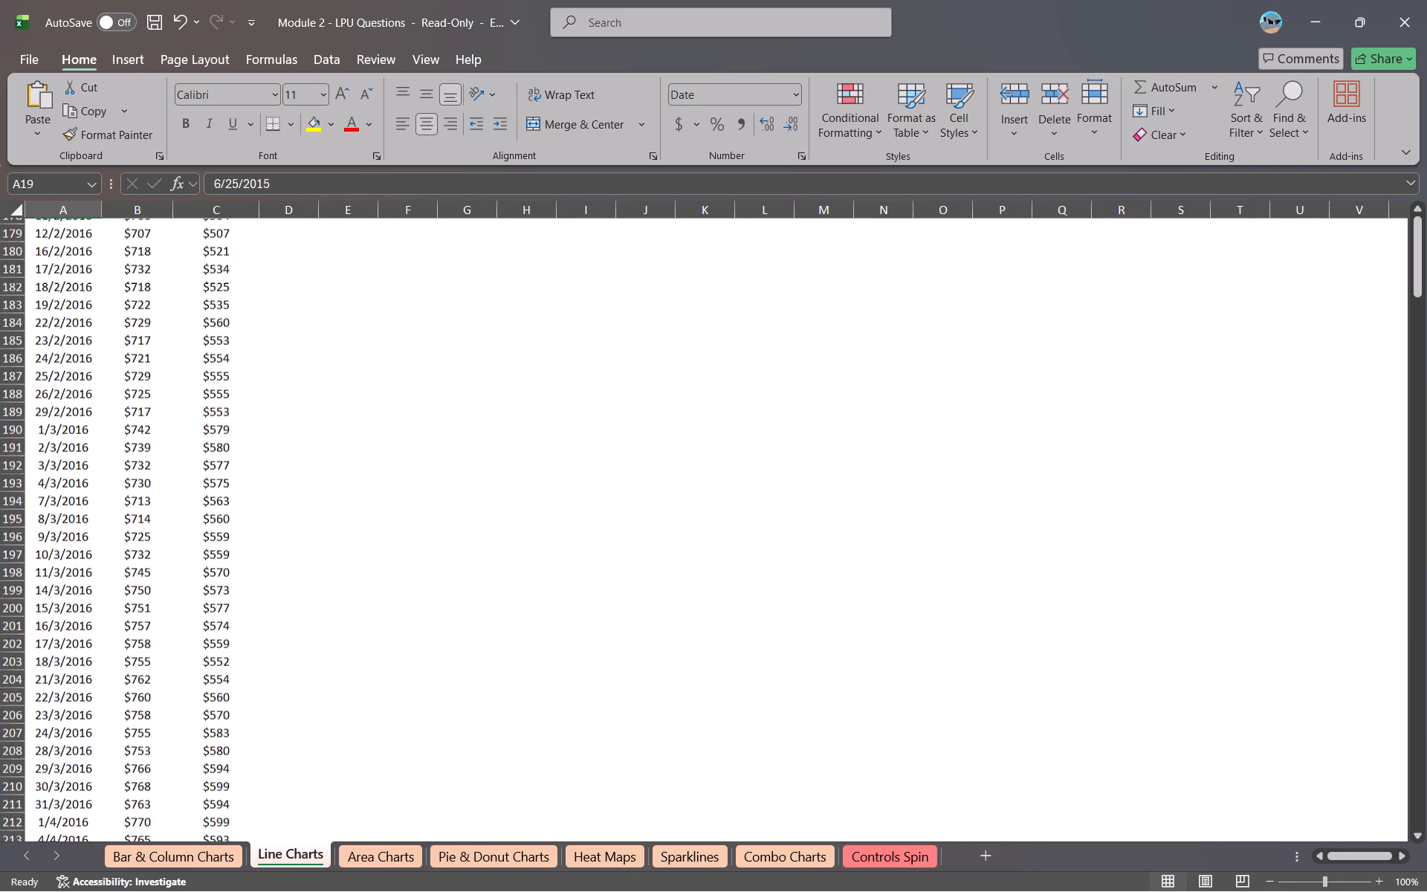
scroll(100, 623, down, 2)
scroll(100, 623, up, 1)
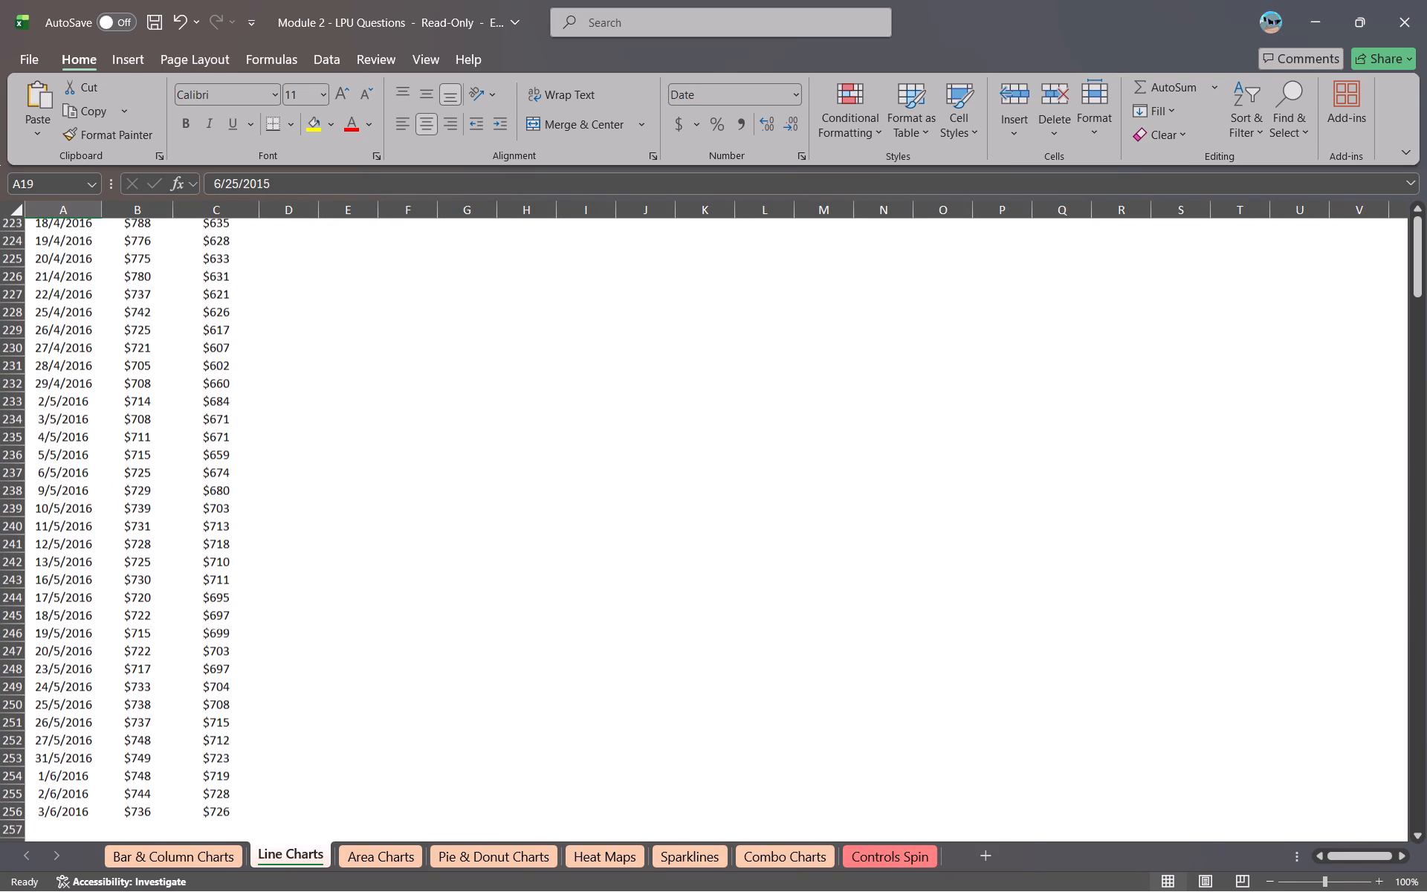
scroll(100, 623, up, 6)
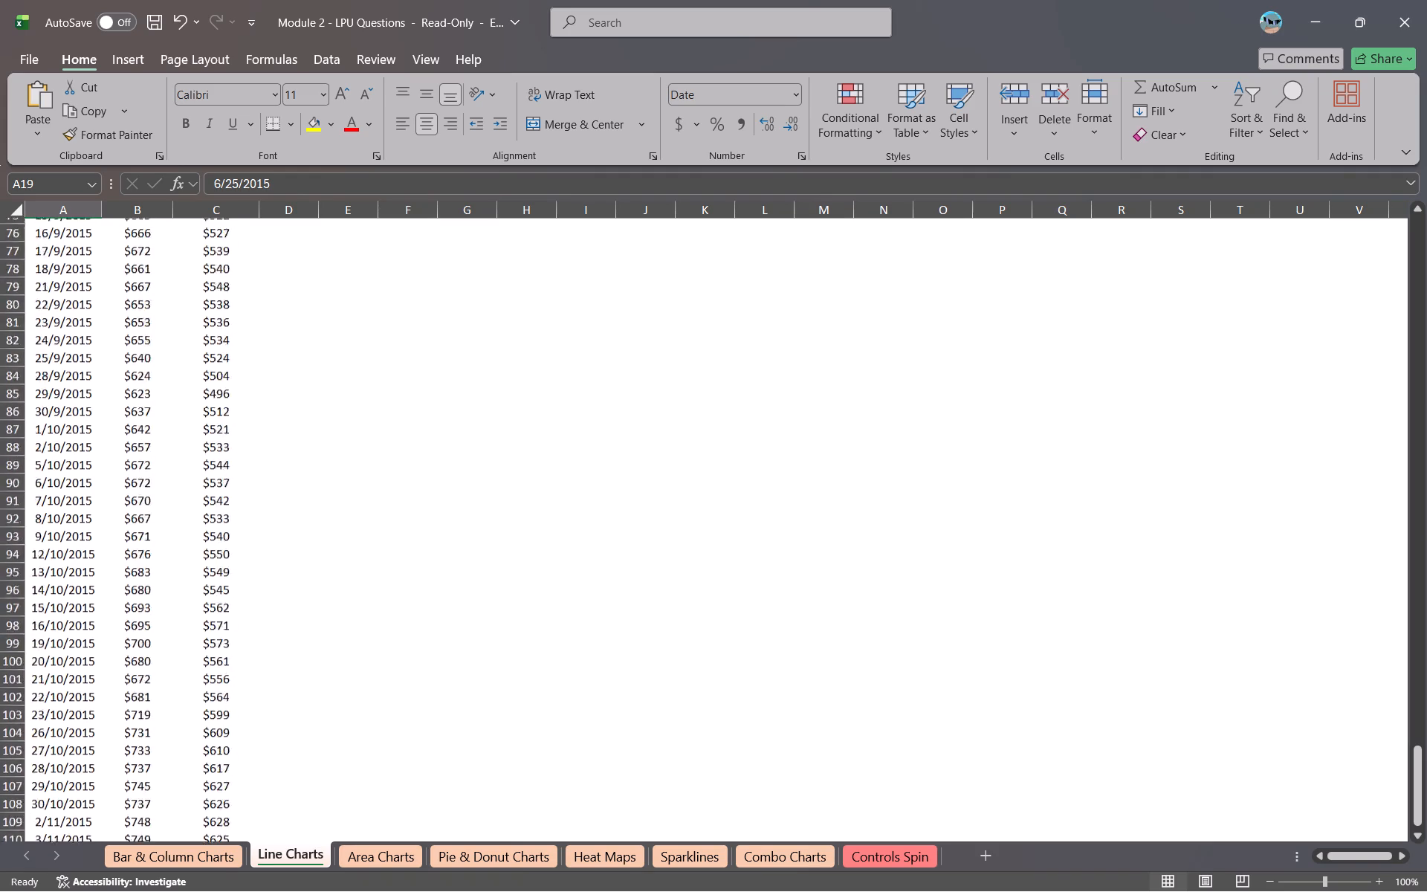
scroll(100, 623, up, 8)
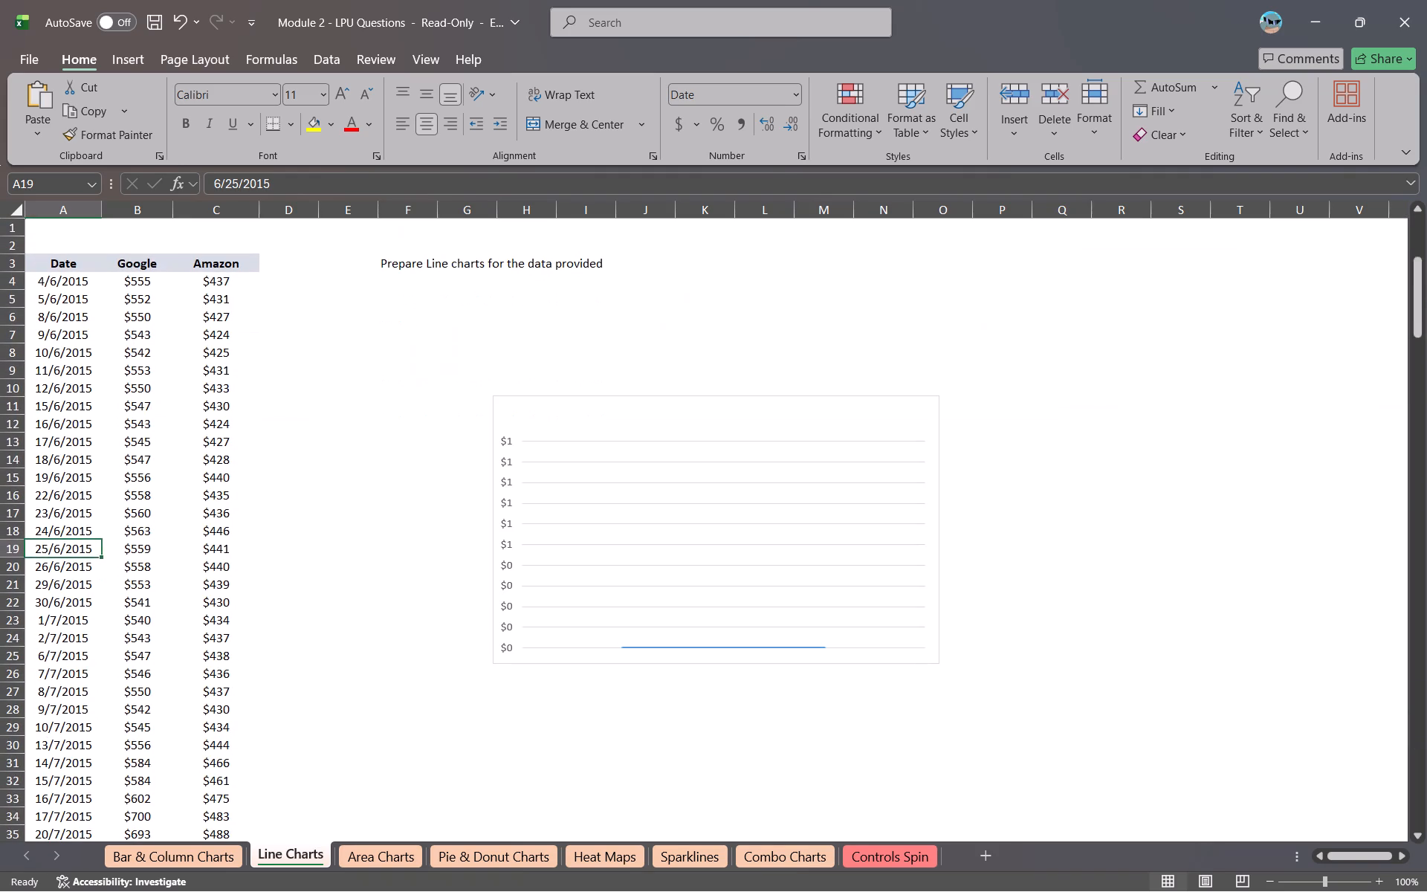
Select the chart's Vertical (Value) Axis and check its available options against the extent of the price data.
click(482, 582)
click(616, 496)
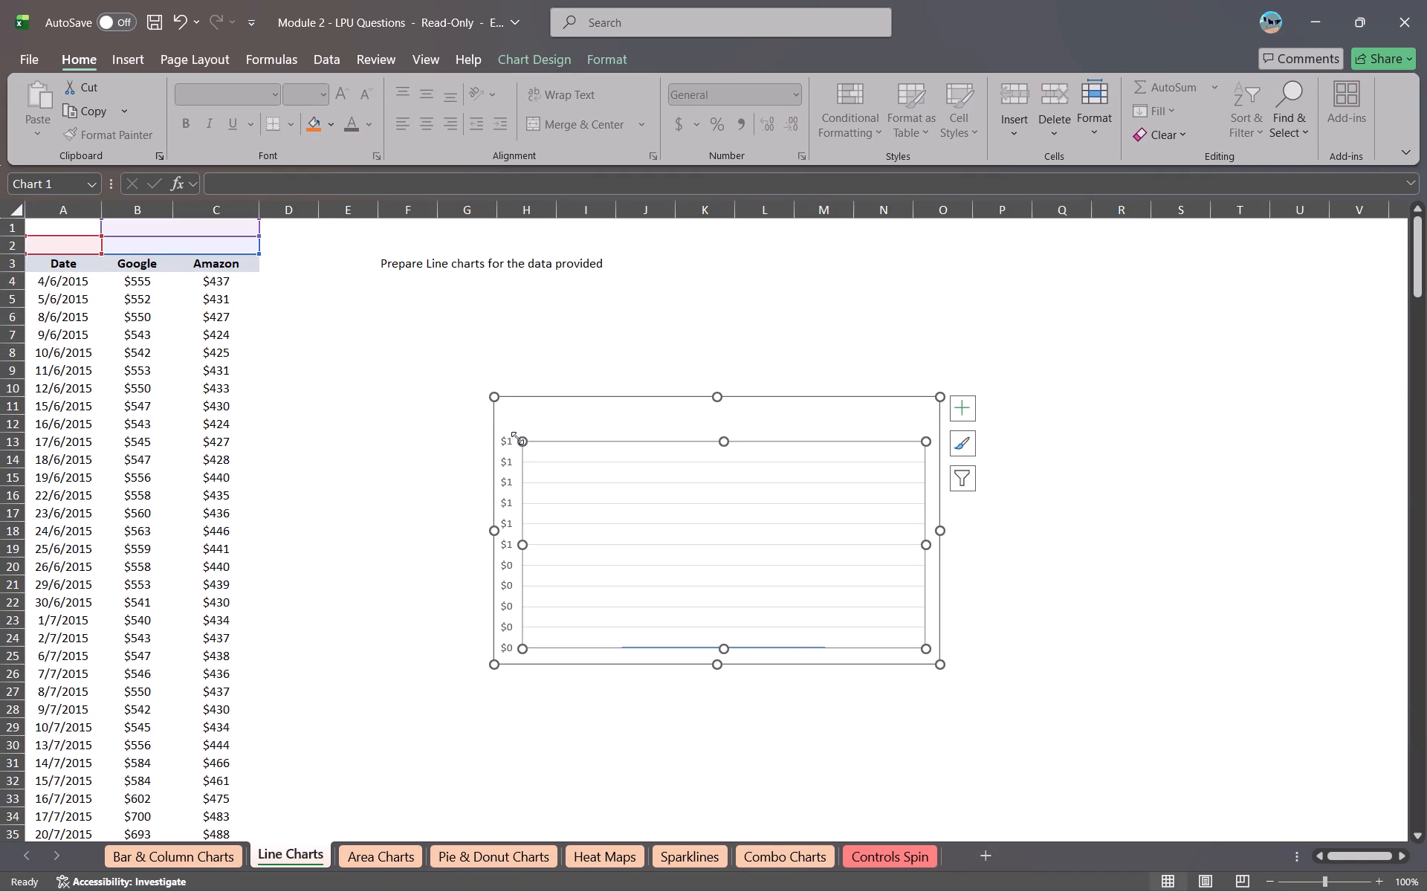
click(508, 441)
right_click(508, 441)
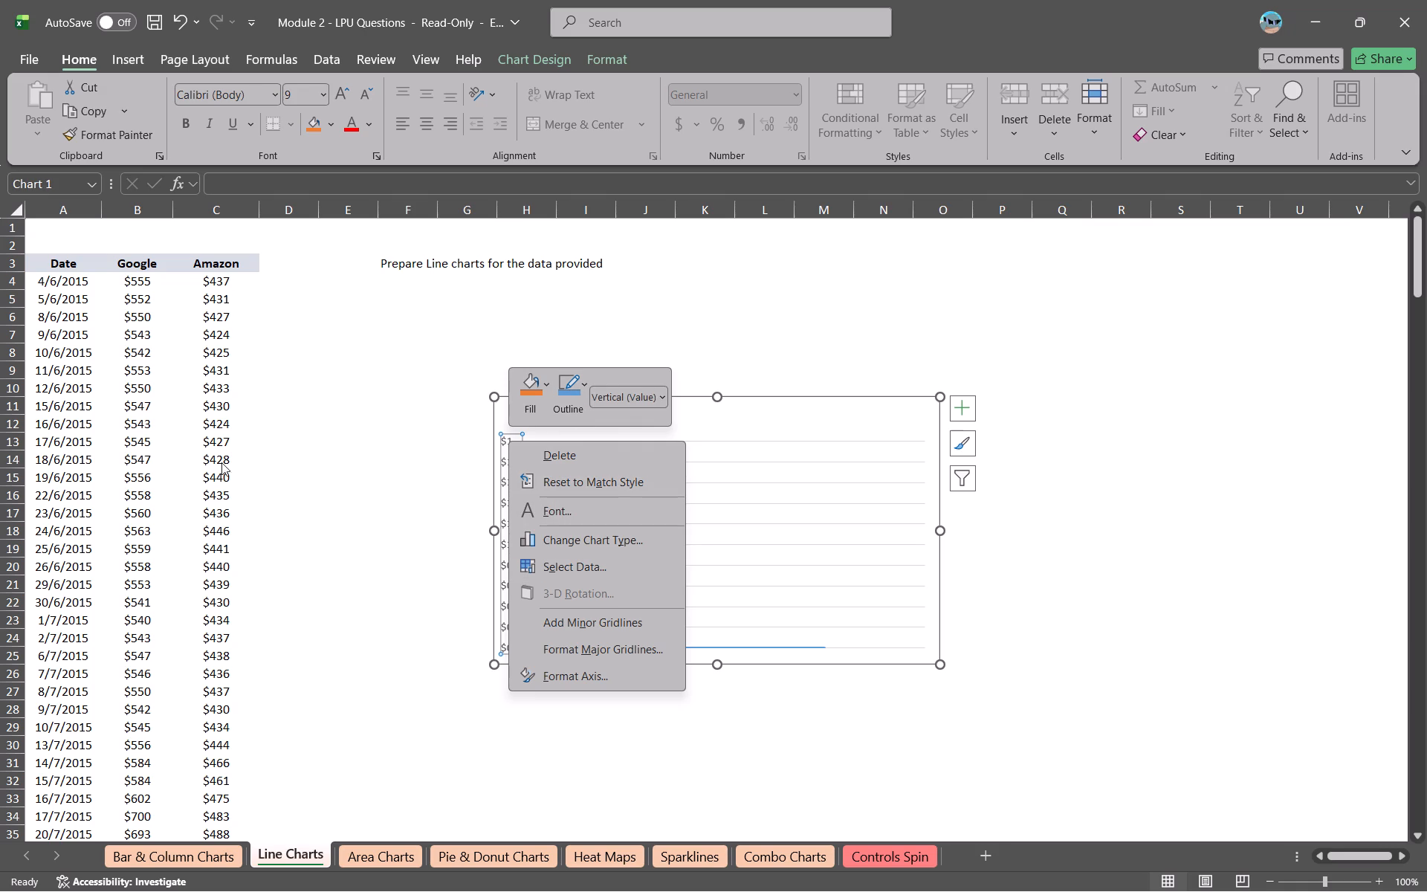
scroll(287, 526, down, 7)
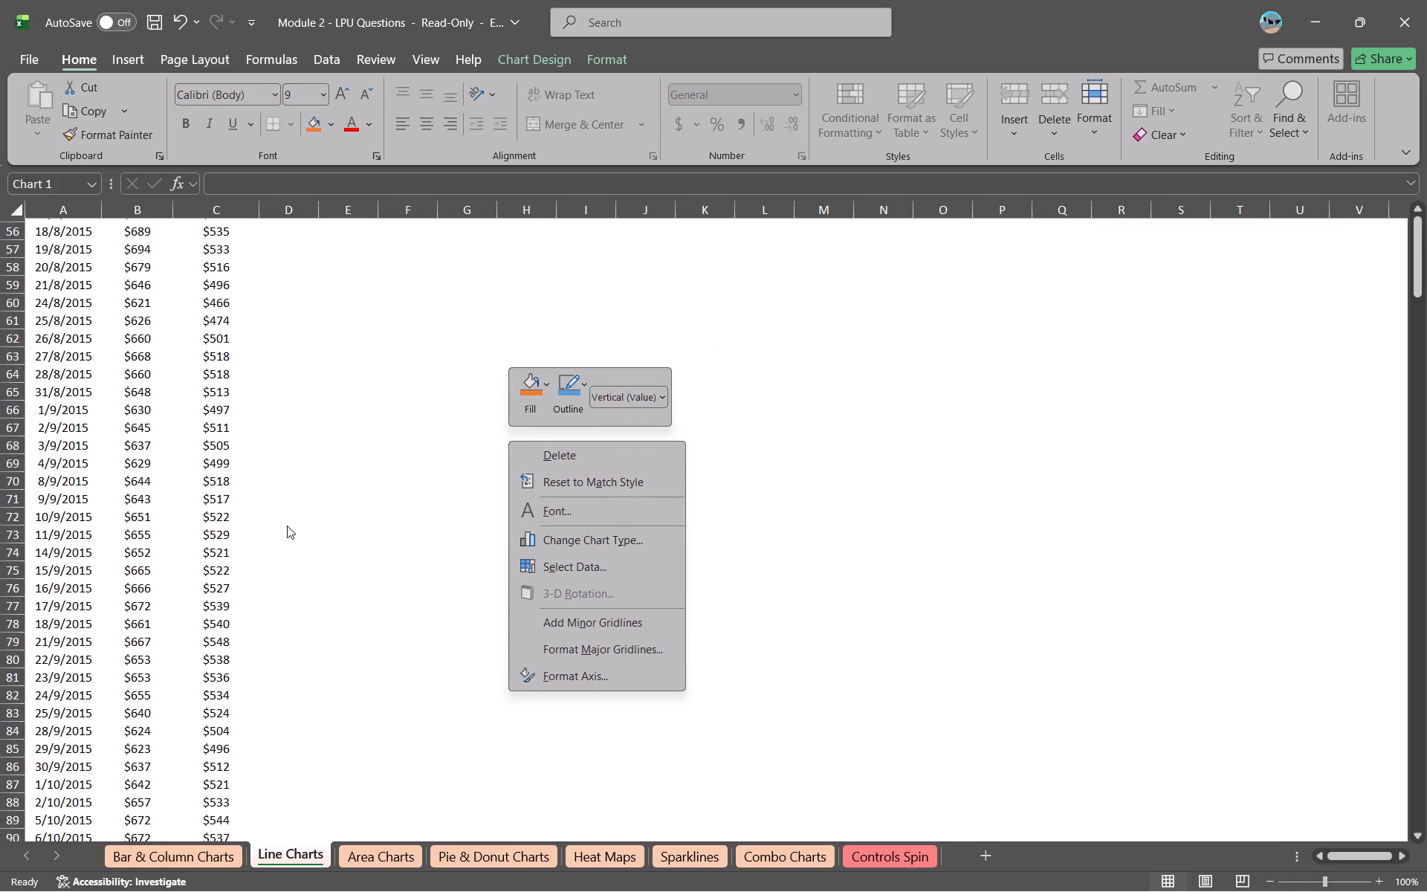
scroll(287, 526, down, 5)
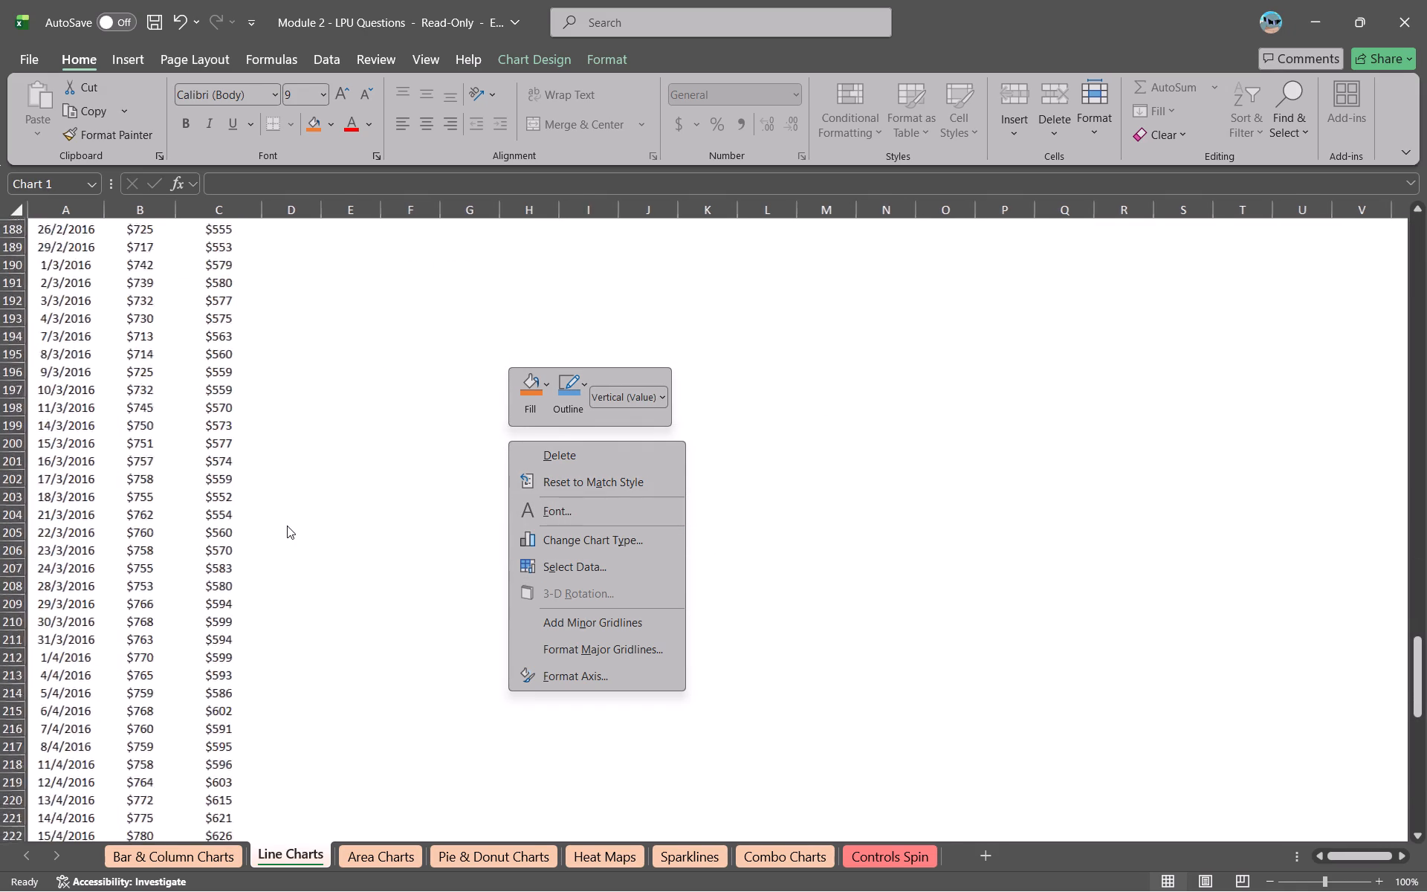
scroll(287, 526, down, 2)
scroll(287, 526, up, 2)
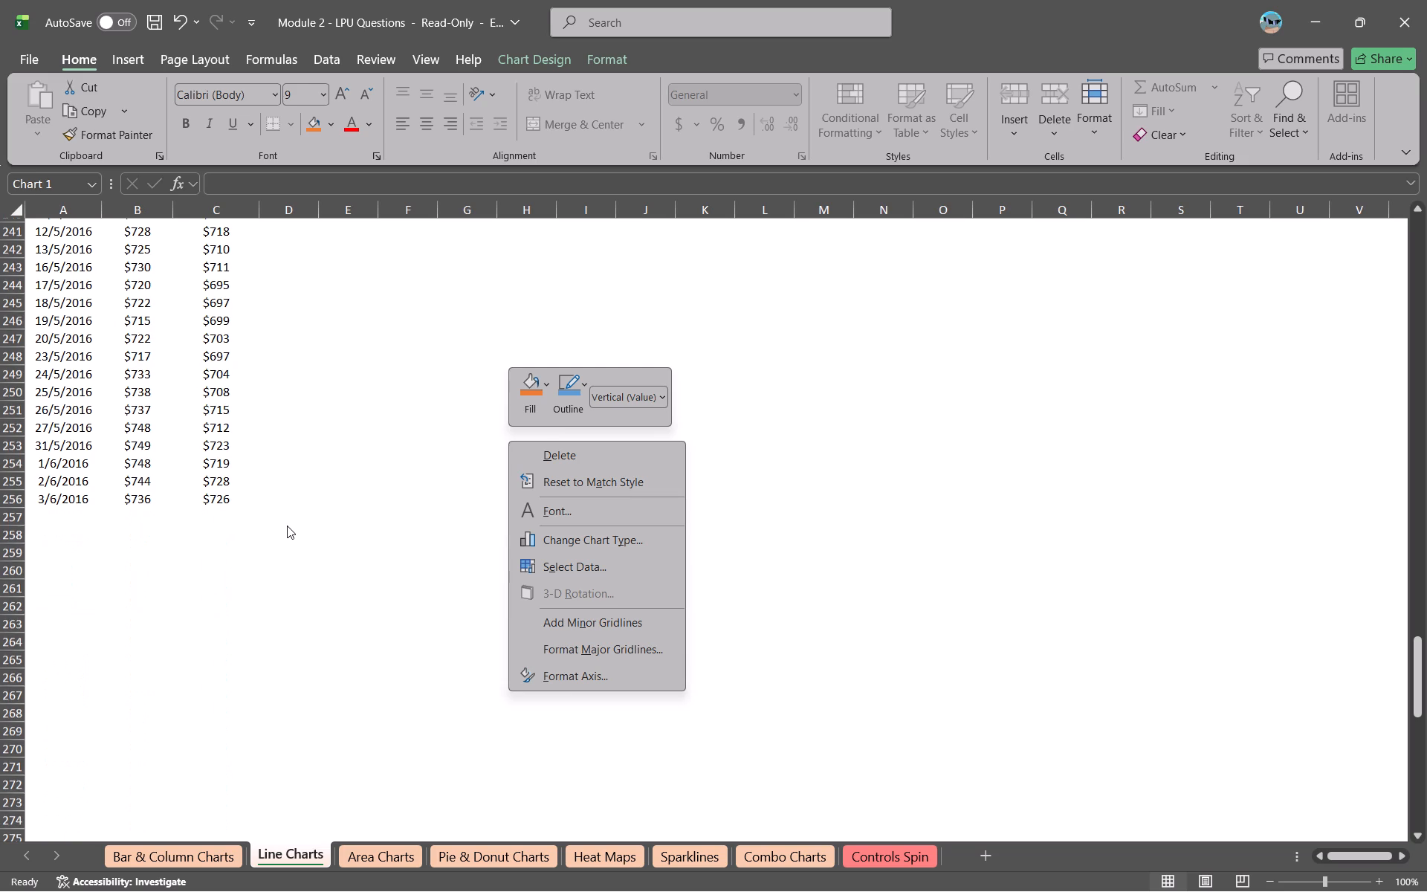
scroll(287, 526, up, 6)
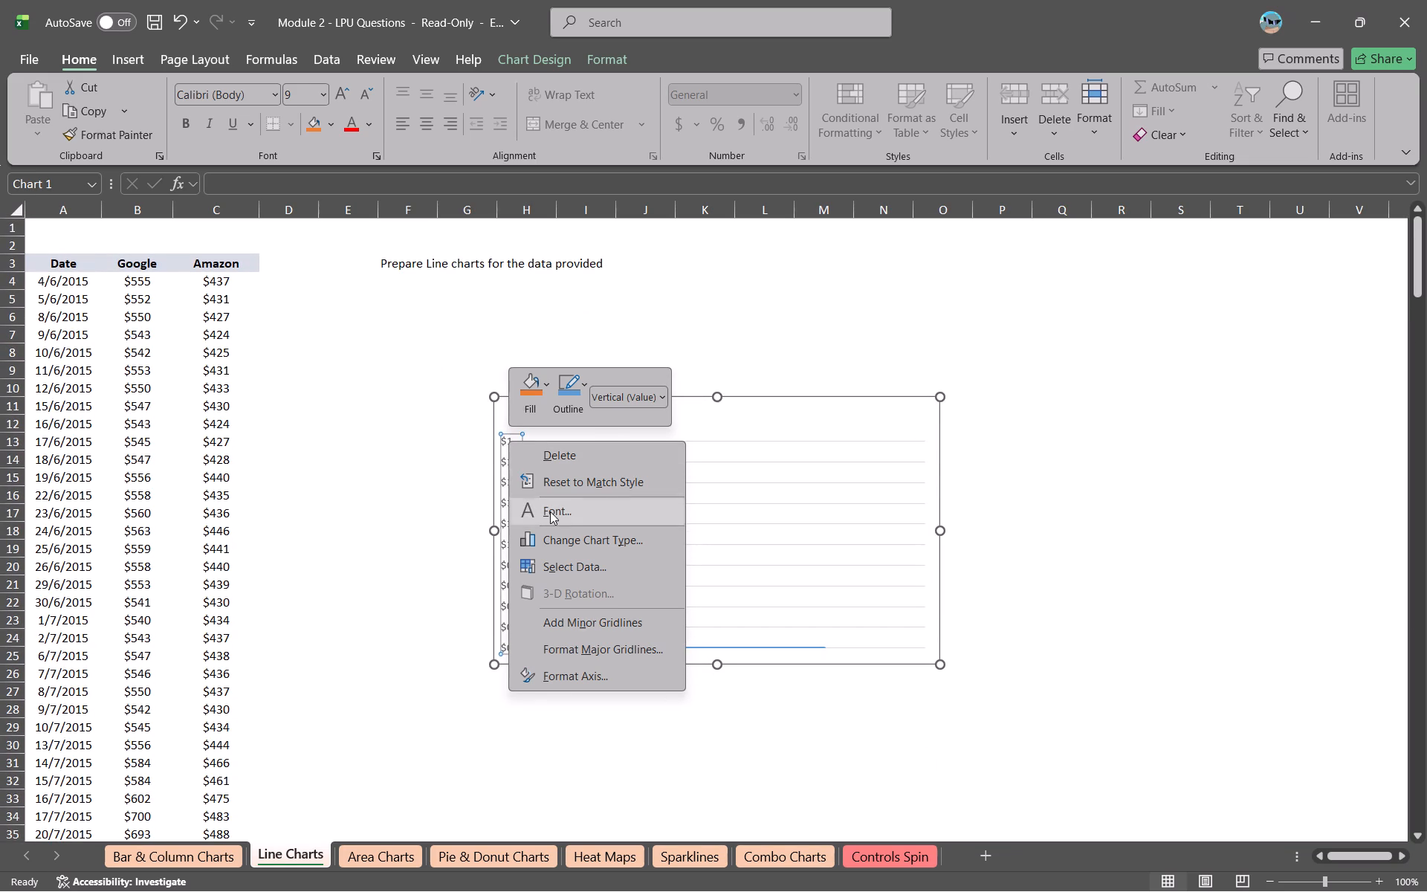
click(664, 401)
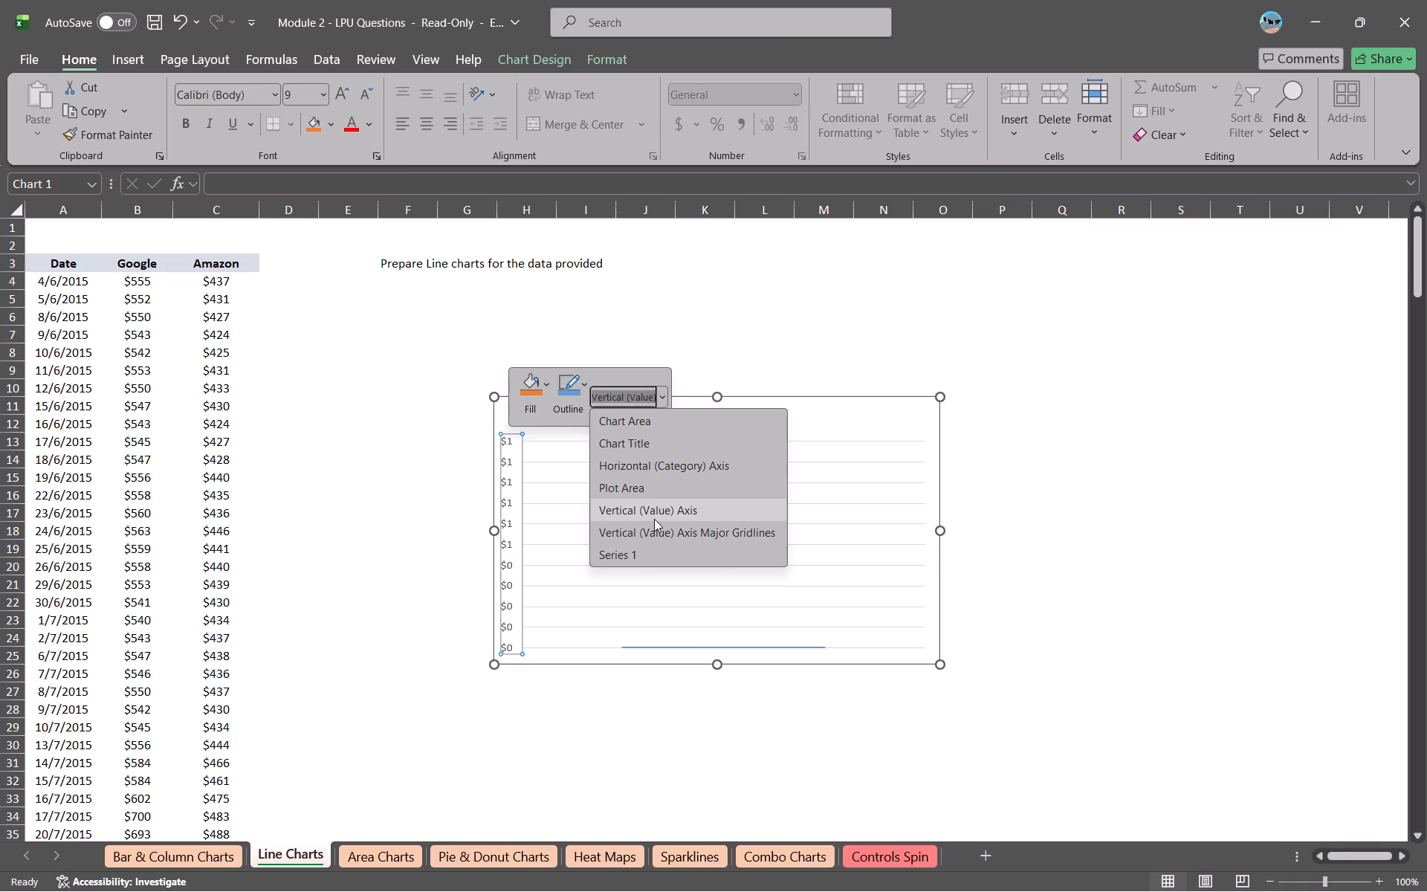
click(654, 519)
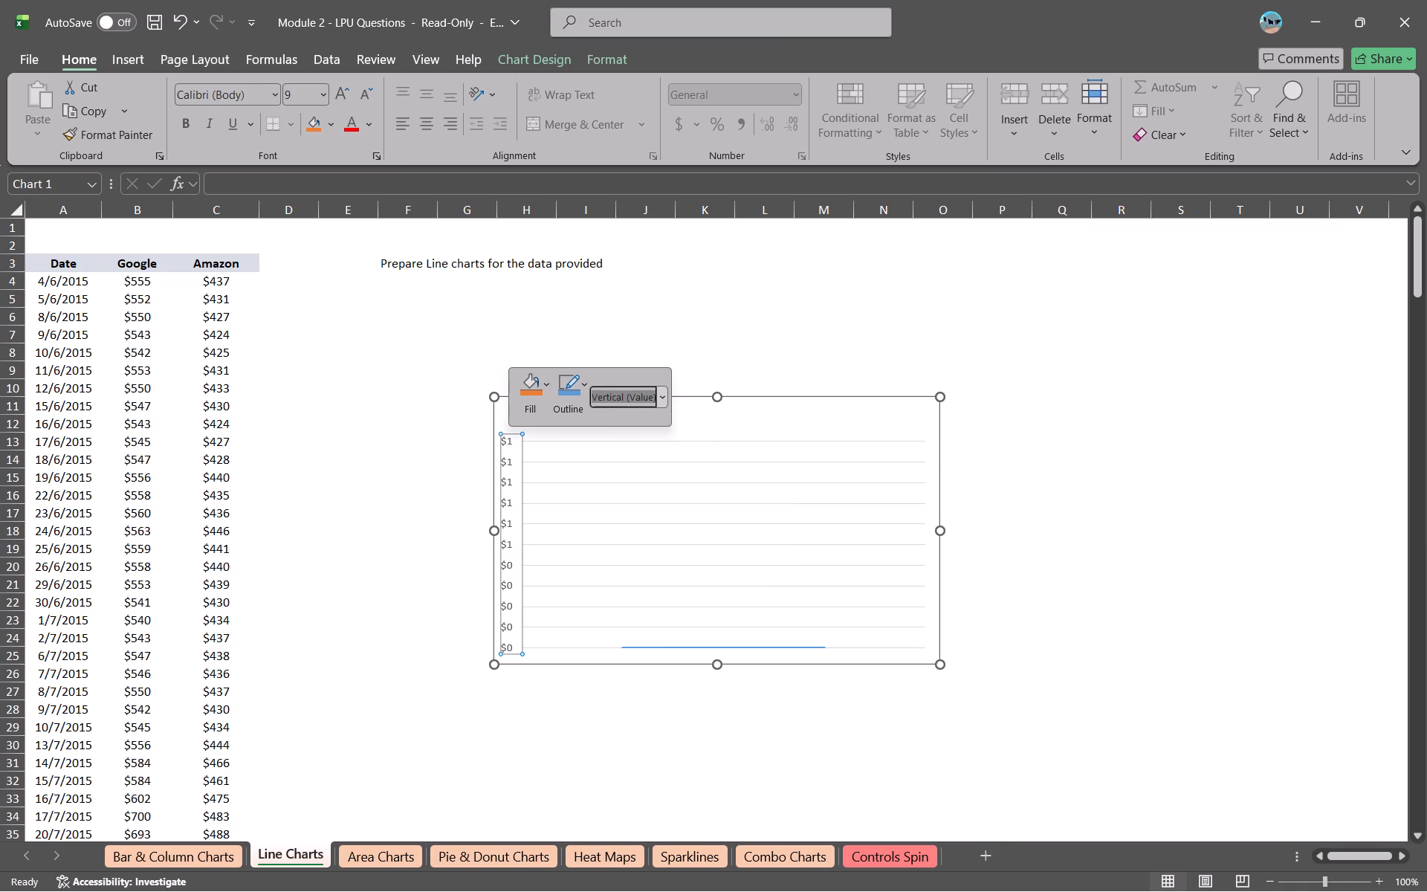
click(430, 537)
Set the line chart's data range to the Date column, 'Line Charts'!$A$3:$A$256.
click(582, 526)
right_click(582, 526)
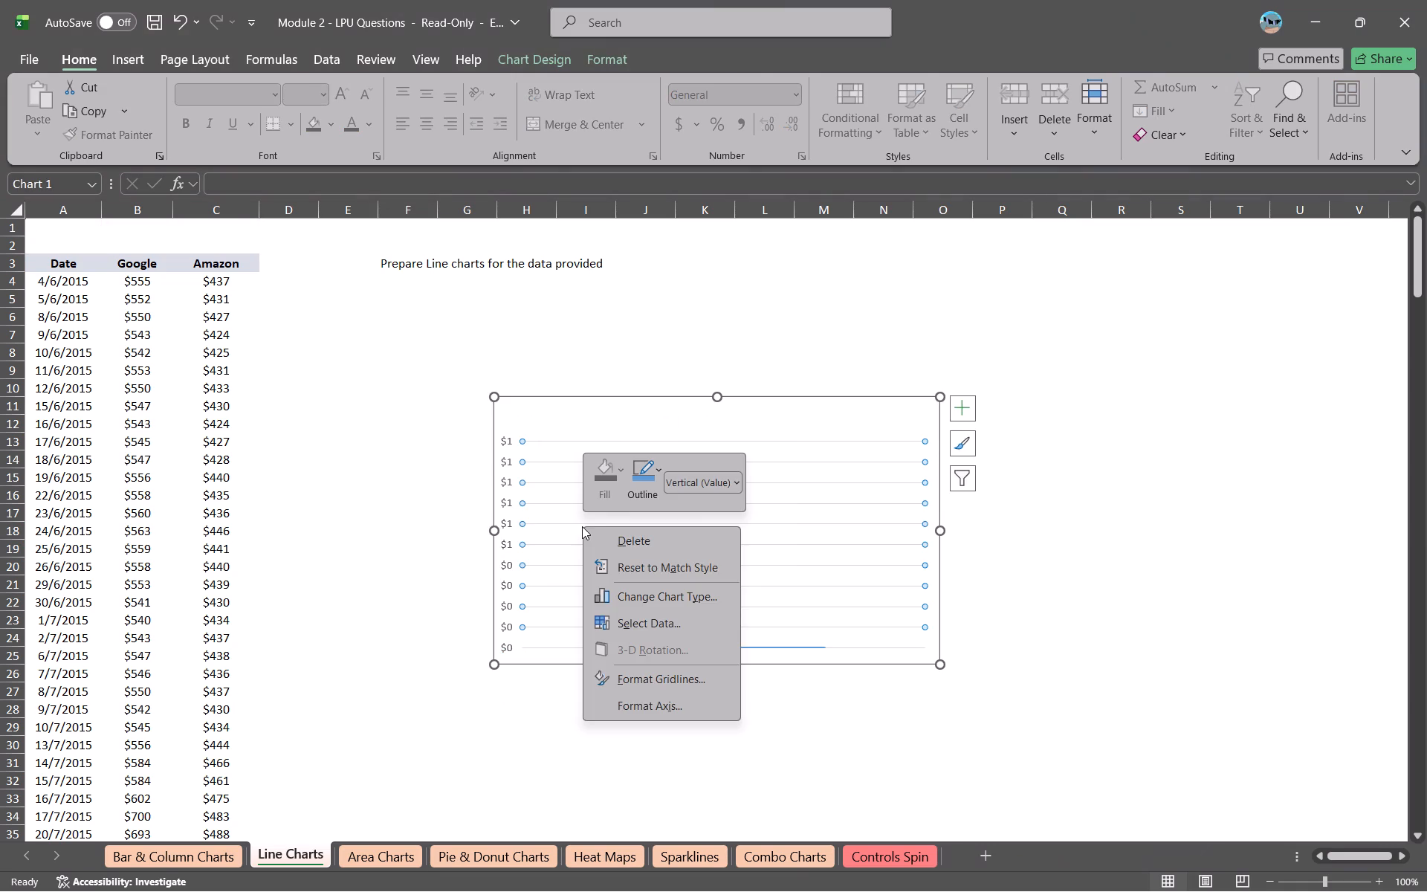
click(598, 623)
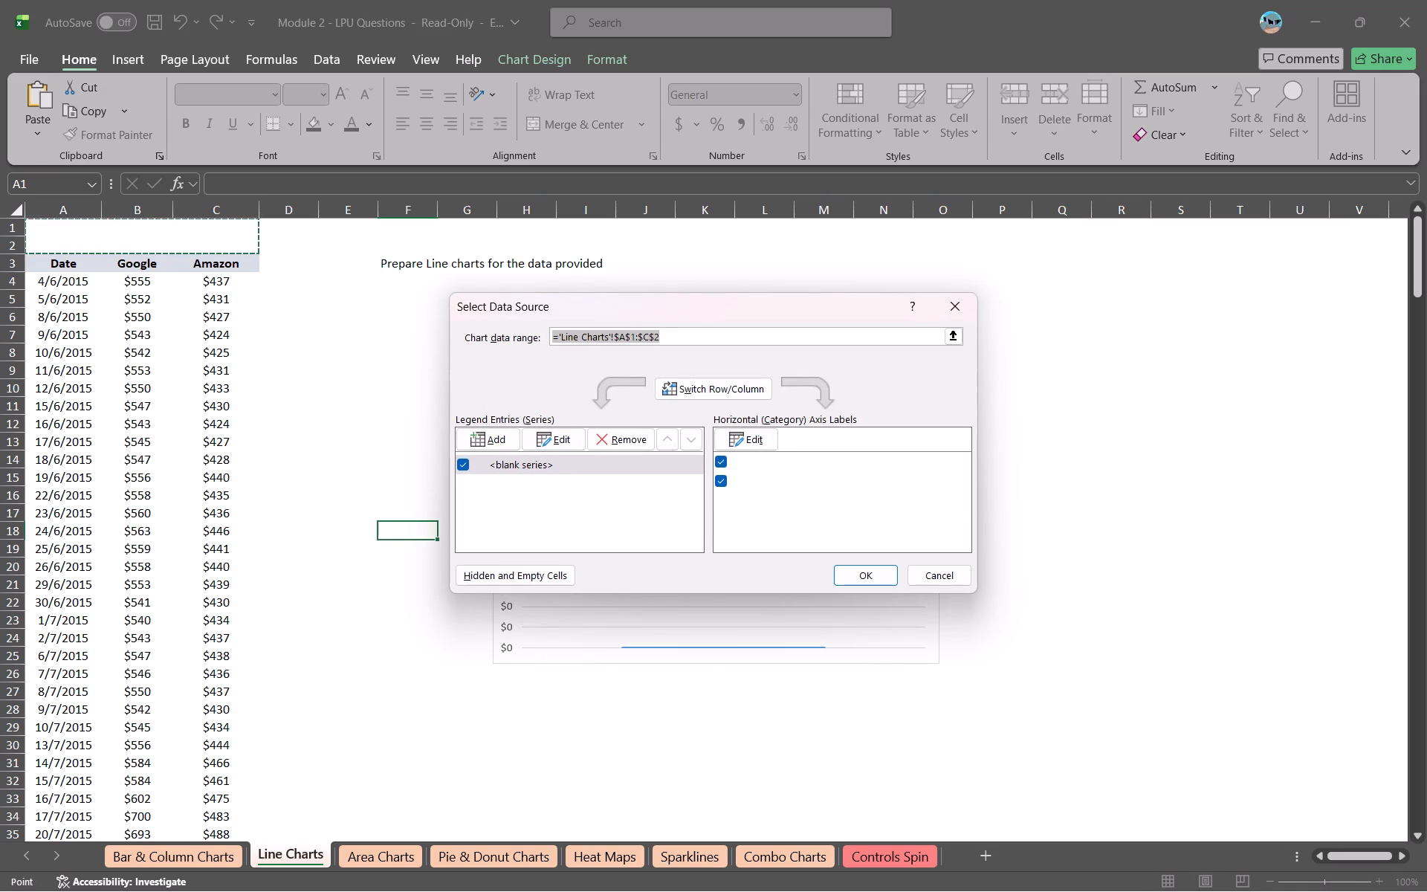
click(67, 266)
click(67, 266)
drag(67, 266, 16, 891)
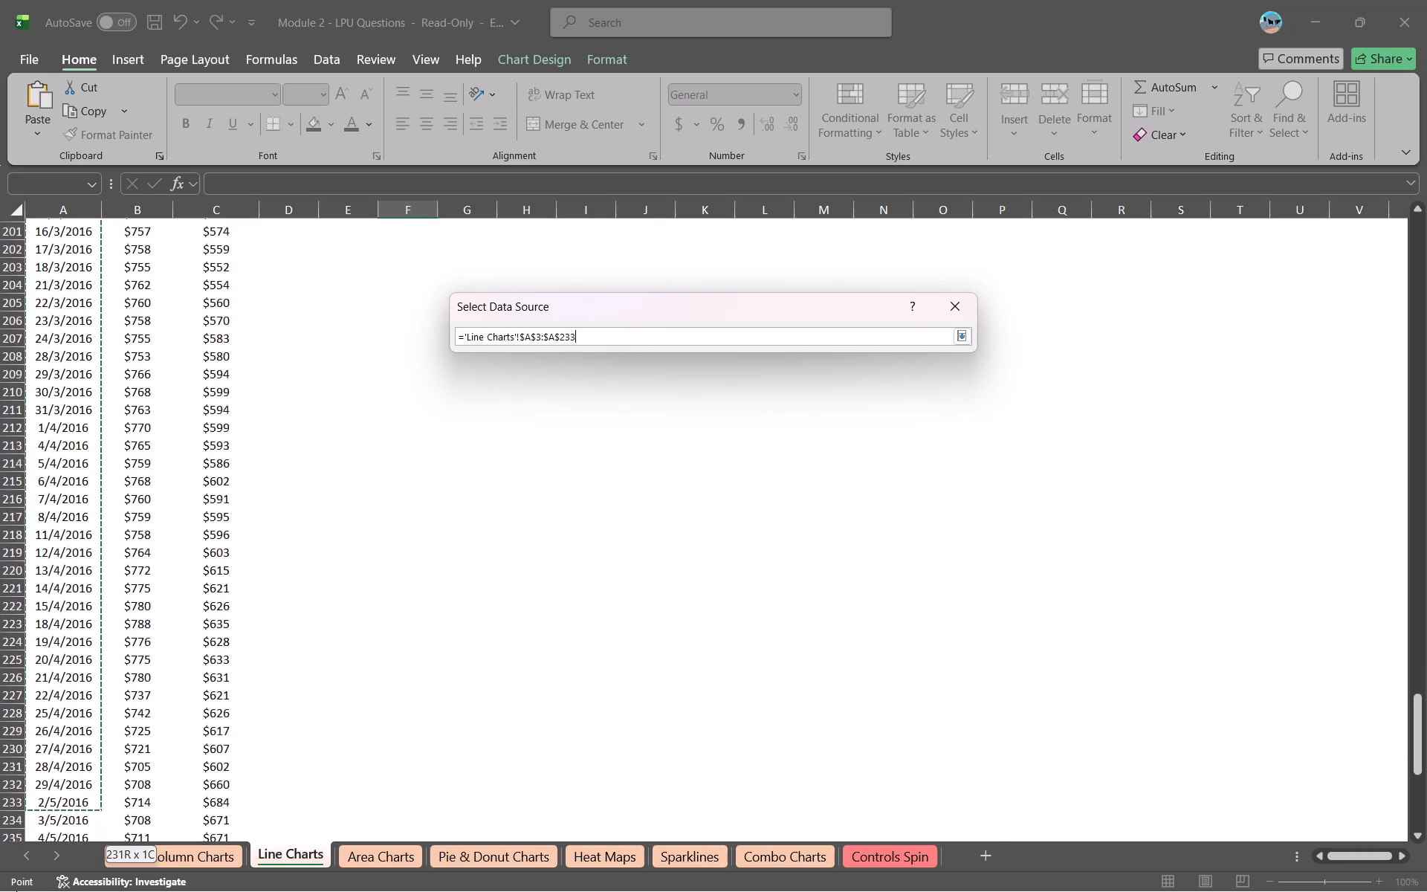
drag(16, 891, 33, 833)
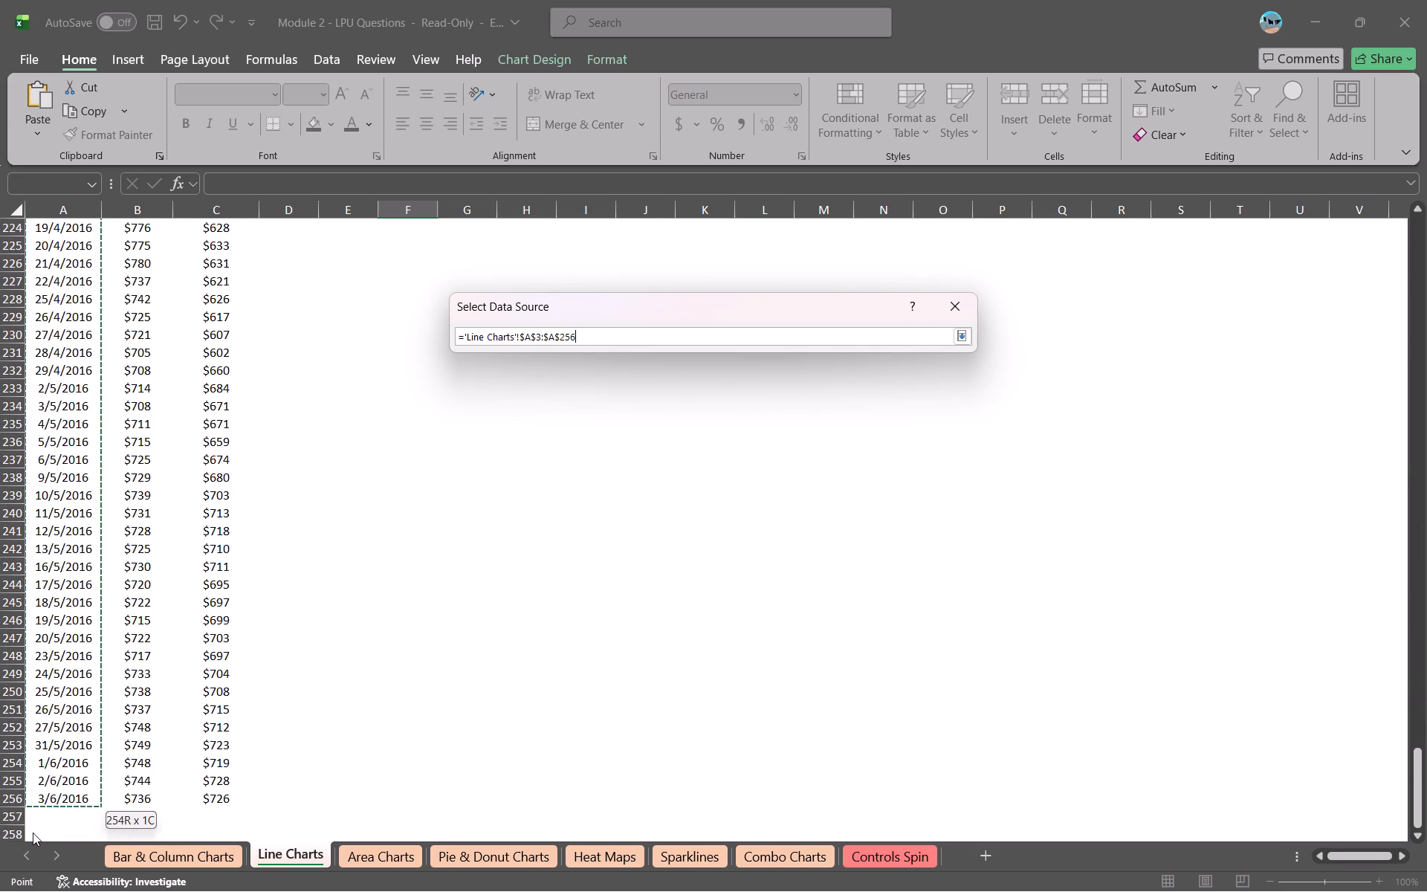
drag(33, 833, 47, 792)
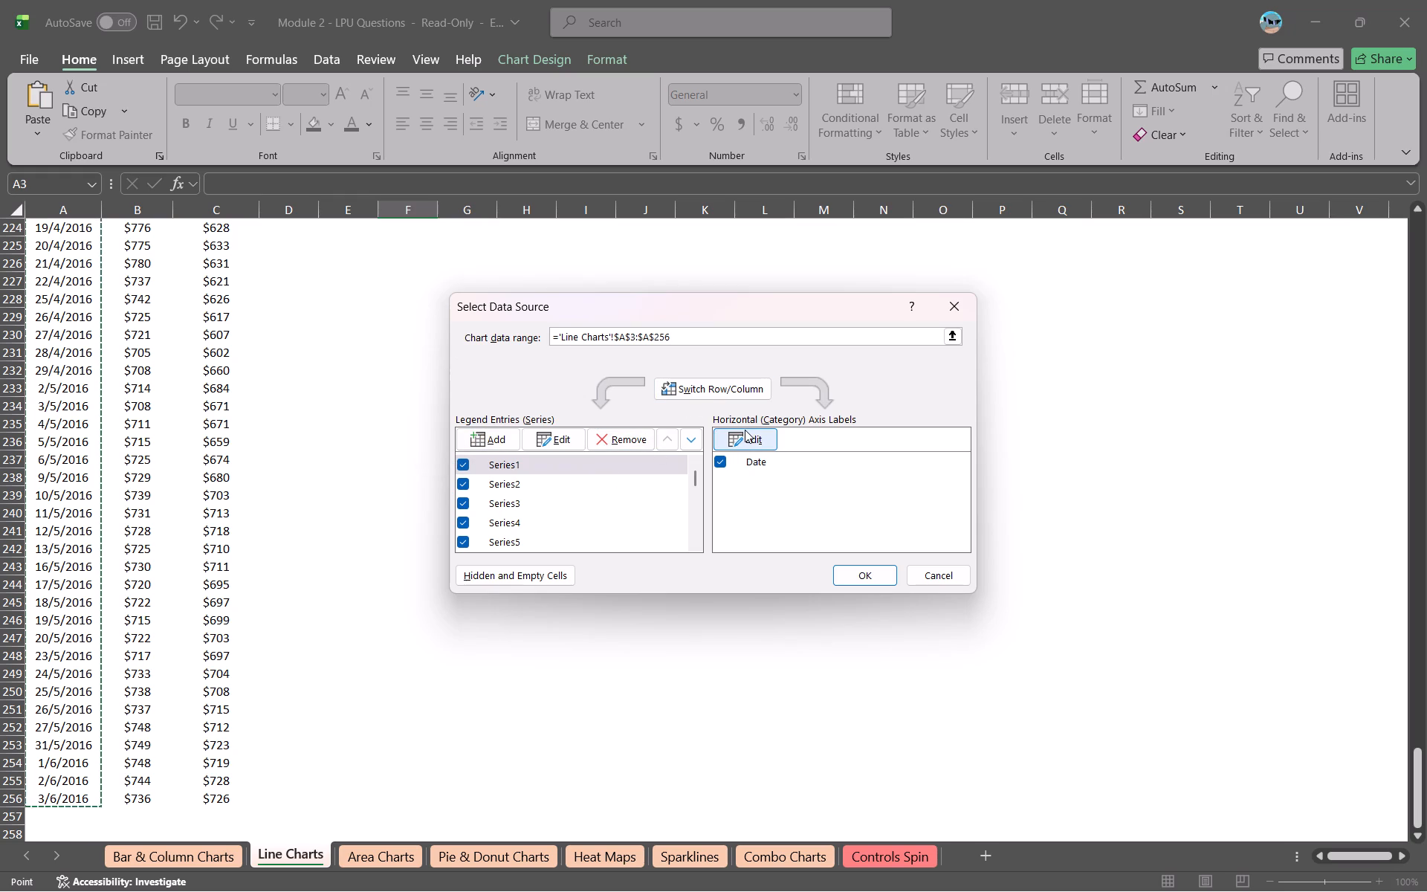
click(842, 565)
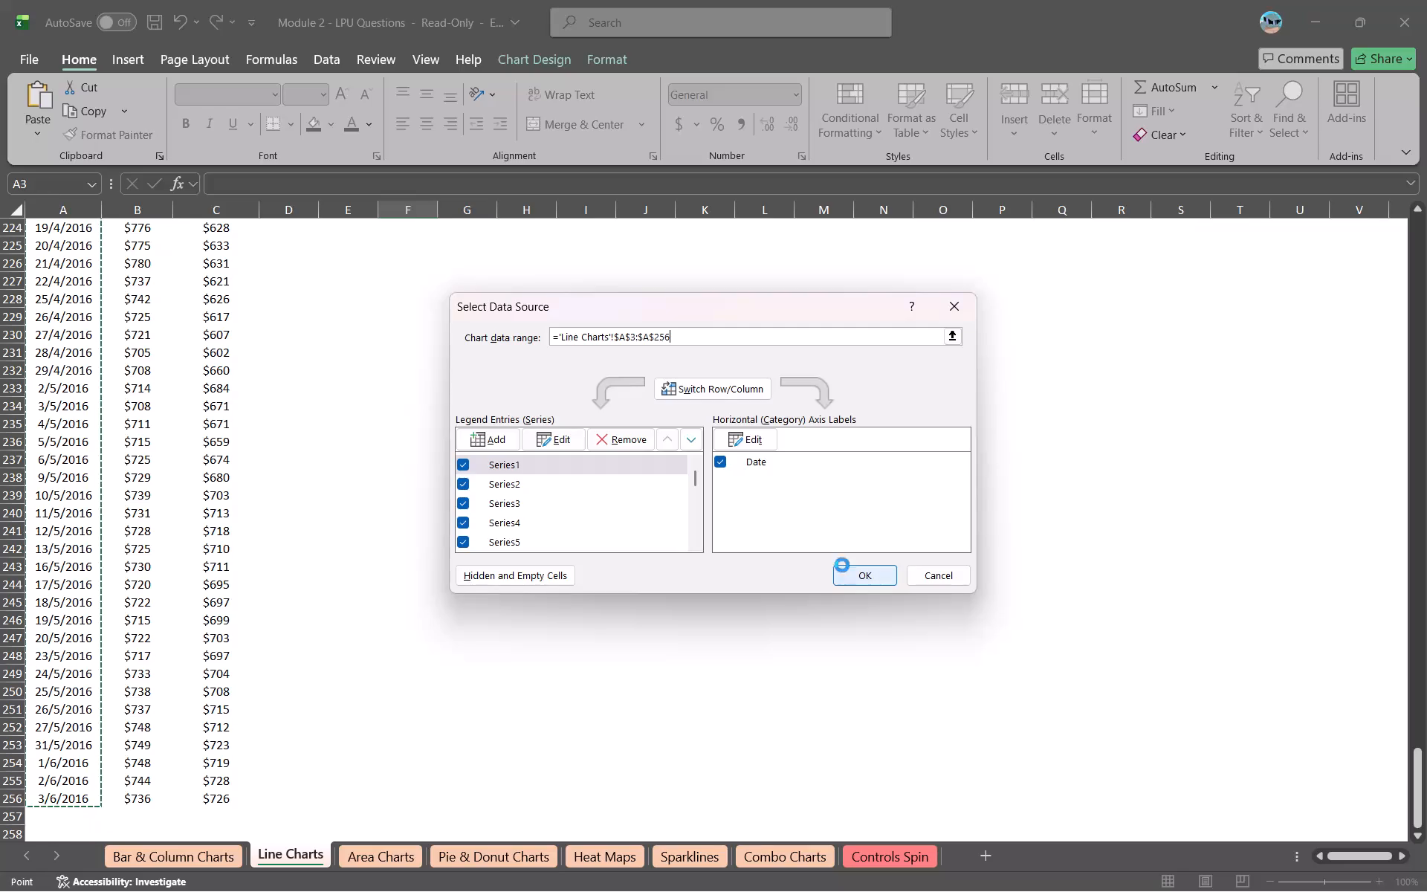
scroll(694, 358, up, 9)
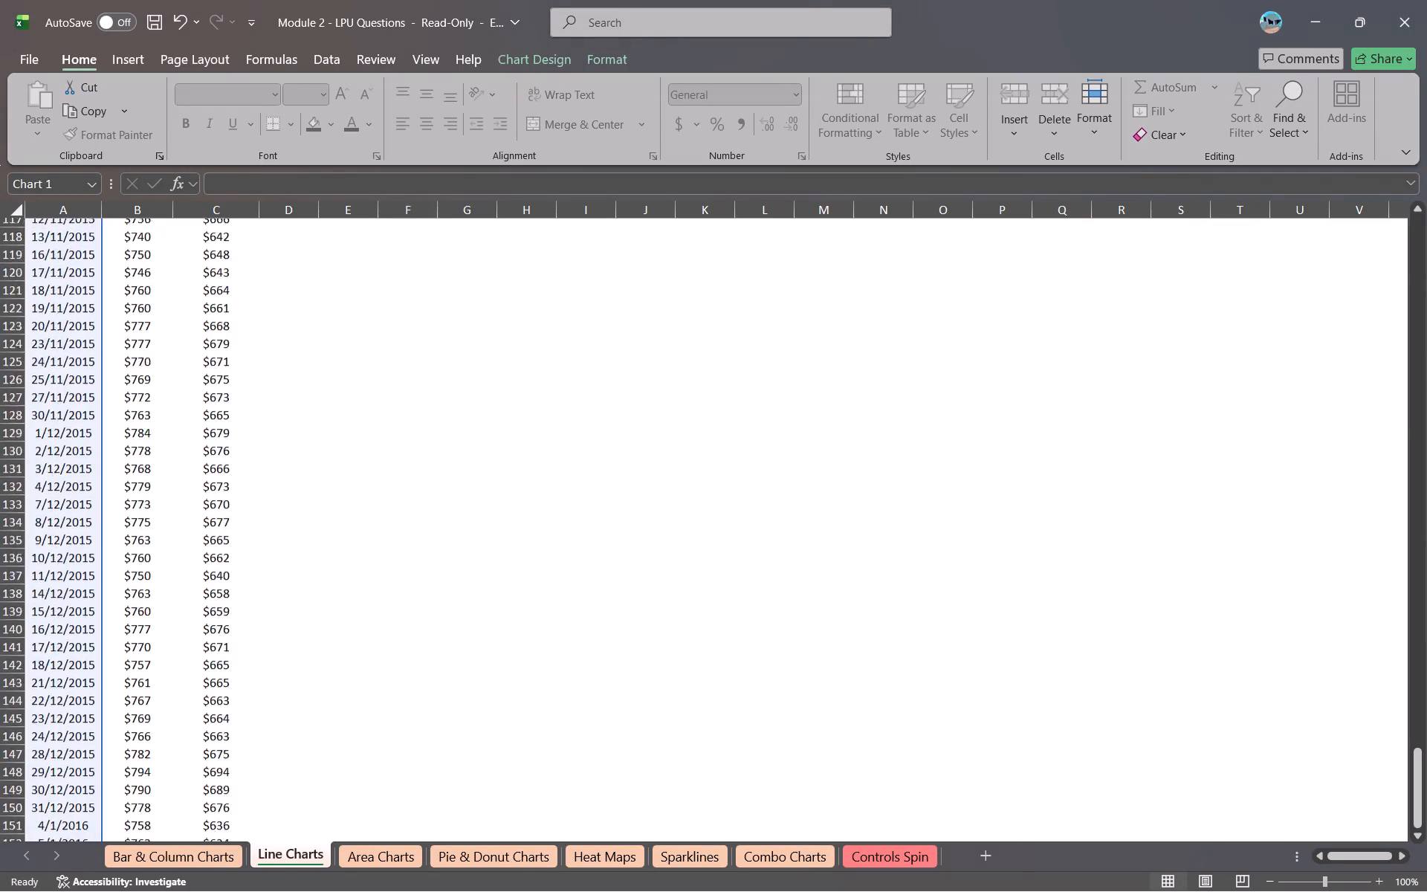
scroll(657, 504, up, 5)
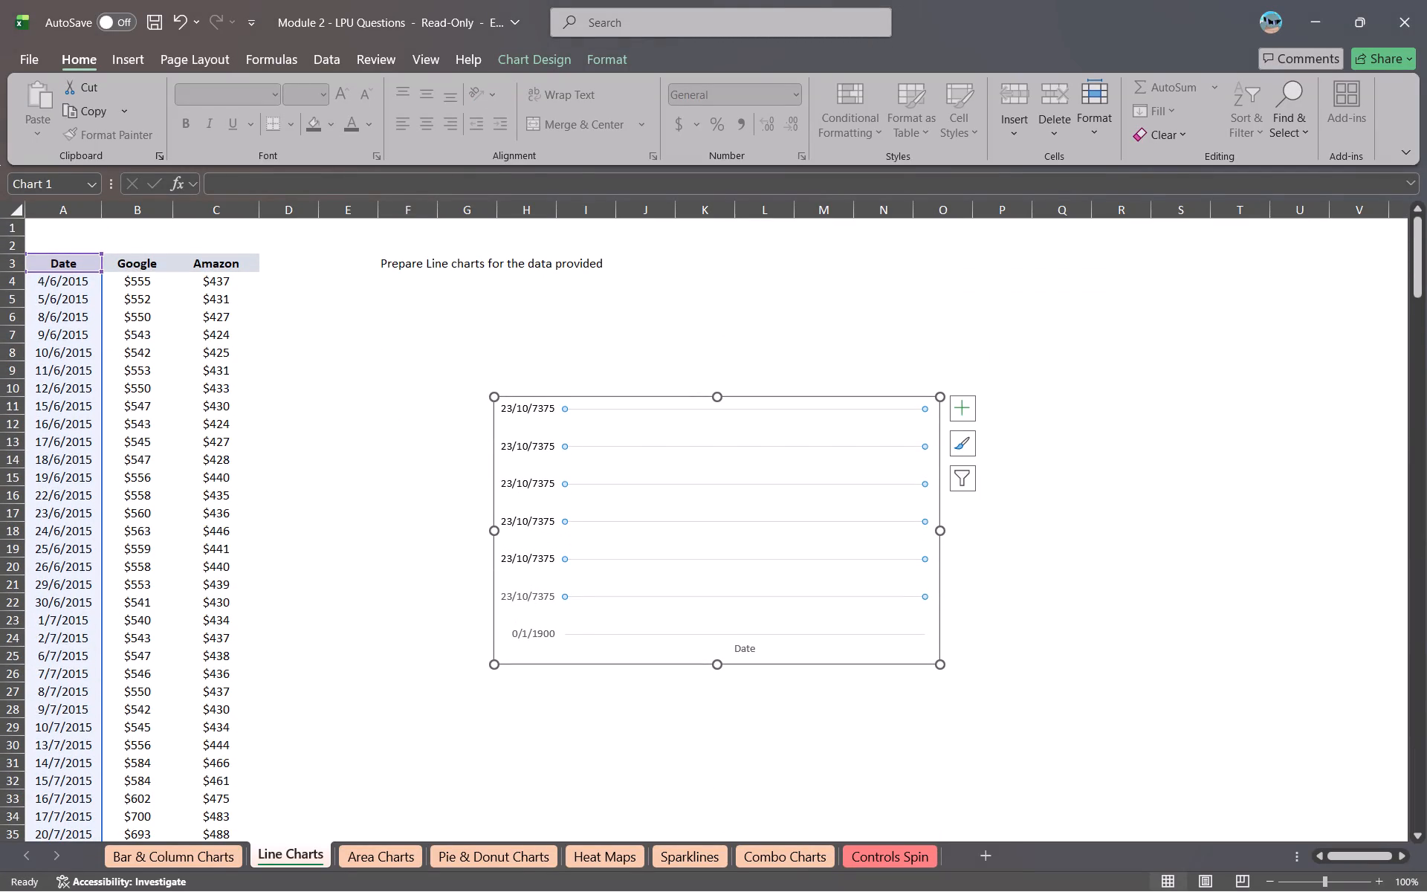
scroll(604, 534, up, 2)
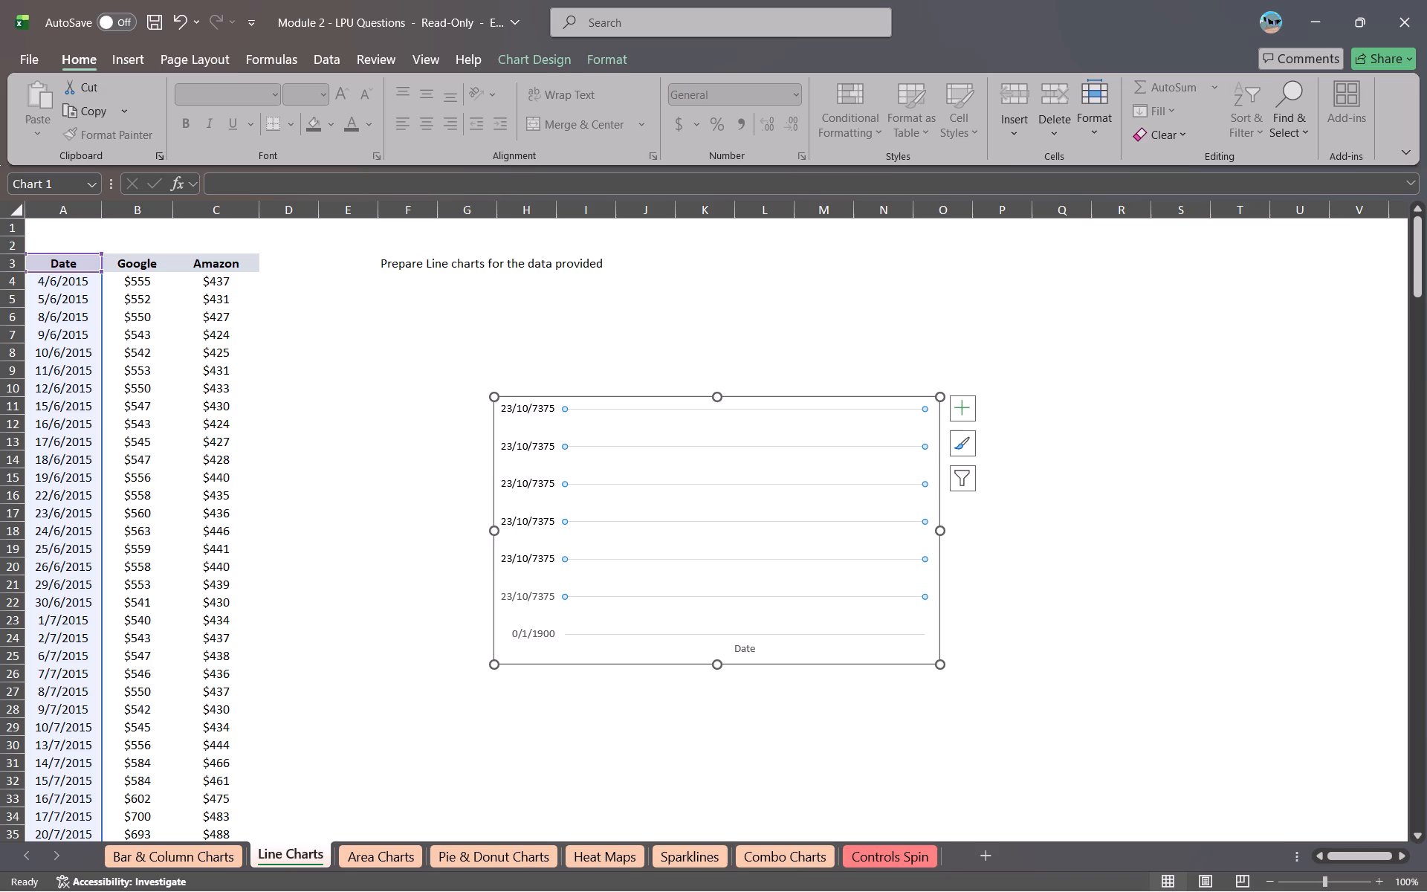
Examine the line chart's data source settings, including the name and values of Series1.
click(527, 447)
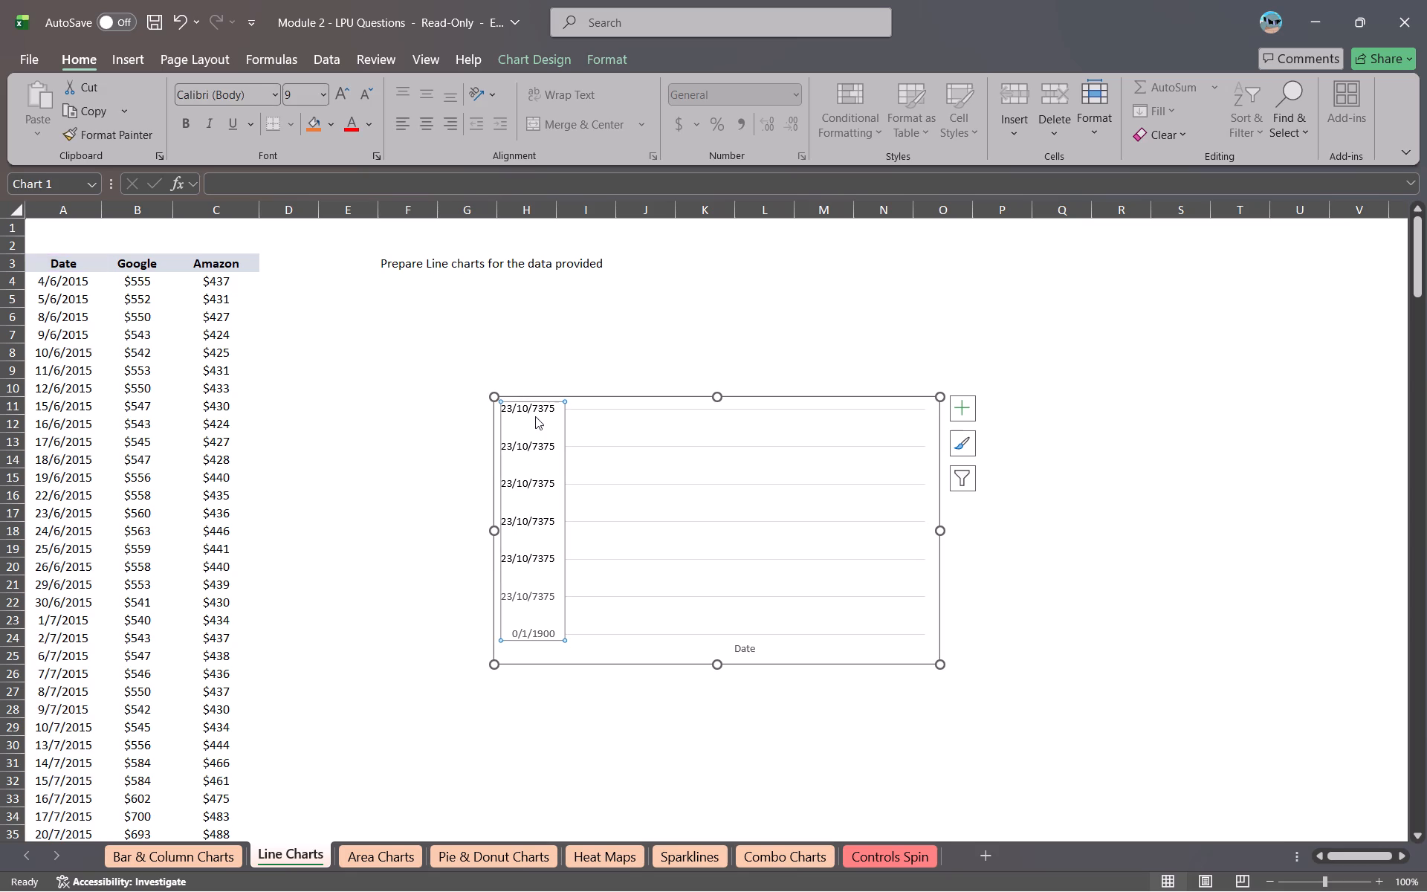
right_click(536, 414)
click(536, 414)
right_click(536, 414)
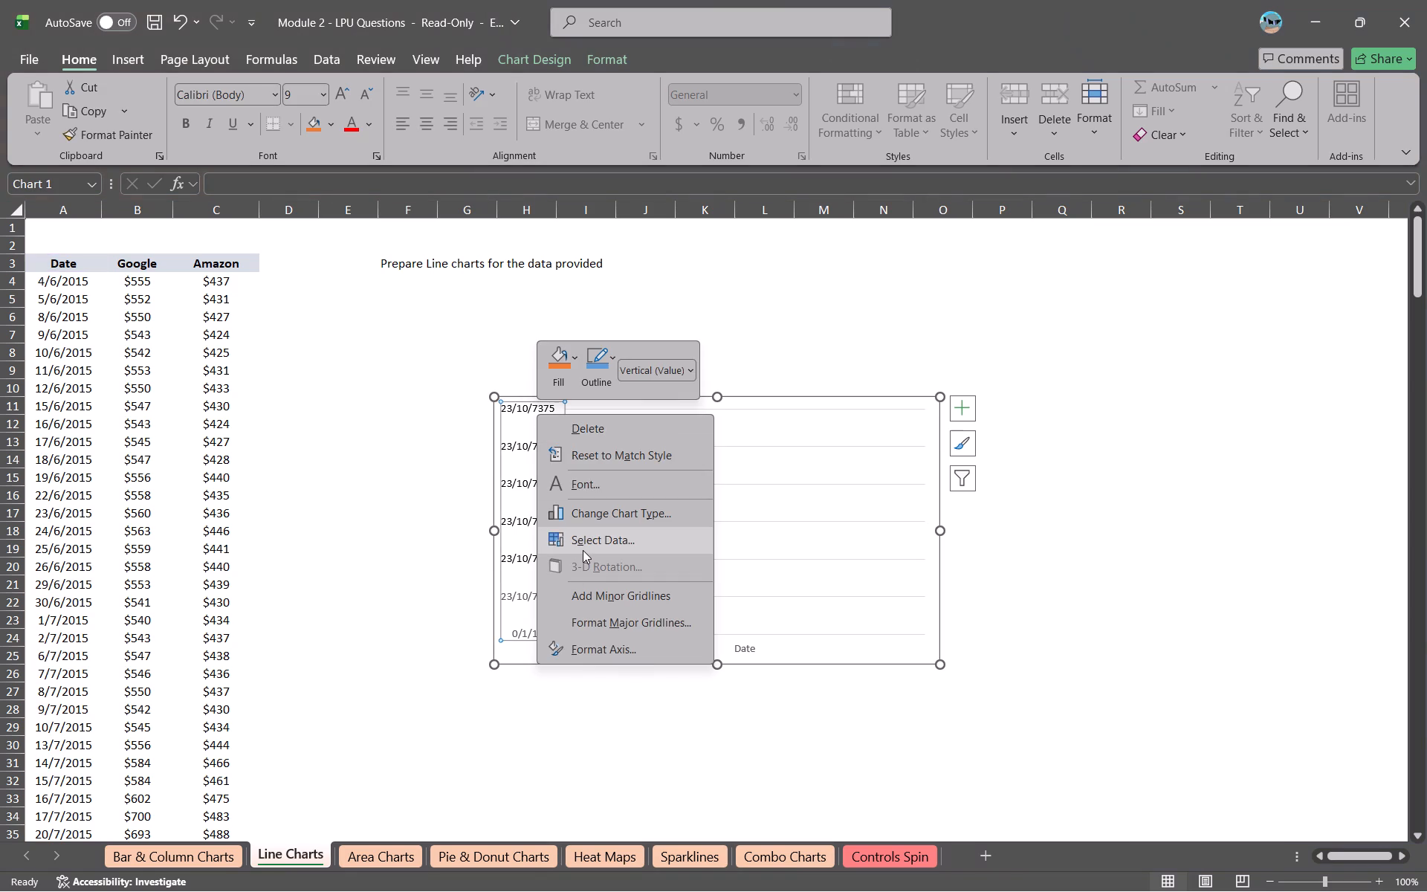
click(583, 550)
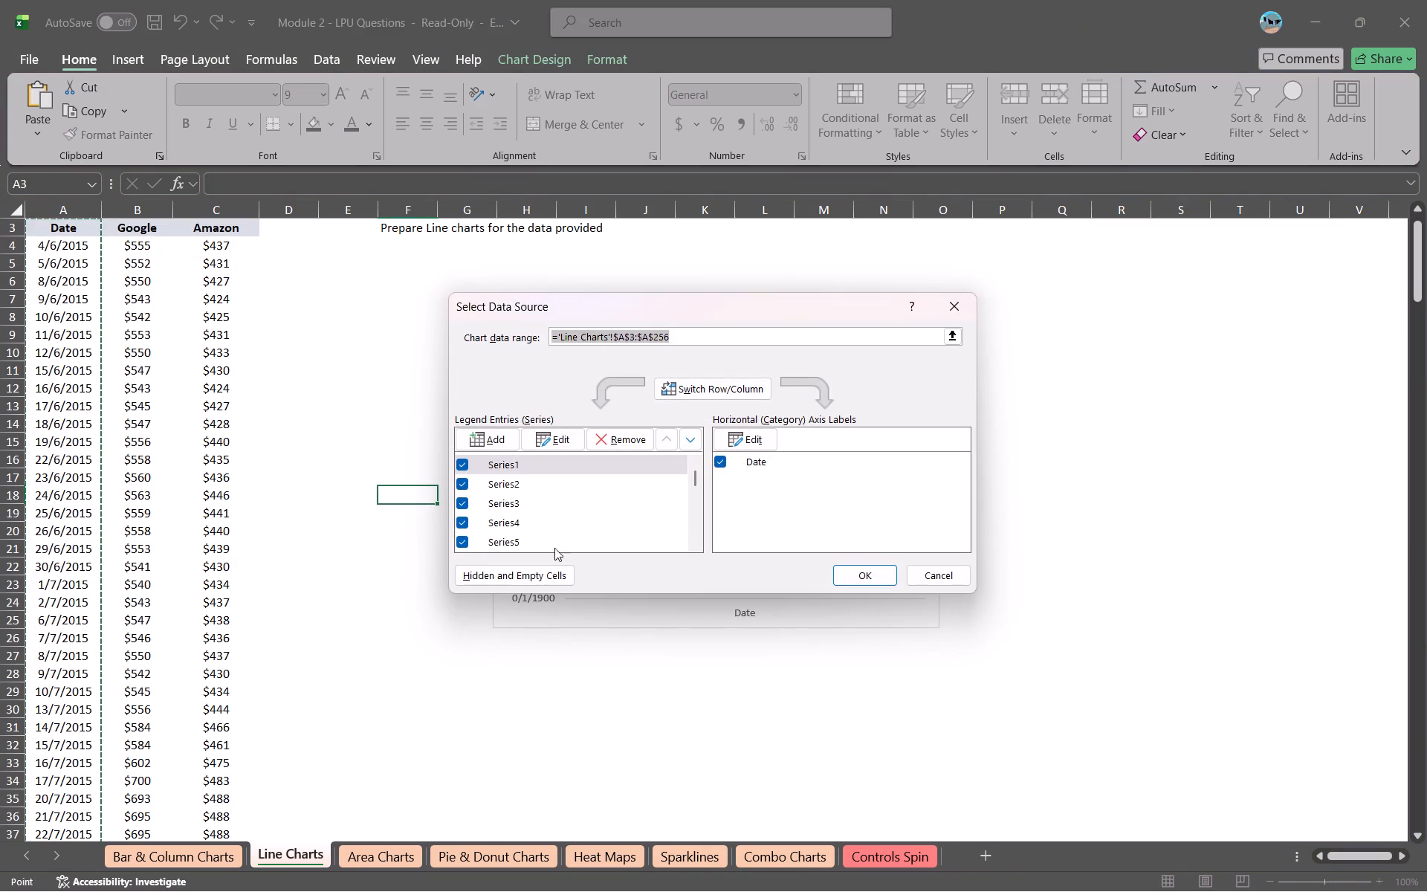
scroll(550, 554, down, 1)
click(569, 438)
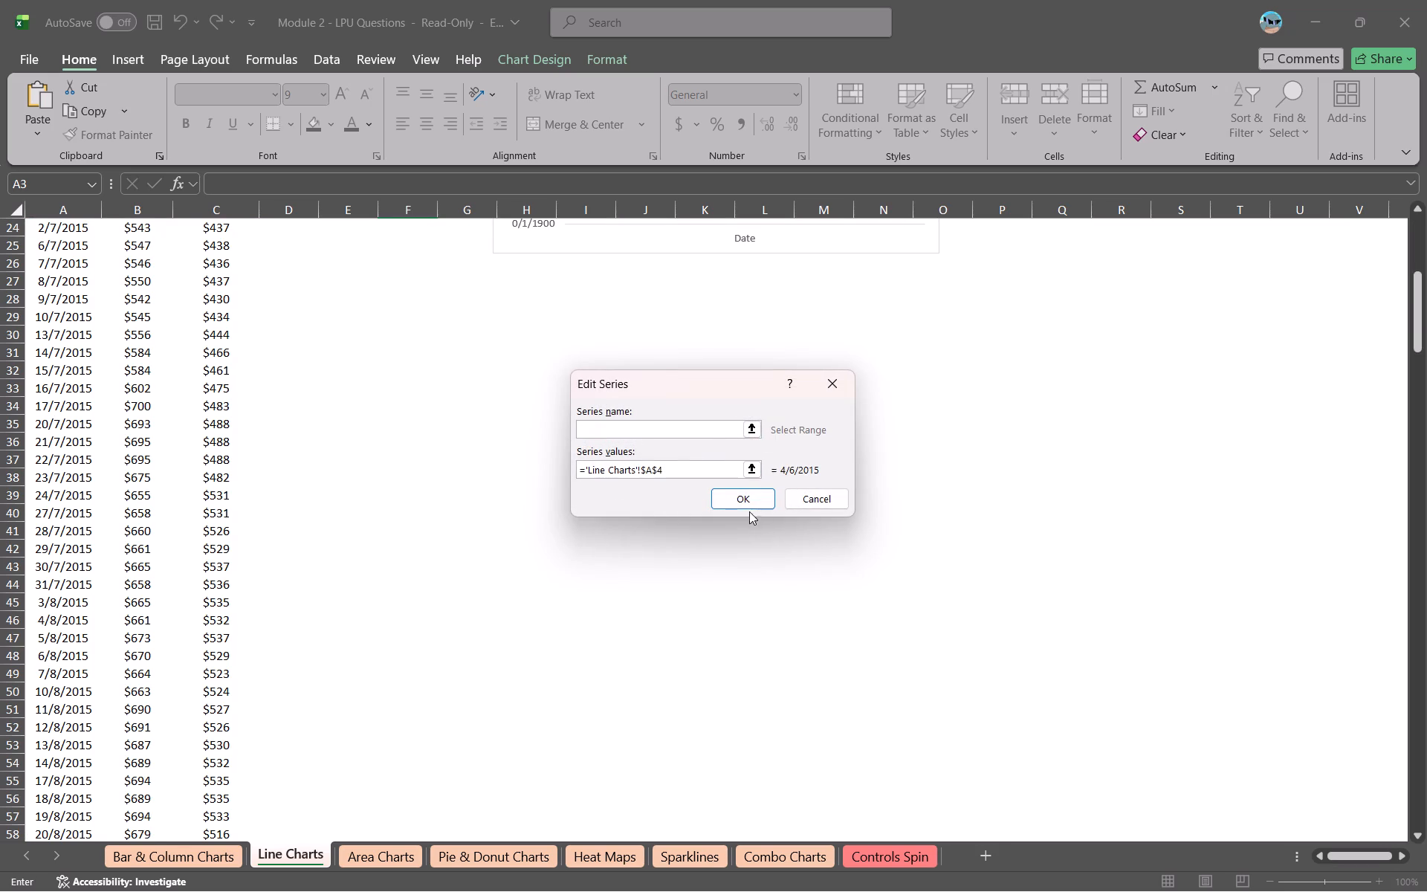
click(831, 386)
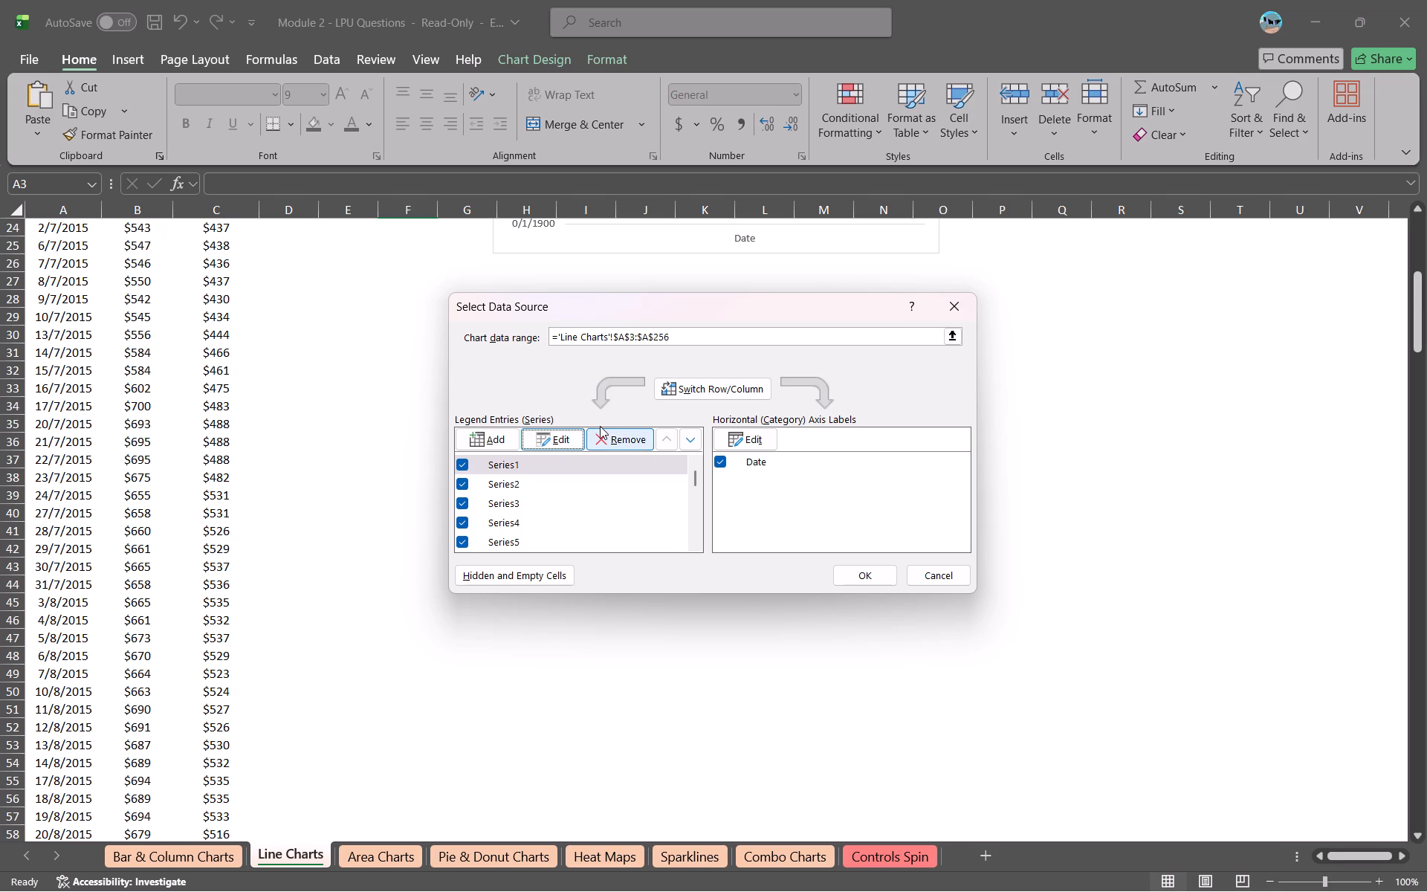
click(576, 531)
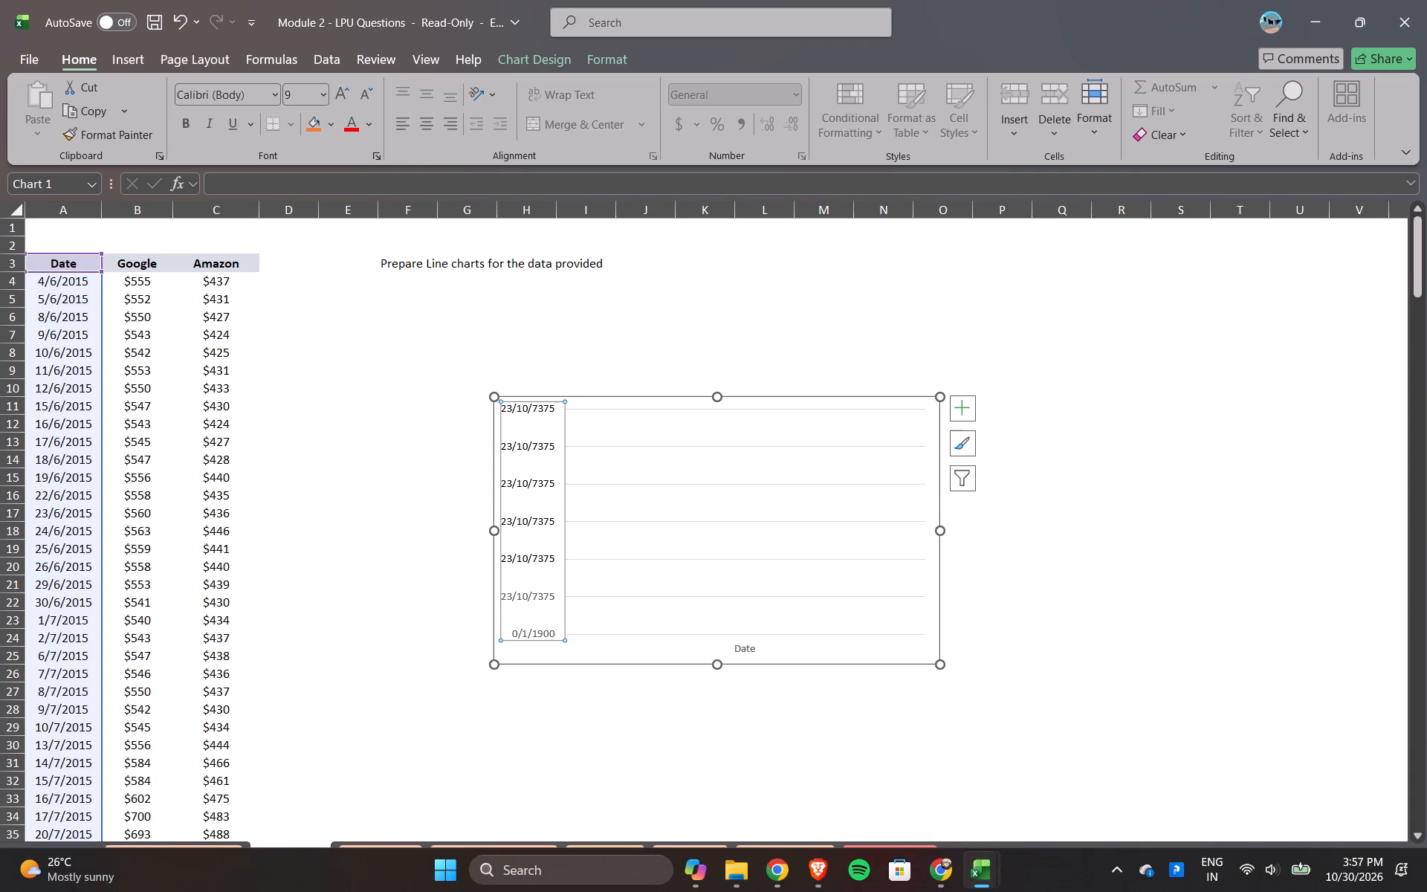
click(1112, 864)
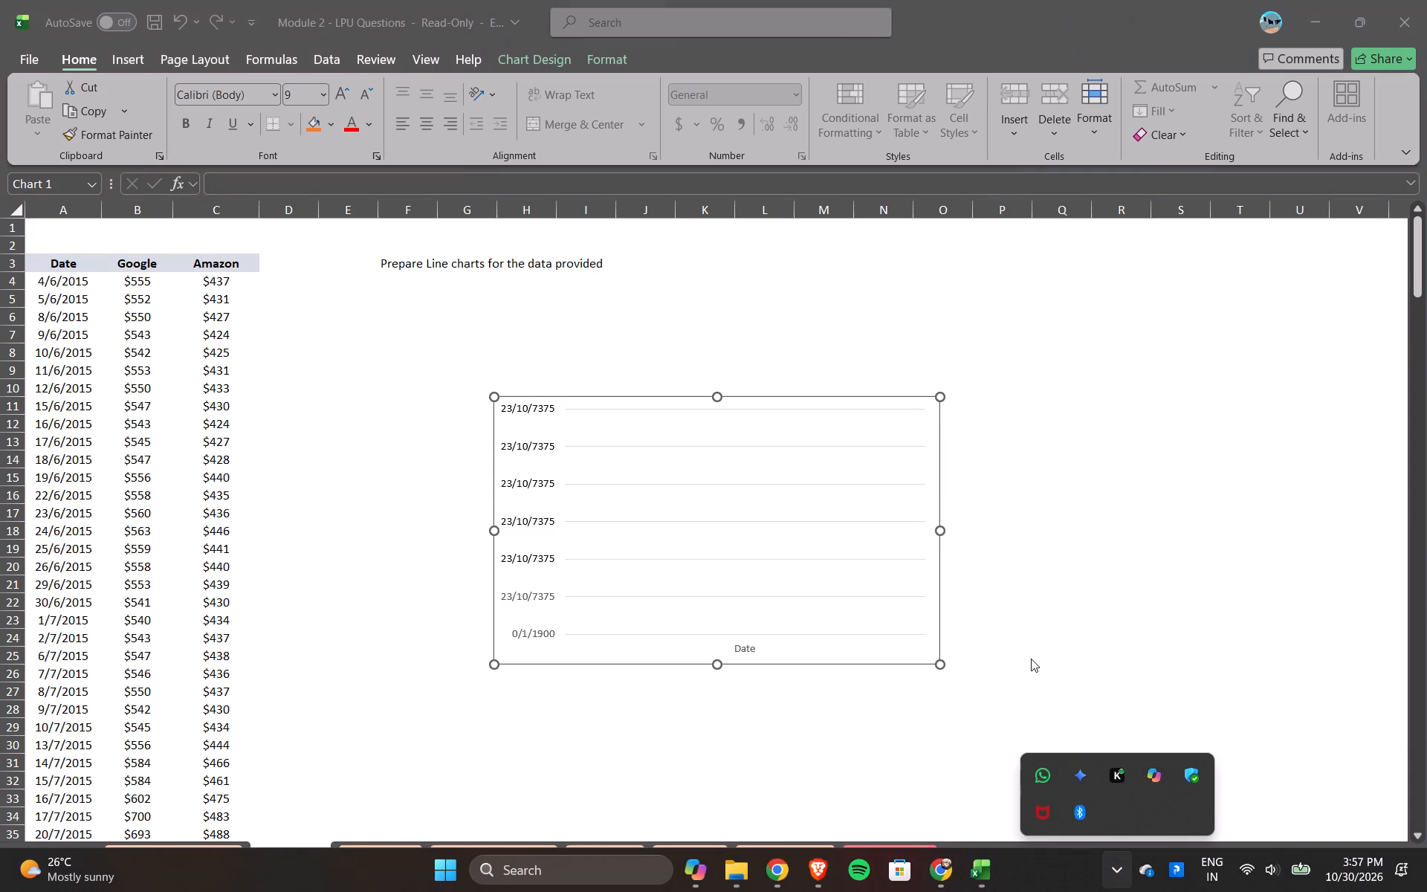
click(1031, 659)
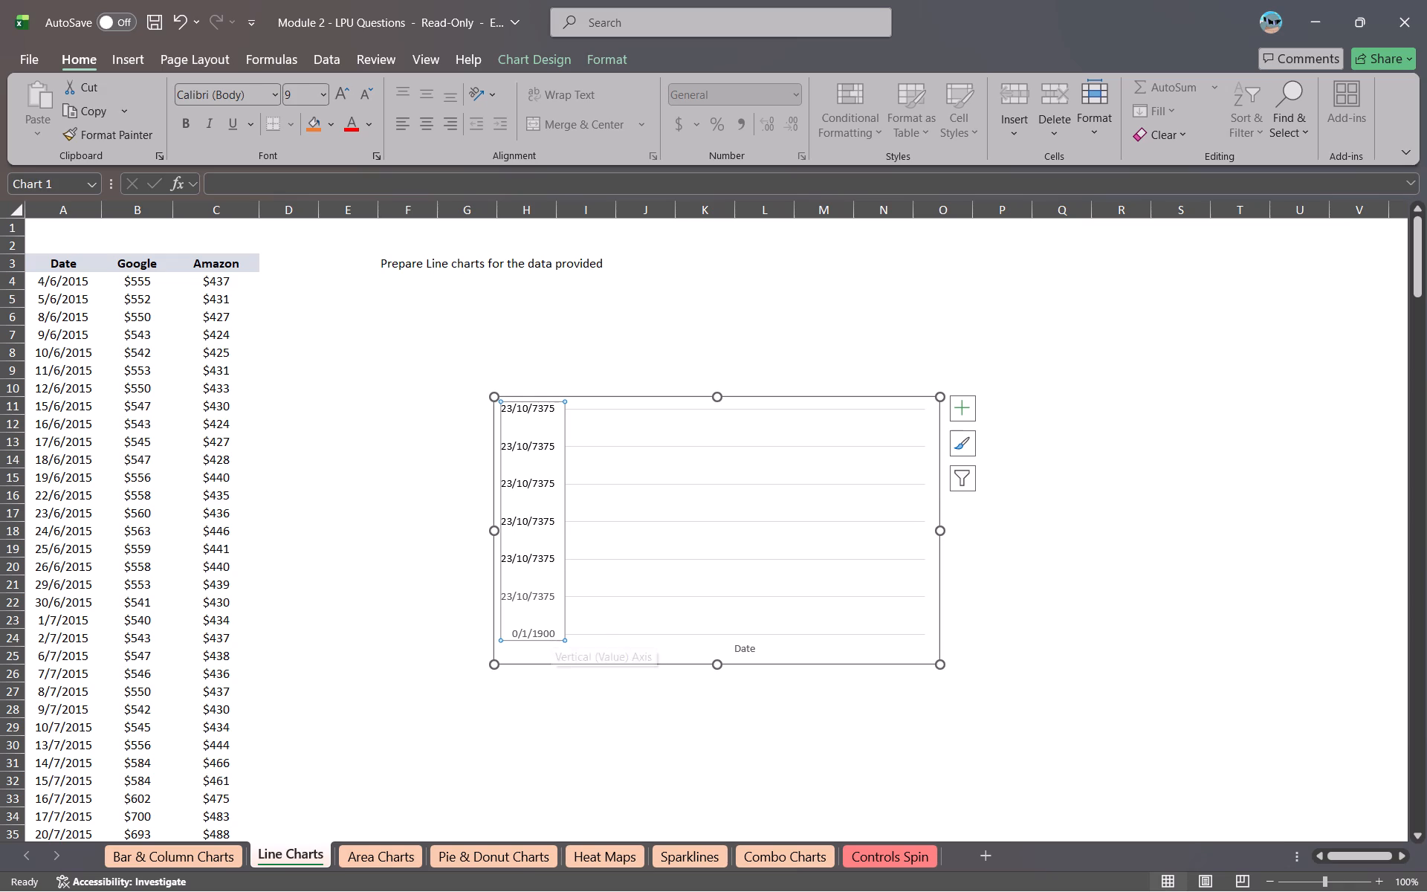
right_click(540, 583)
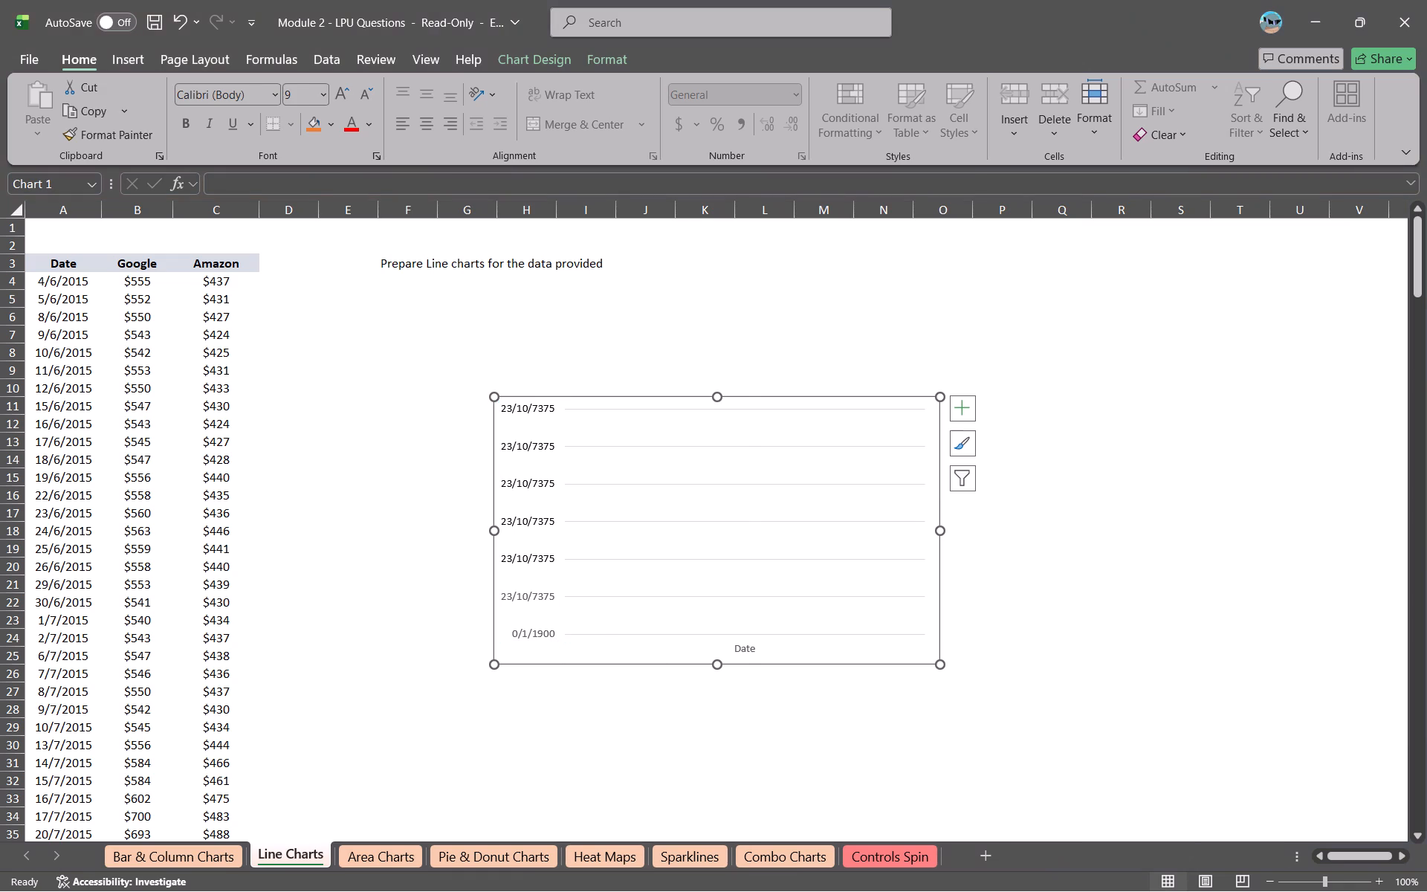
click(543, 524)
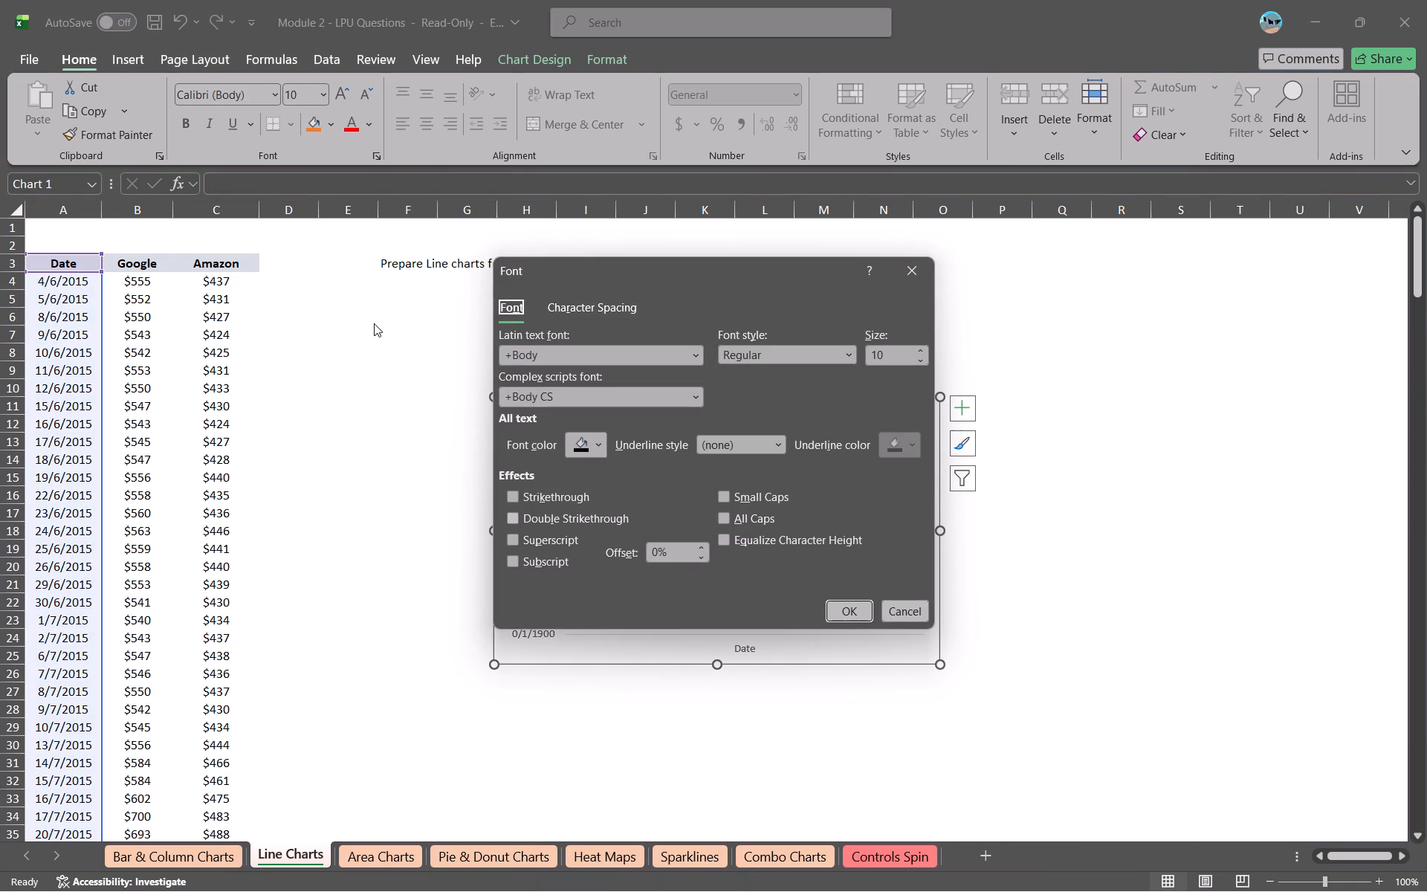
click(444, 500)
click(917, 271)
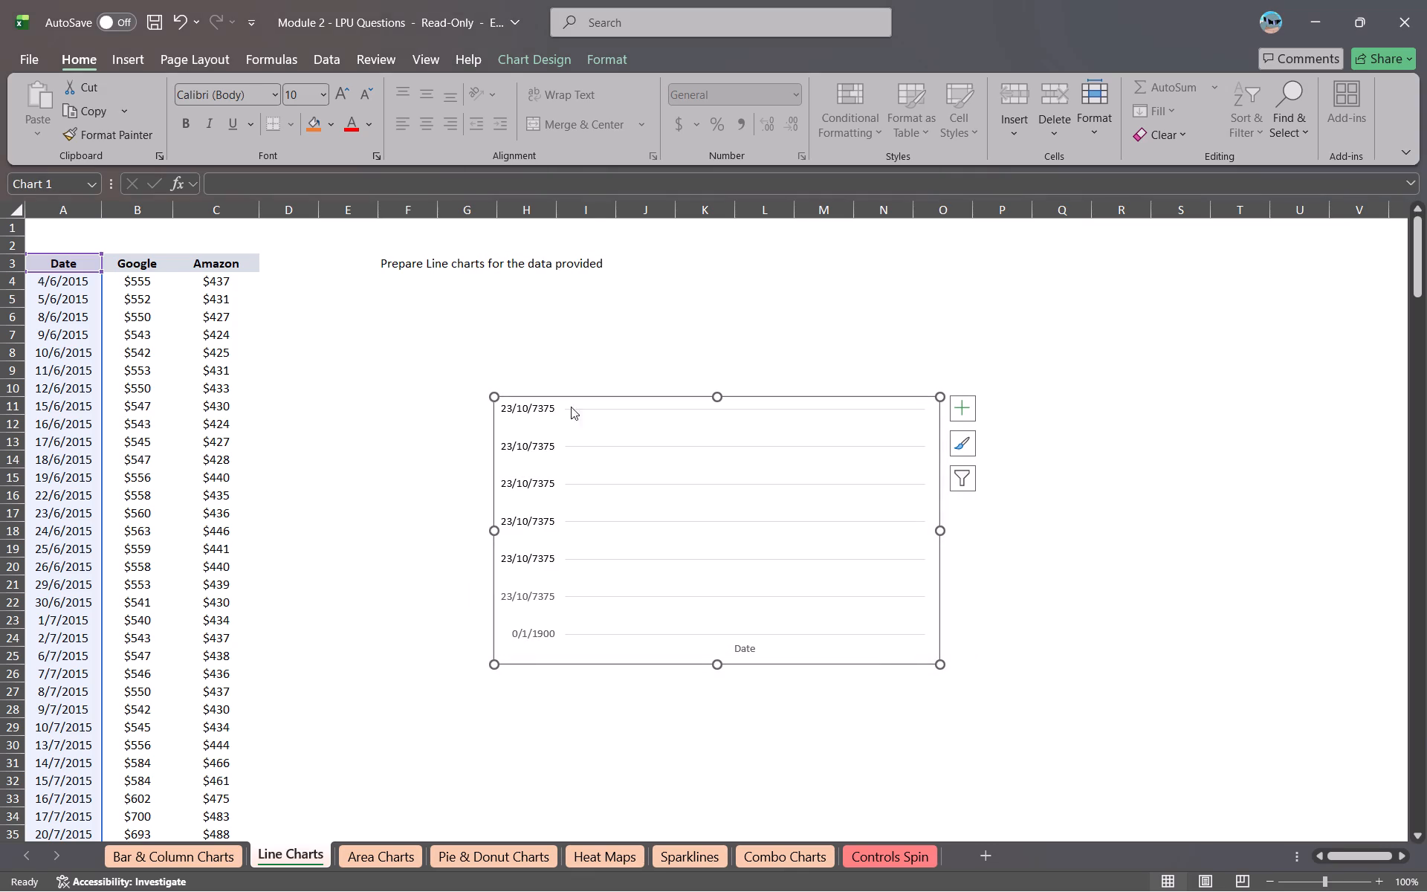
Set the minimum bound of the line chart's vertical axis to 500.
double_click(502, 412)
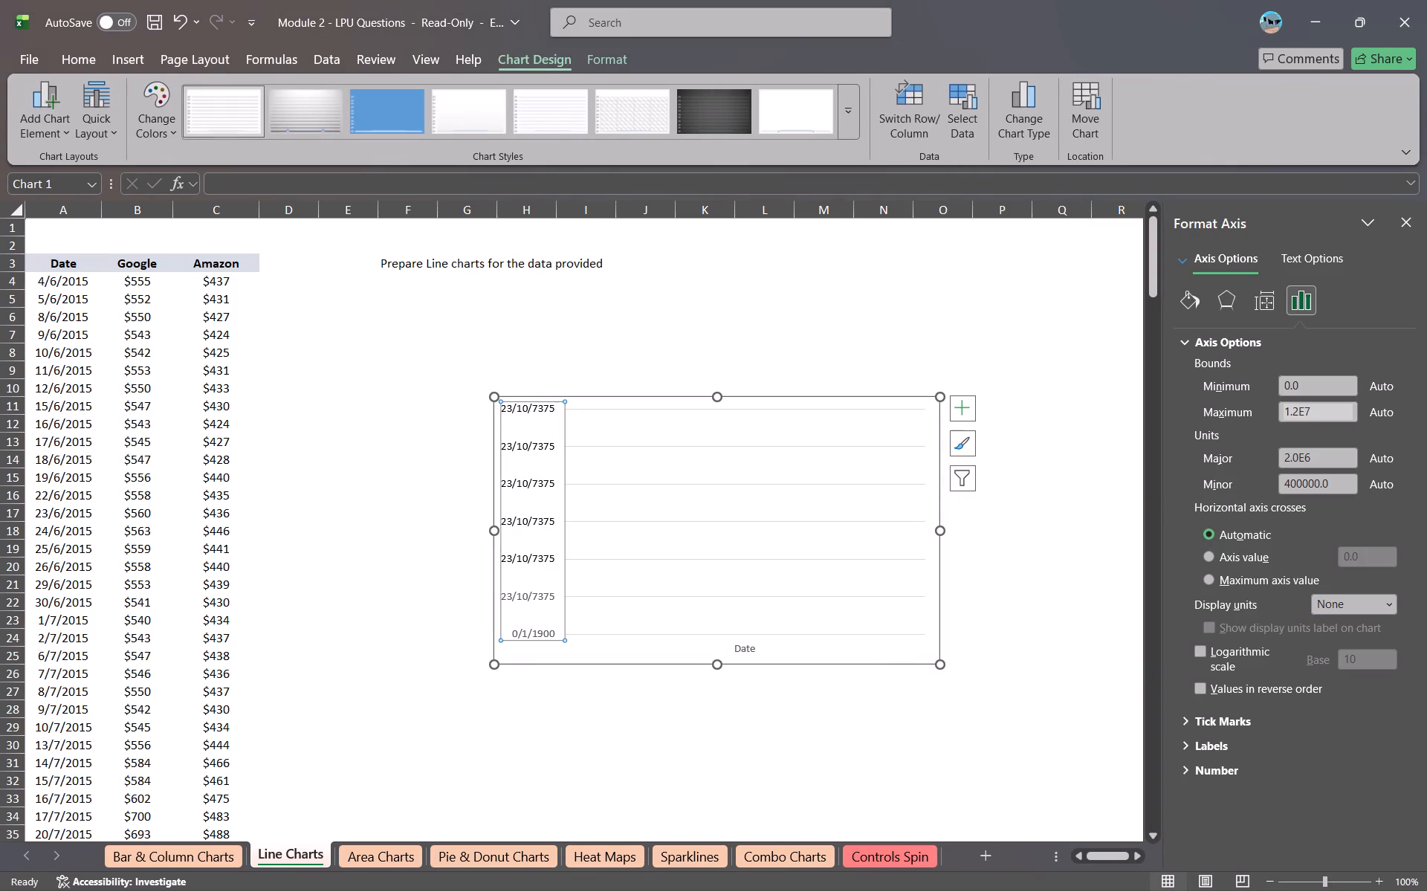
click(1313, 386)
key(BackSpace)
key(BackSpace)
key(BackSpace)
key(2)
key(BackSpace)
text(500)
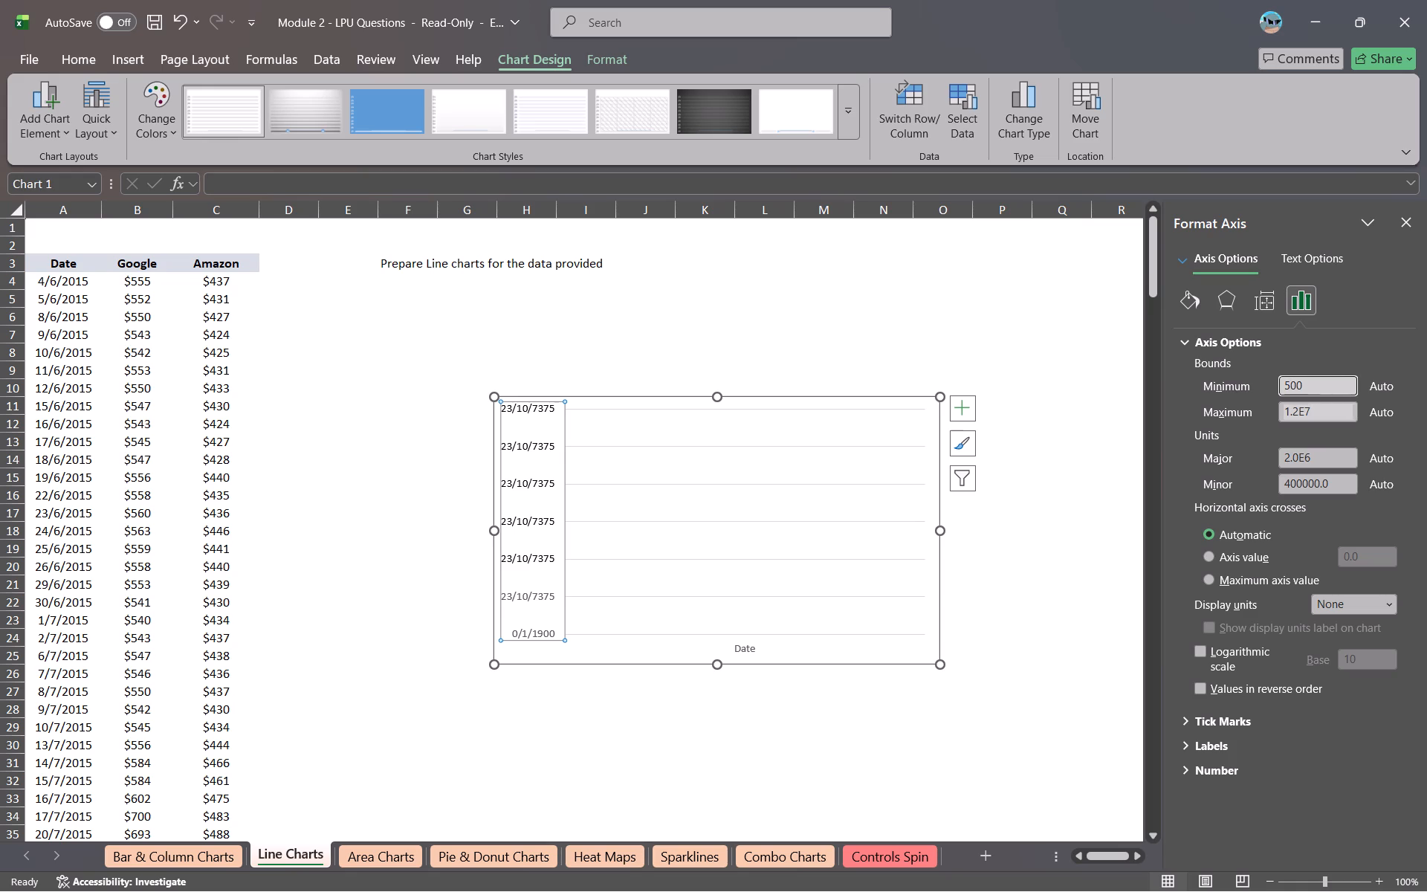
Set the maximum bound of the line chart's vertical axis to 1000.
double_click(1328, 406)
key(BackSpace)
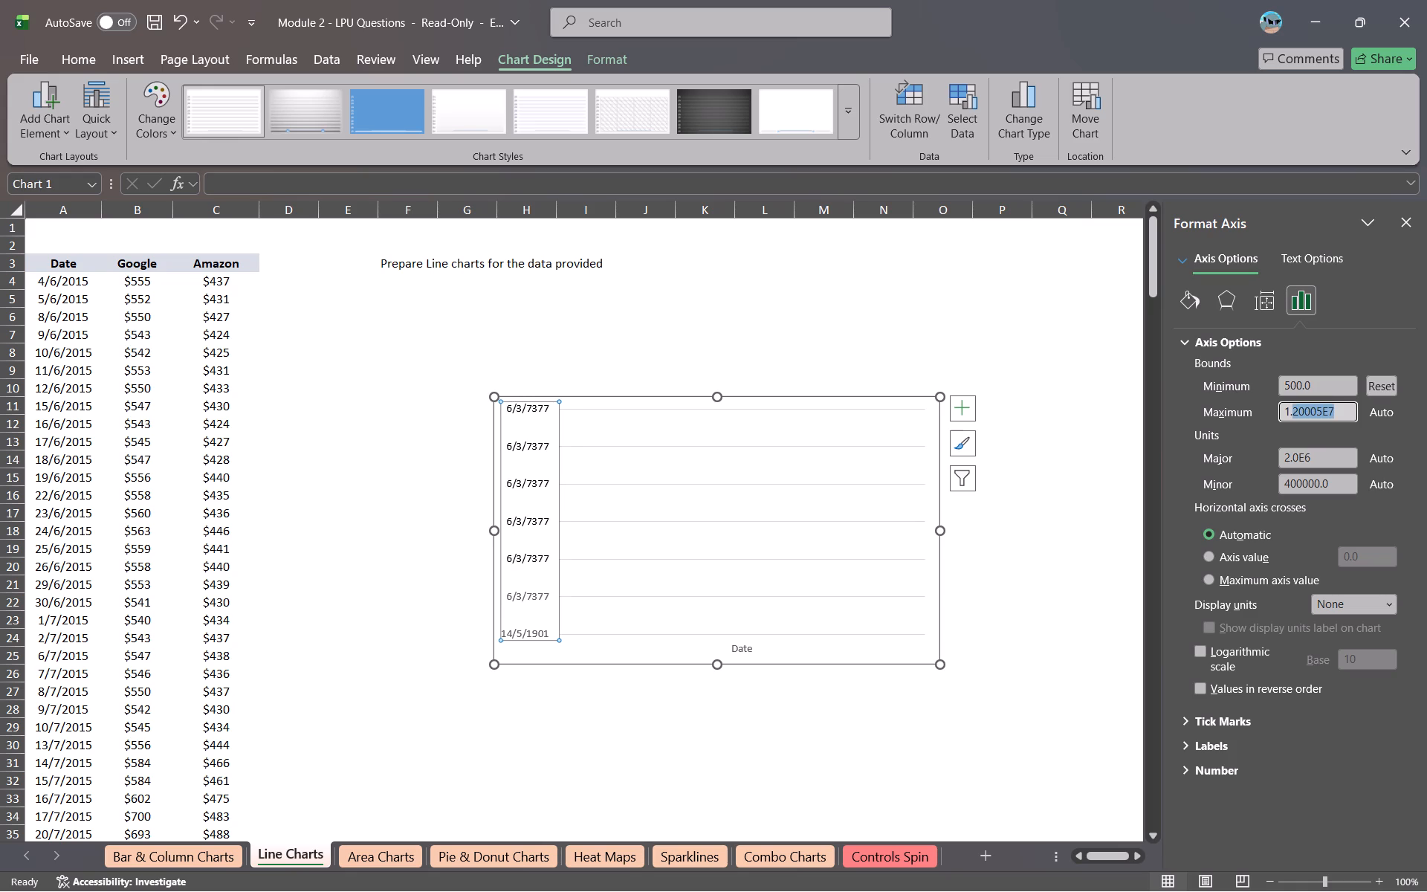
text(100)
key(BackSpace)
key(BackSpace)
key(BackSpace)
key(BackSpace)
text(000)
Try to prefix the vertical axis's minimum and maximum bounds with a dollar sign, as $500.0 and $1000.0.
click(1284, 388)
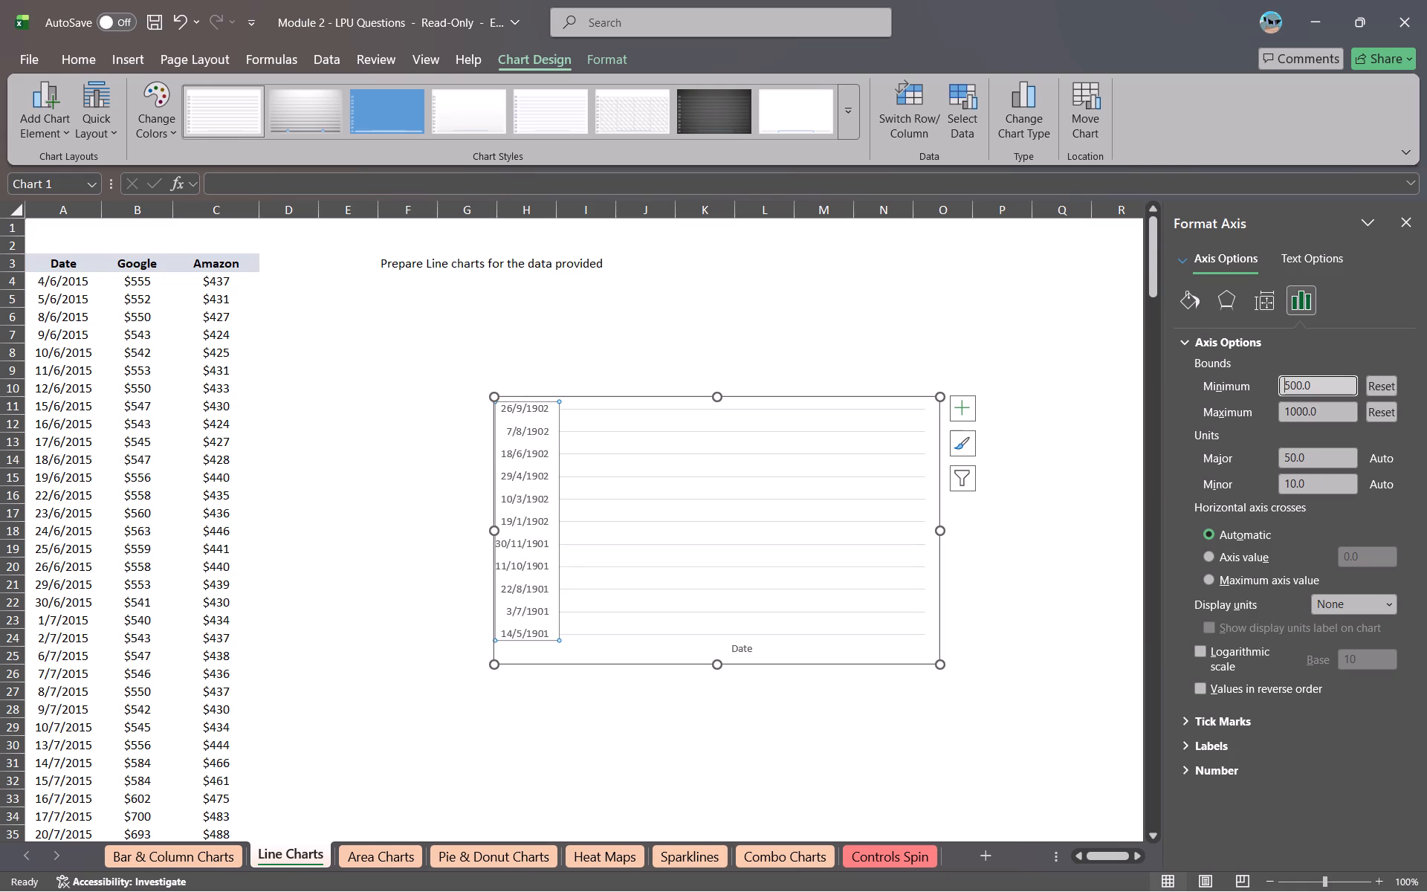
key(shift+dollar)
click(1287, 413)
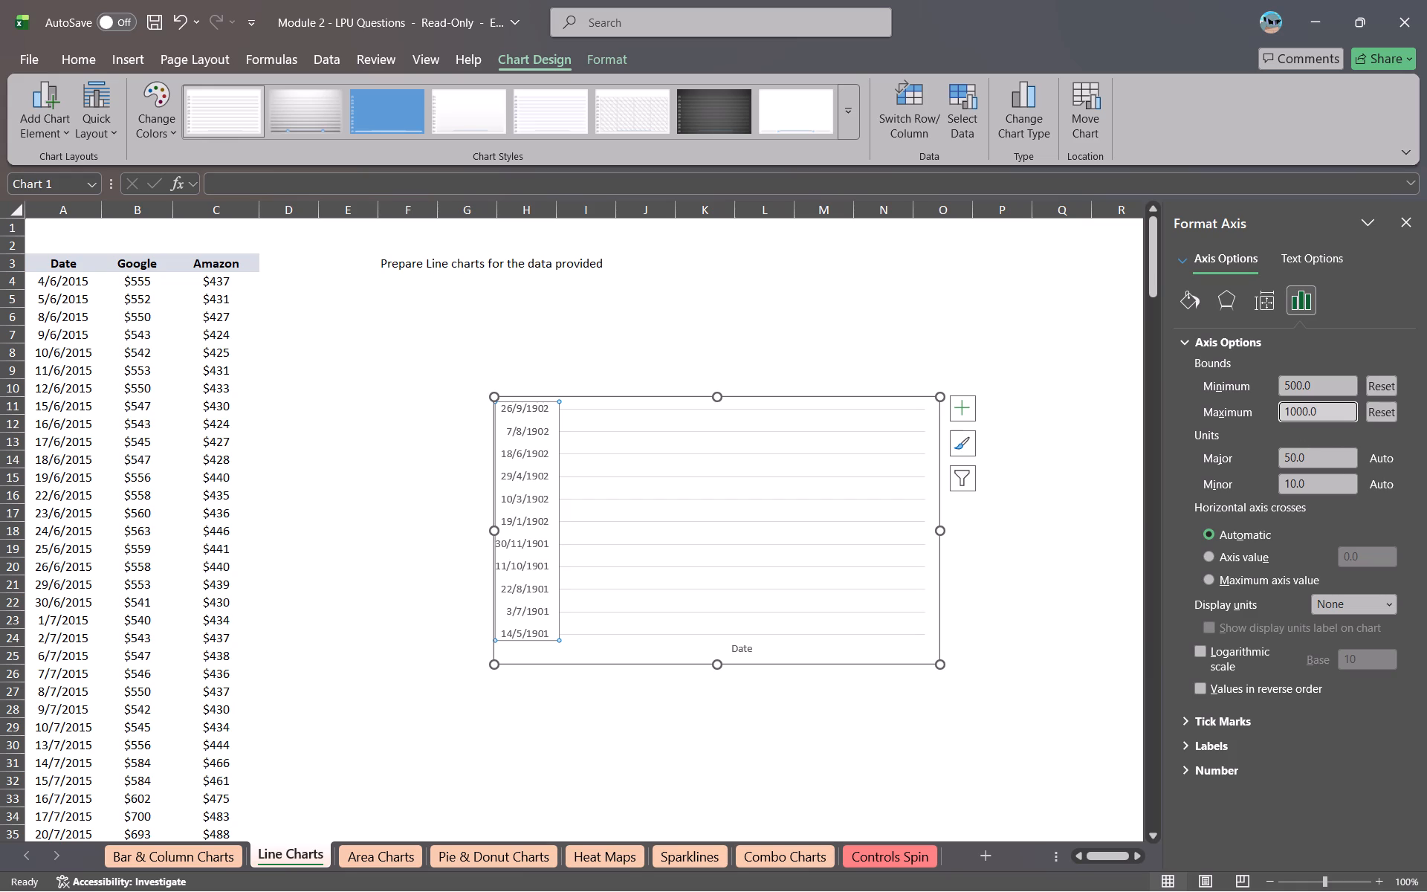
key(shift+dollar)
Make the horizontal axis cross the vertical axis at axis value 0.0.
click(1209, 560)
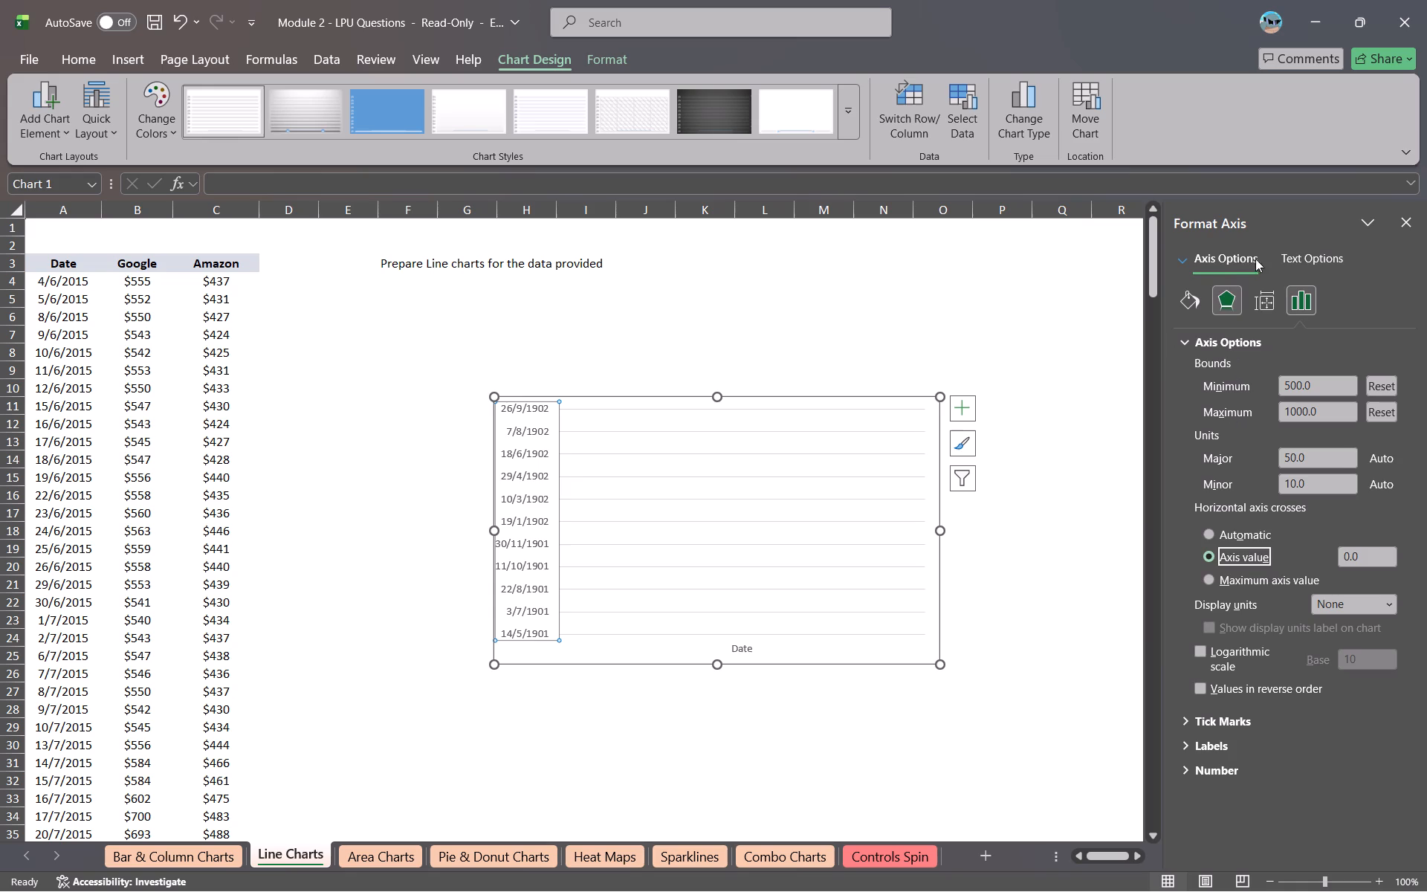
click(1296, 250)
click(1235, 254)
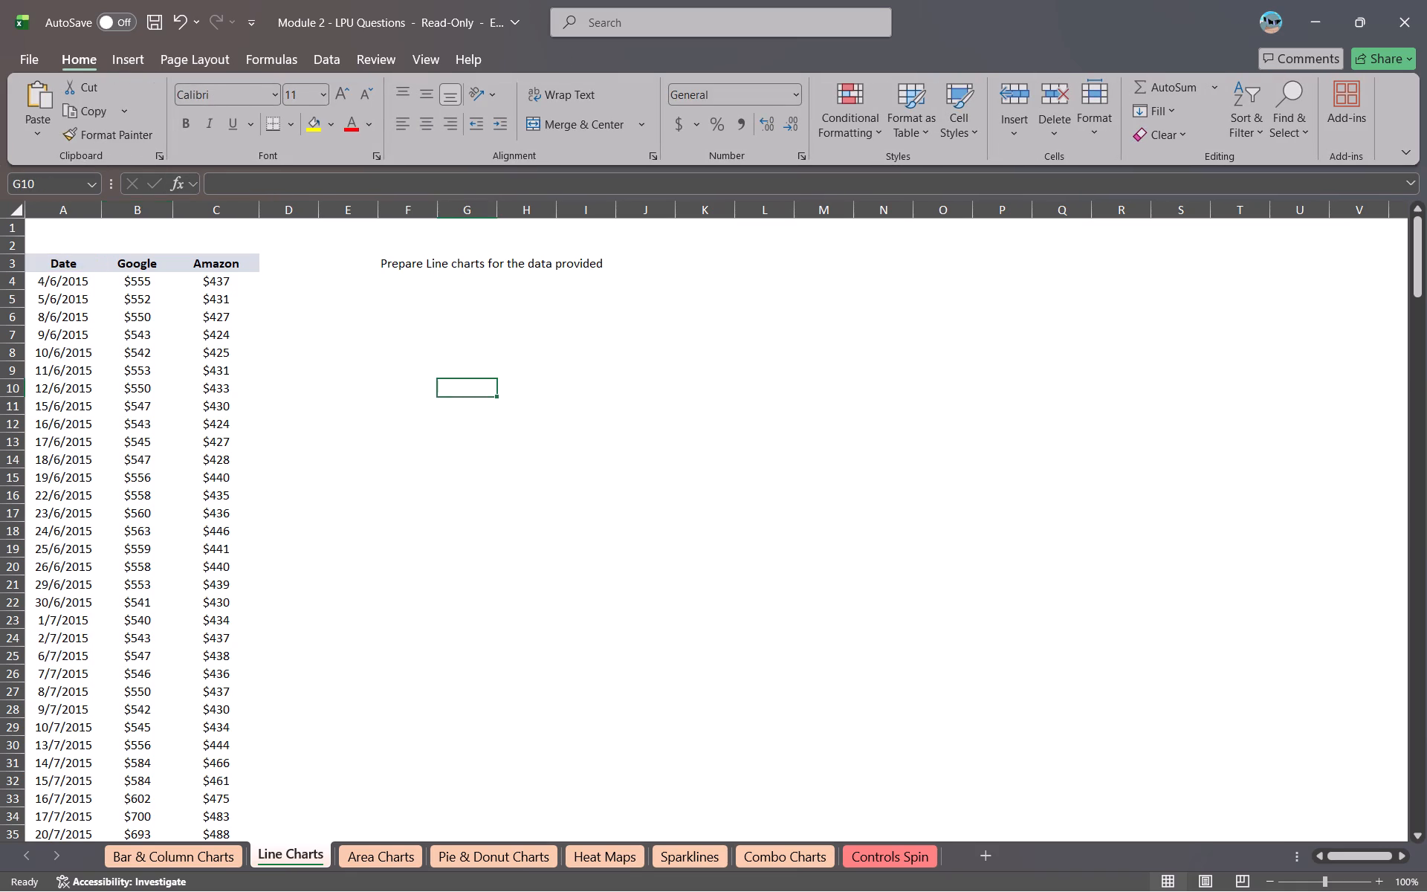
Insert a 2-D Line chart from the Date, Google and Amazon data in columns A to C.
click(122, 50)
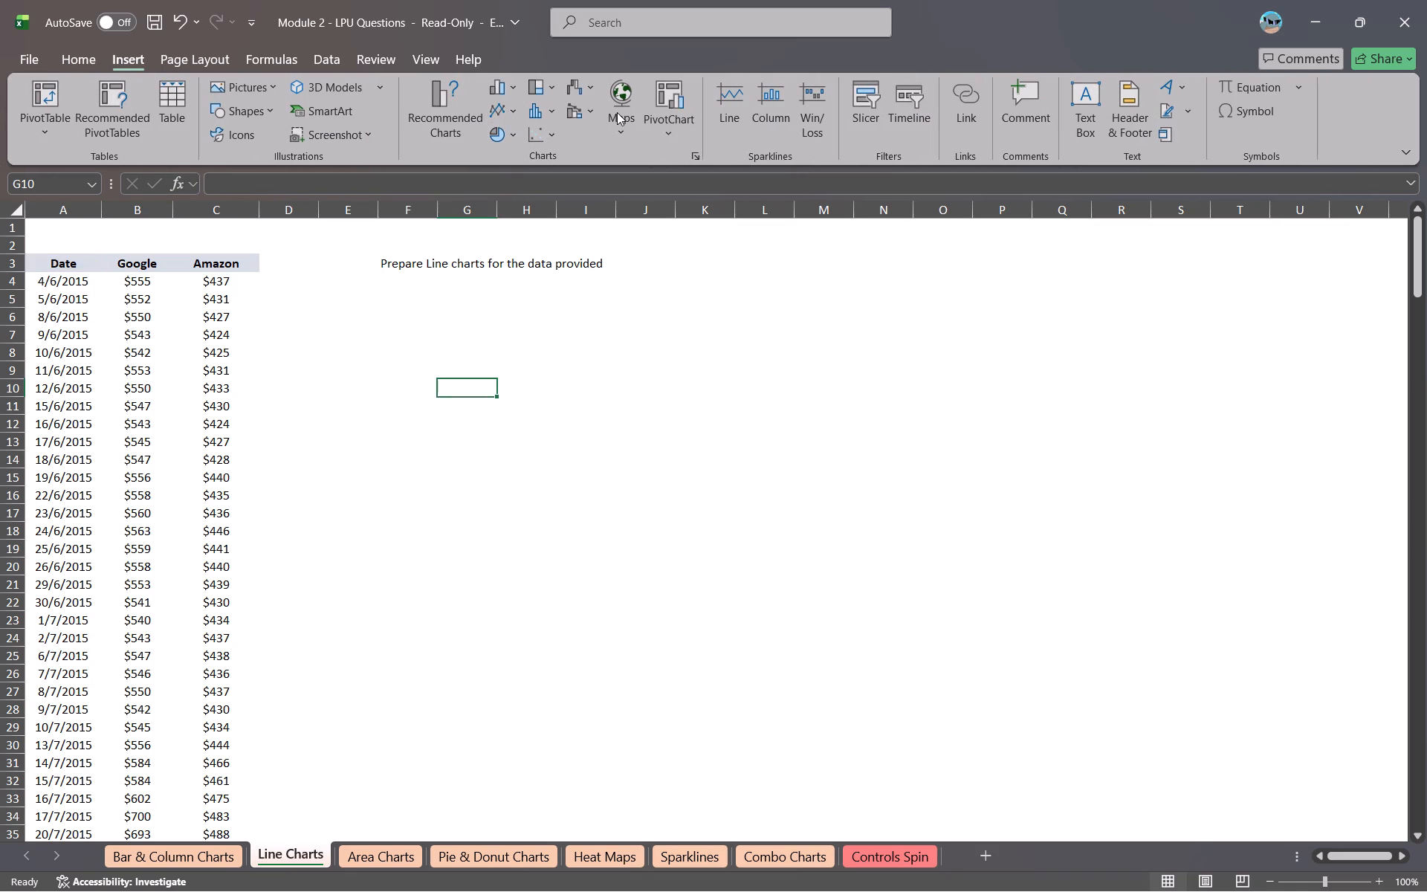
click(62, 260)
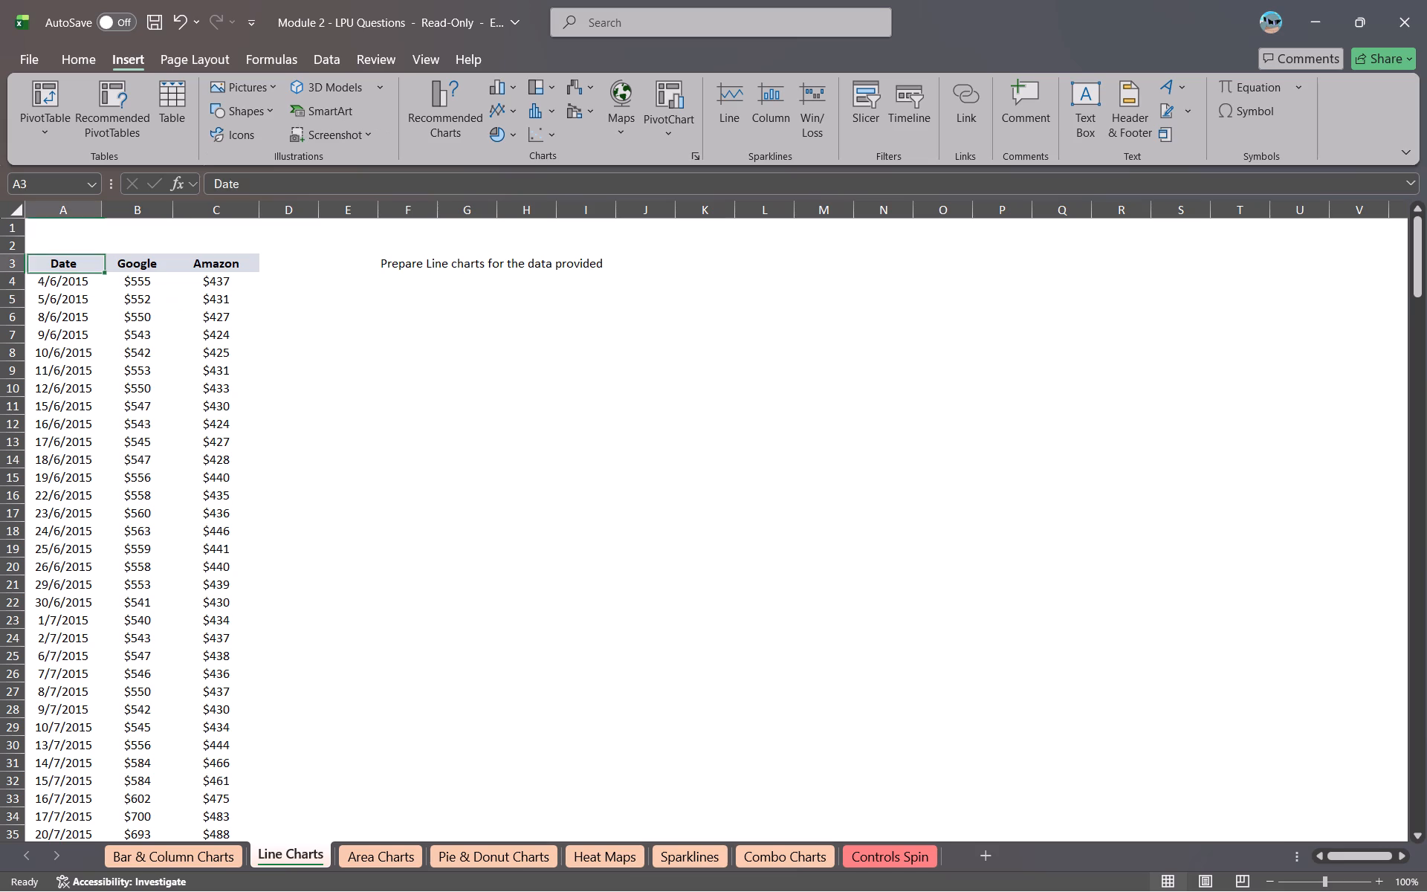
drag(56, 262, 54, 335)
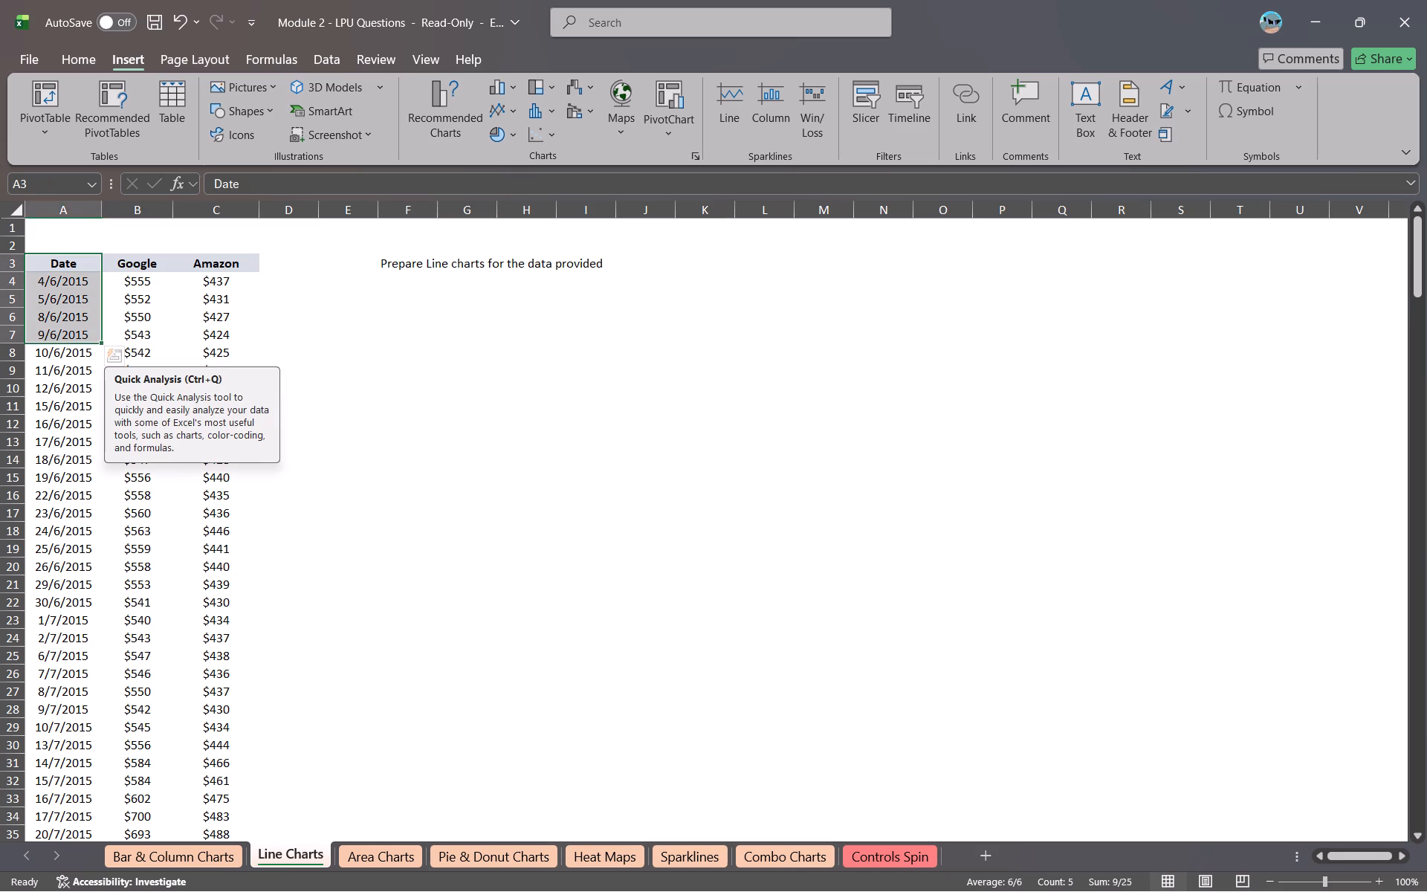
click(53, 214)
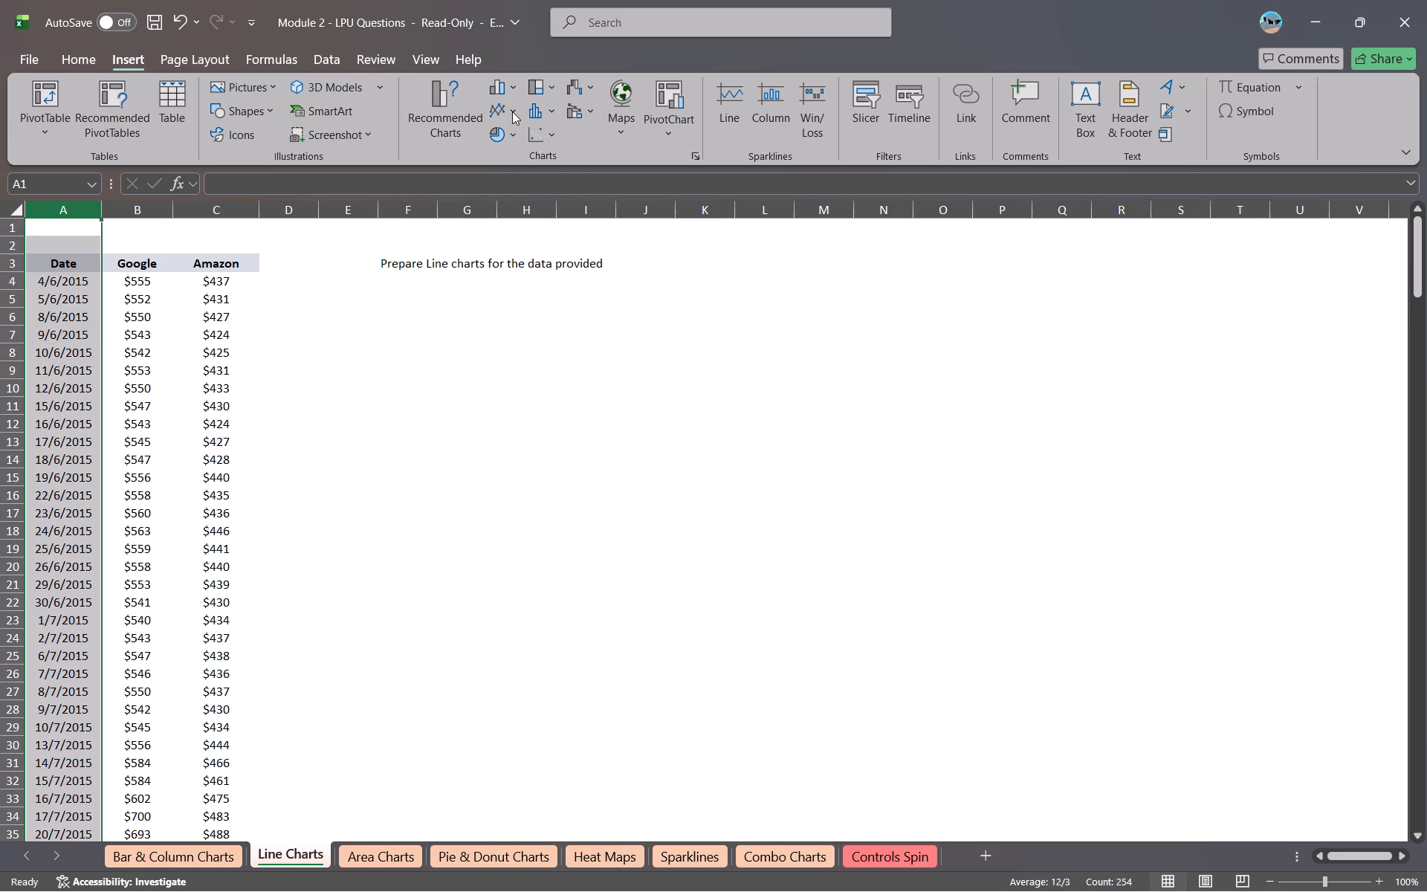
click(515, 111)
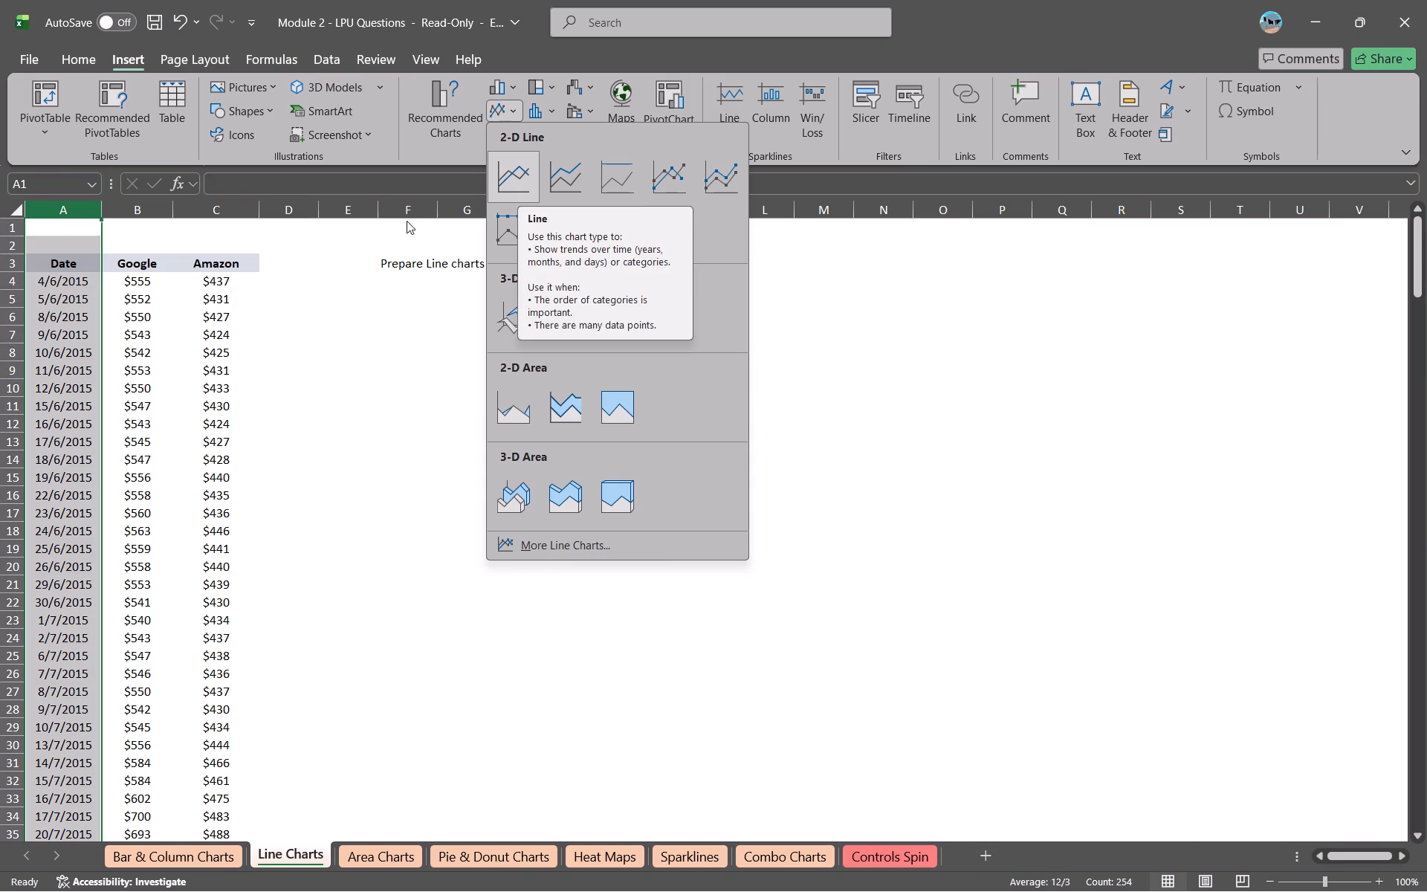
drag(87, 208, 134, 212)
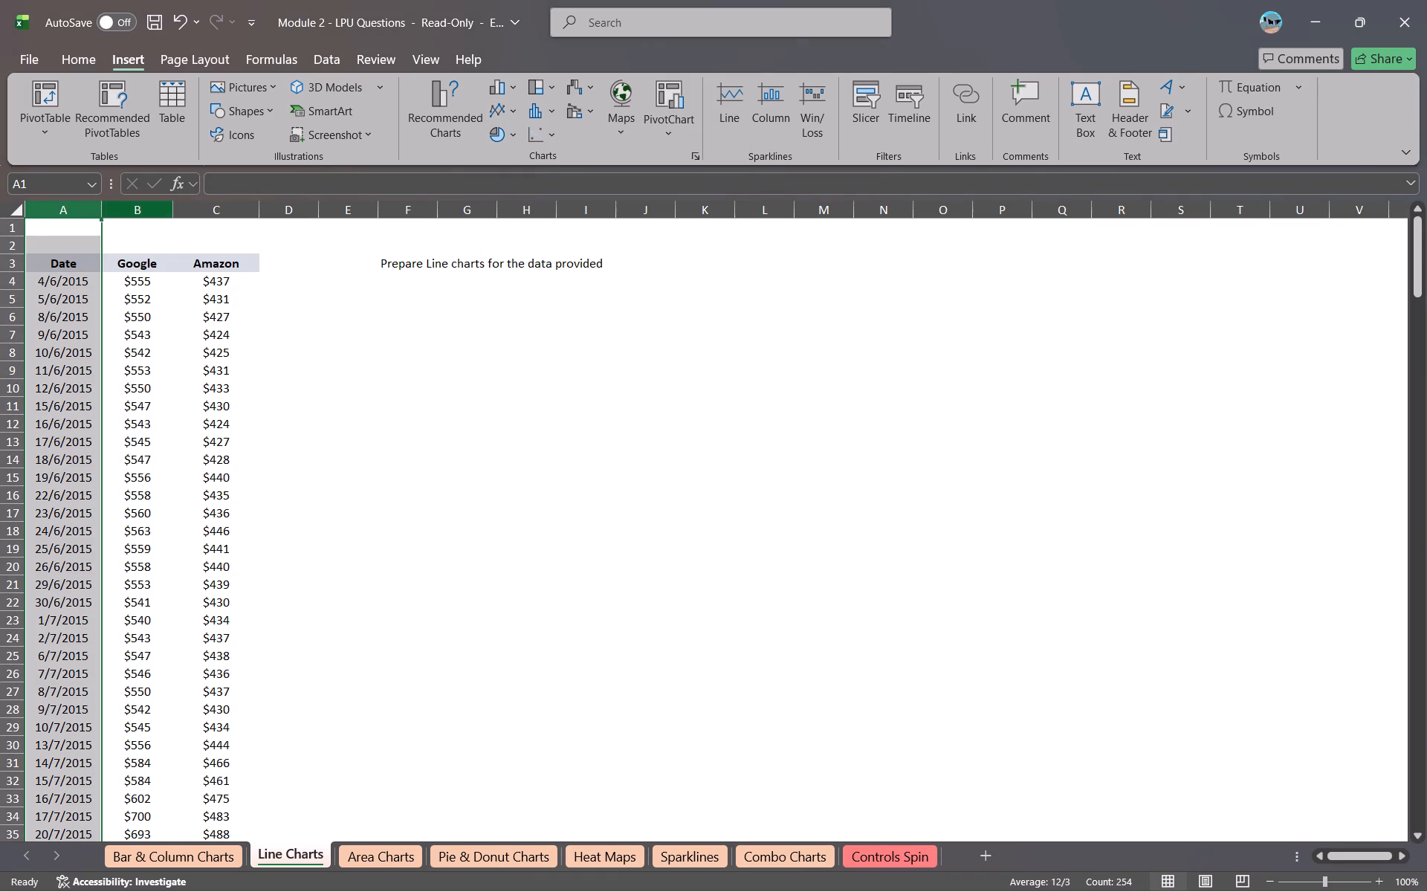
ctrl+click(139, 204)
ctrl+click(209, 213)
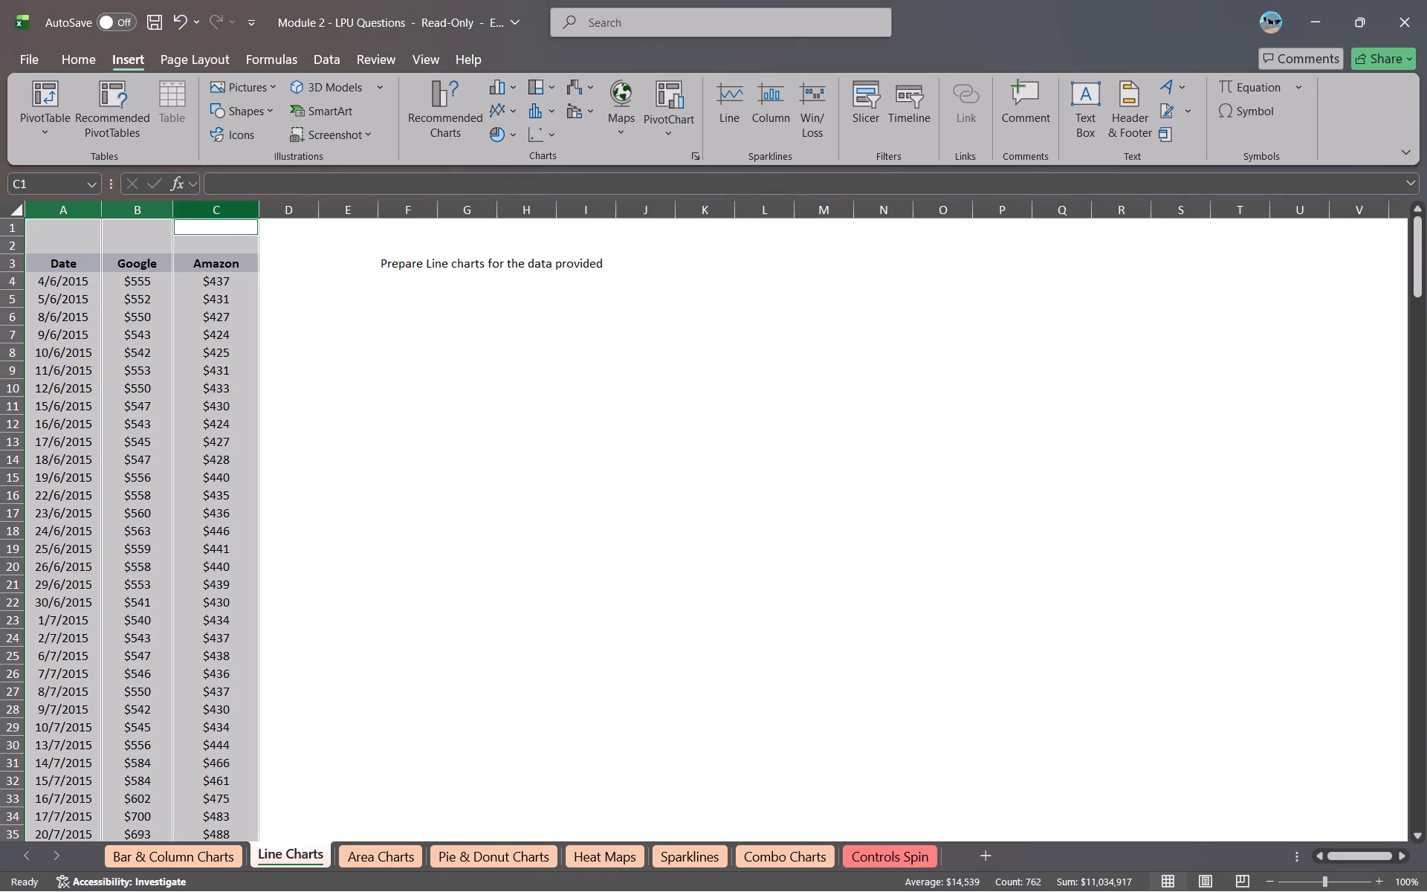
click(499, 115)
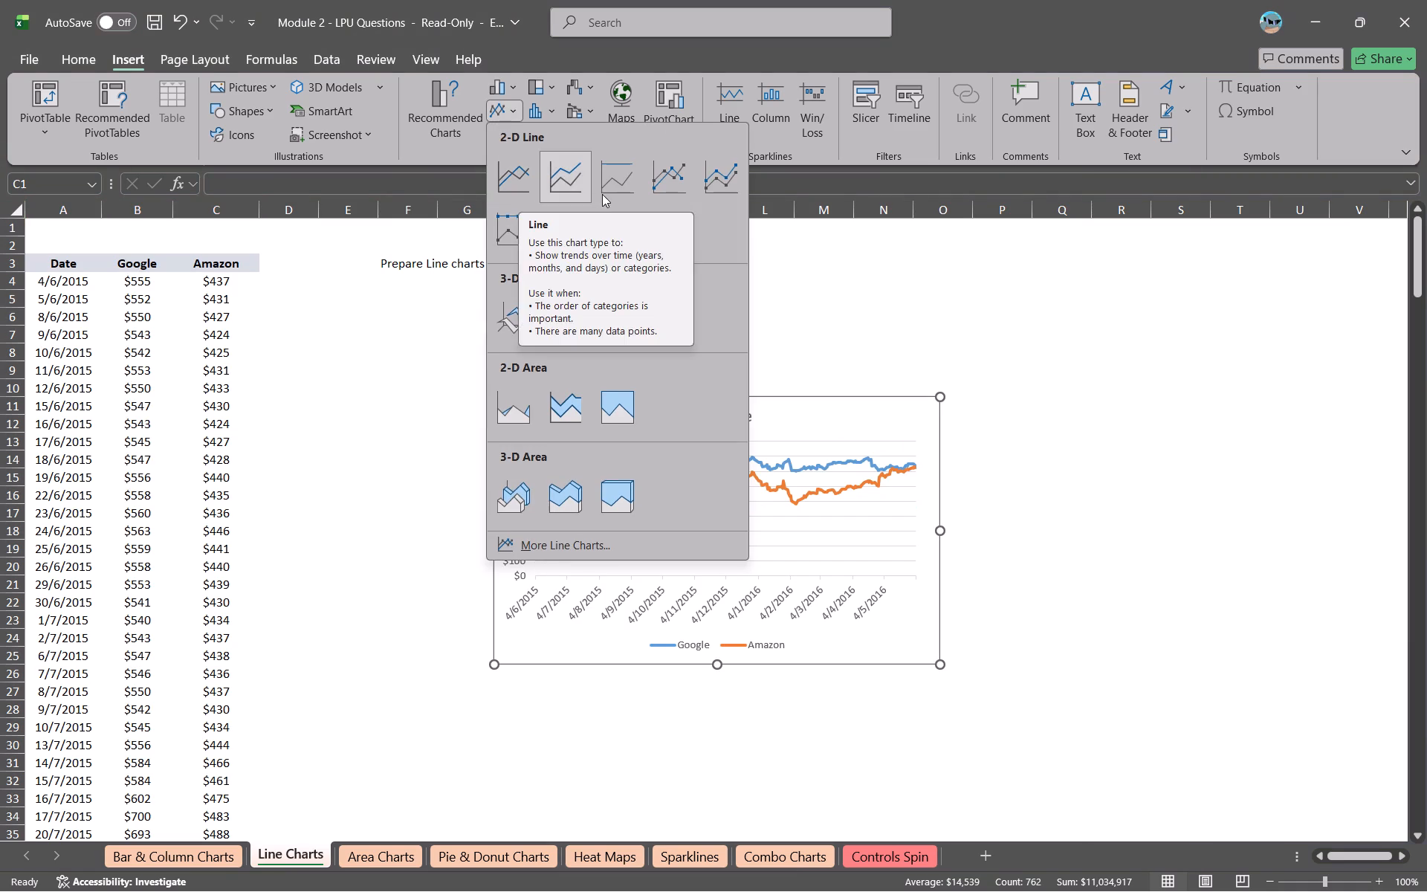
click(533, 189)
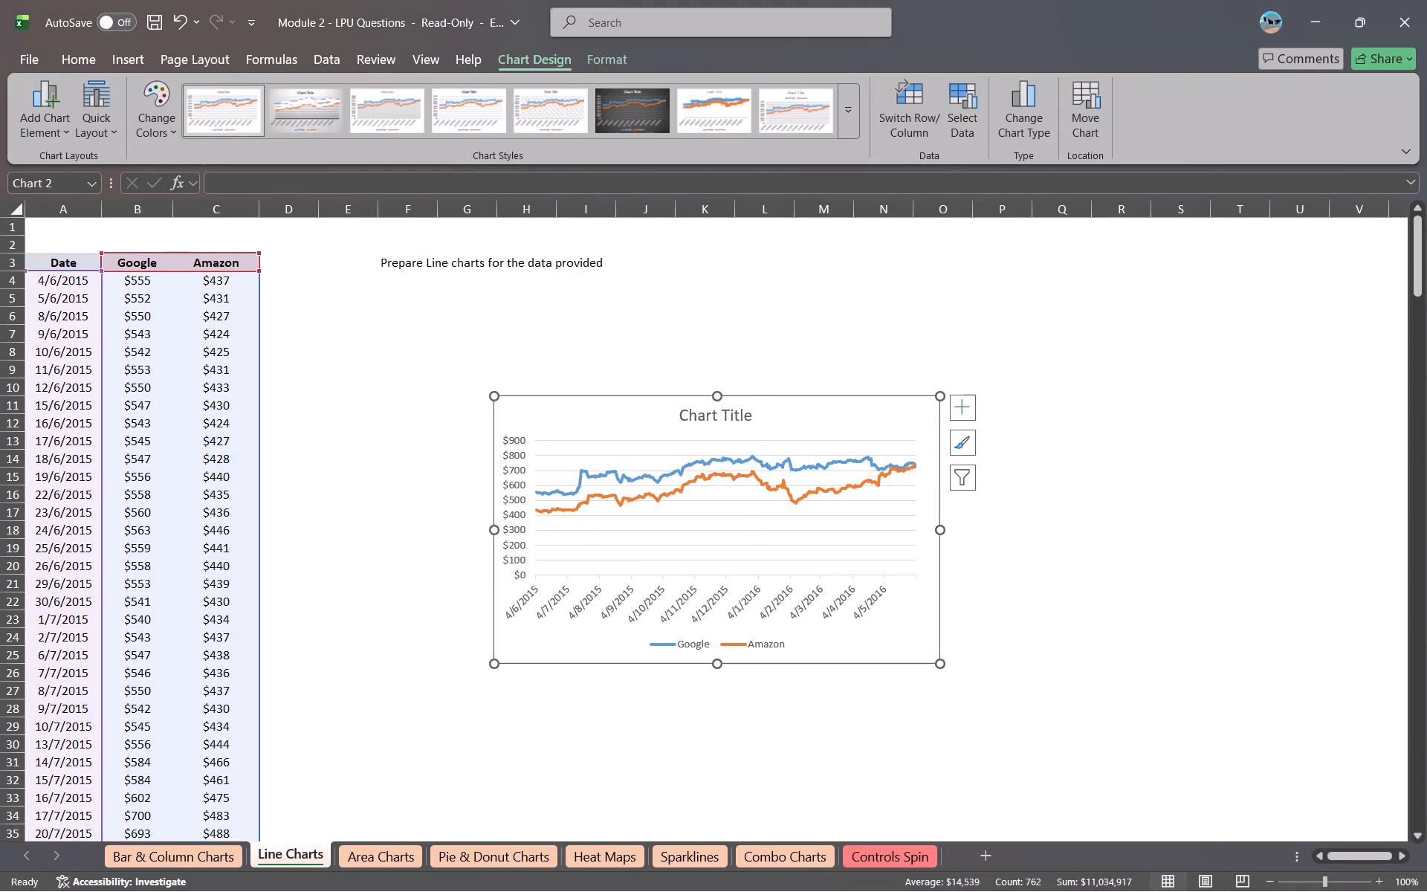
Move the new line chart just below the task text and enlarge it to span about F5 to N25.
drag(643, 417, 523, 316)
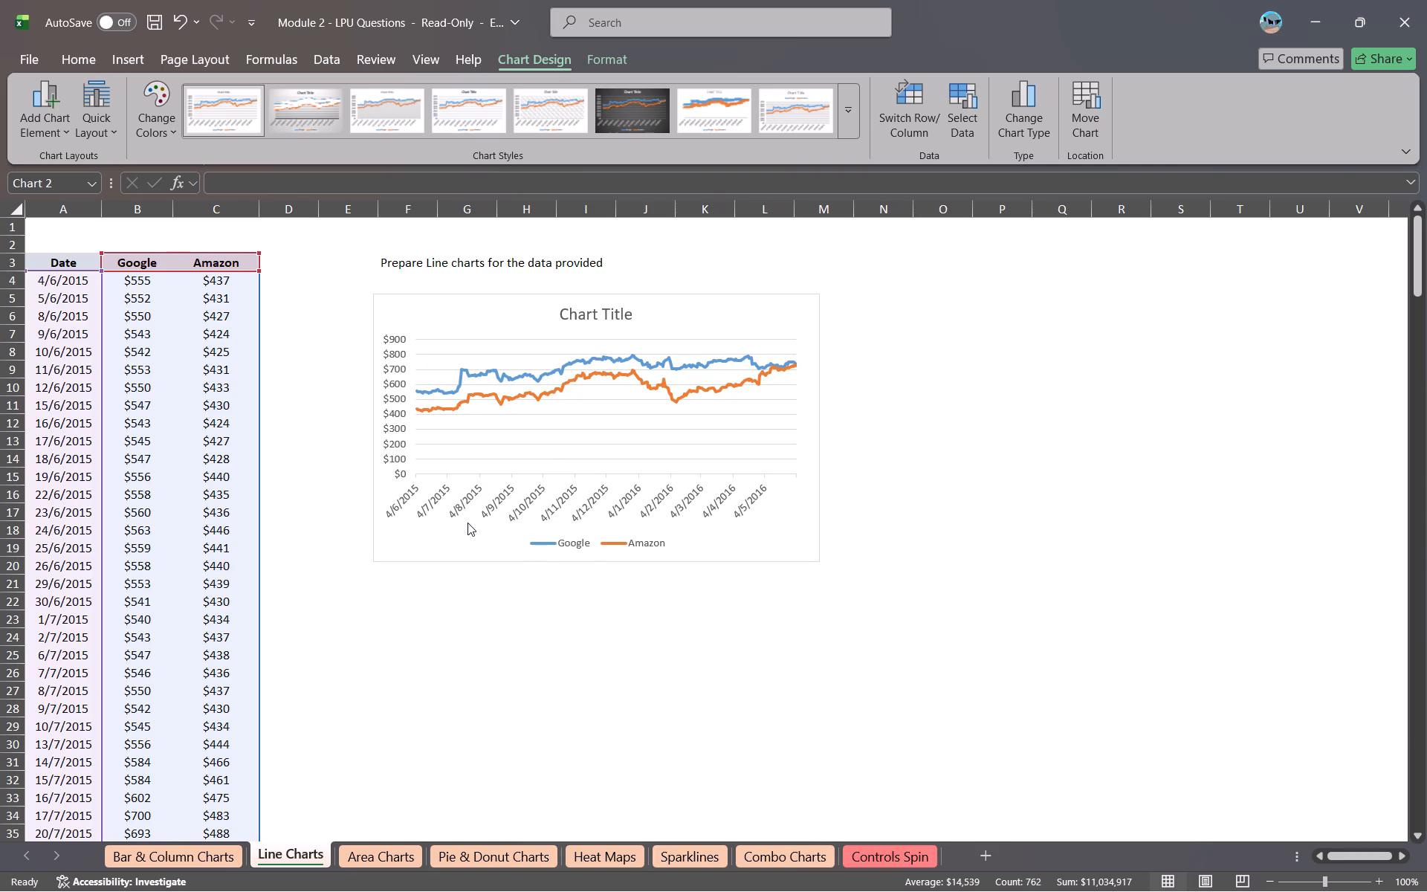
click(562, 648)
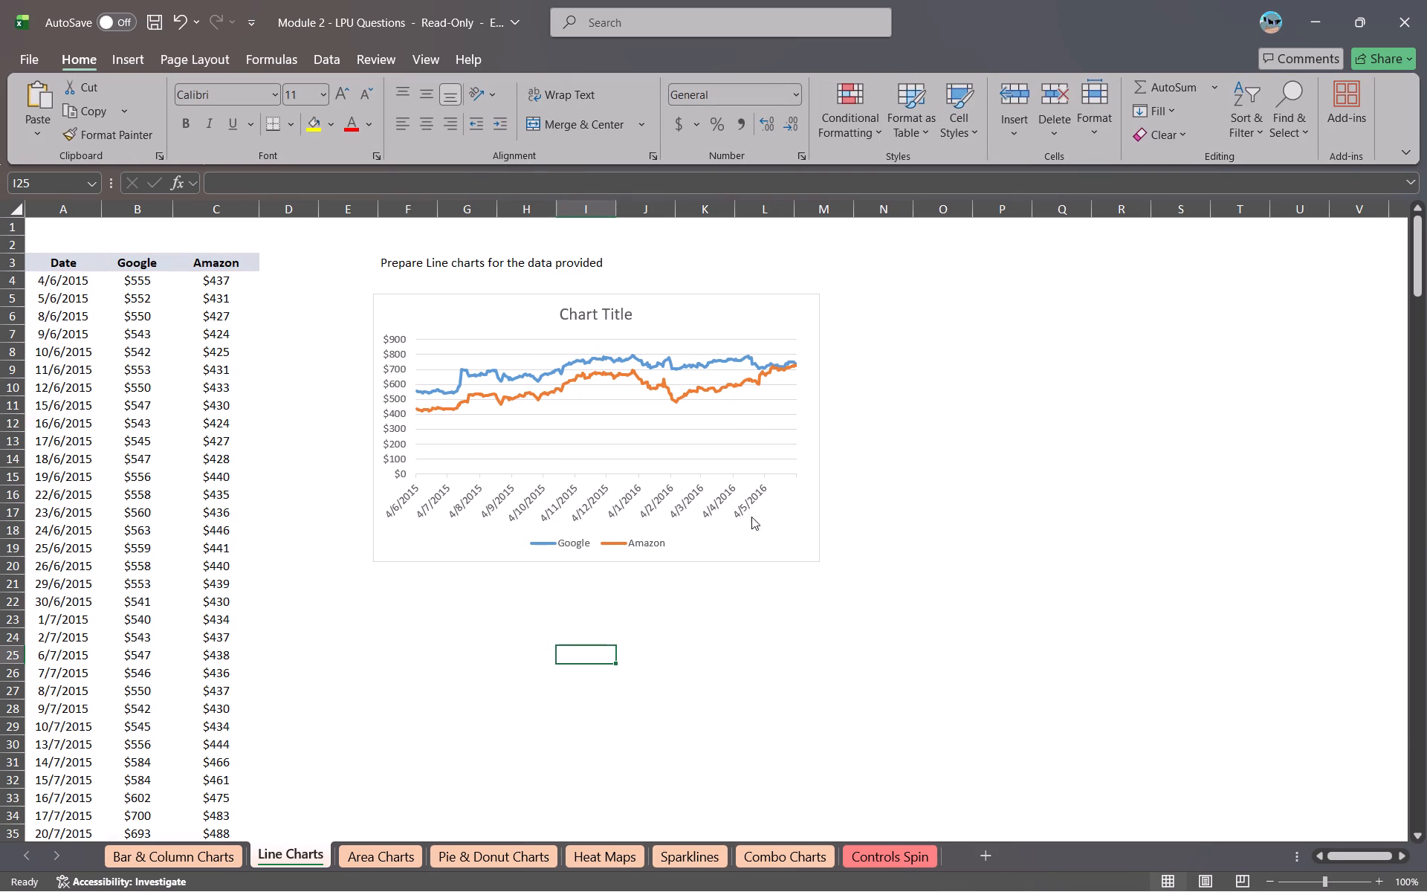
click(638, 440)
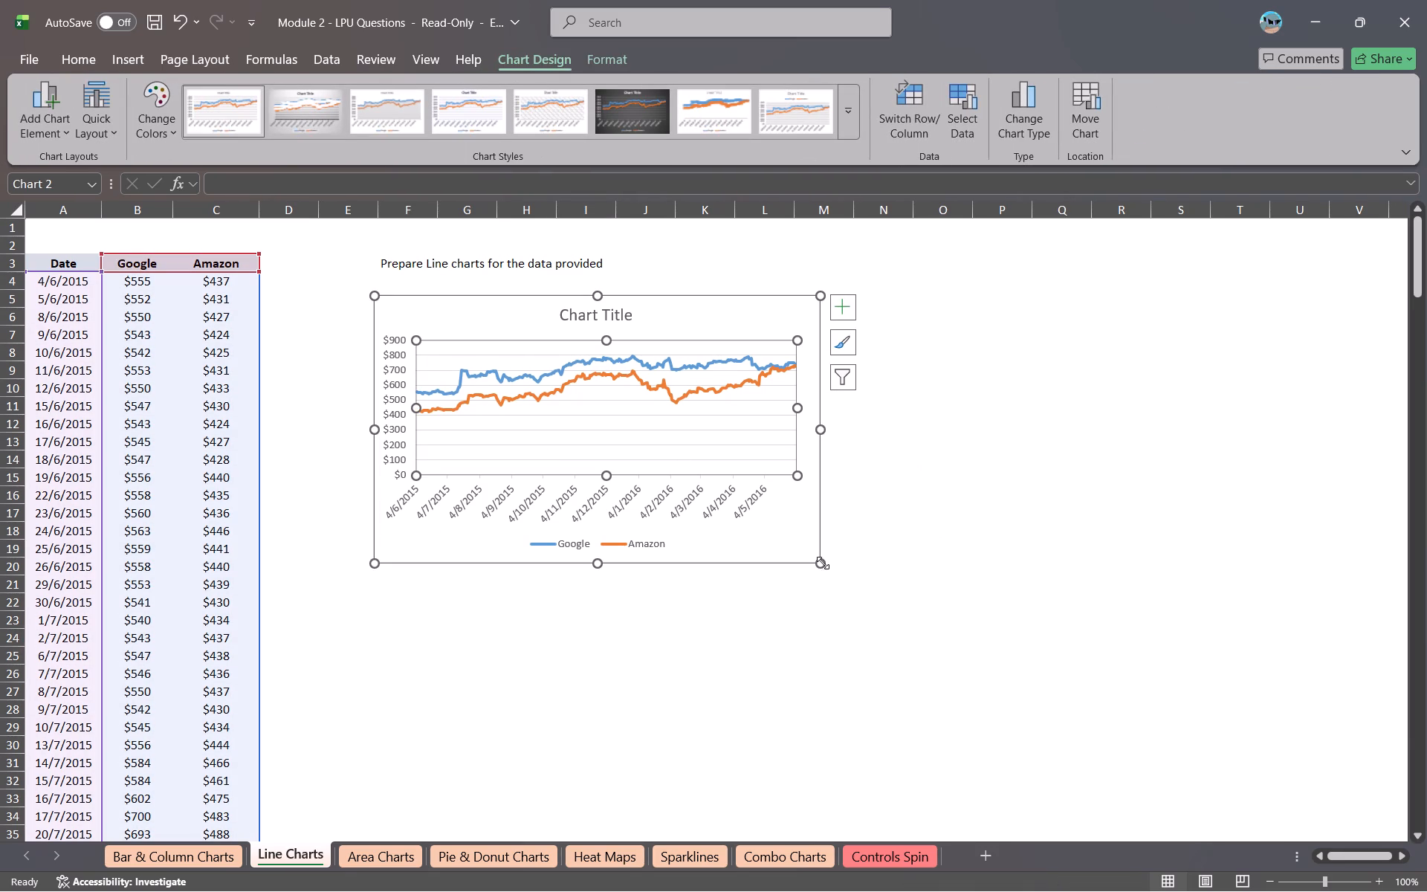
drag(823, 563, 907, 660)
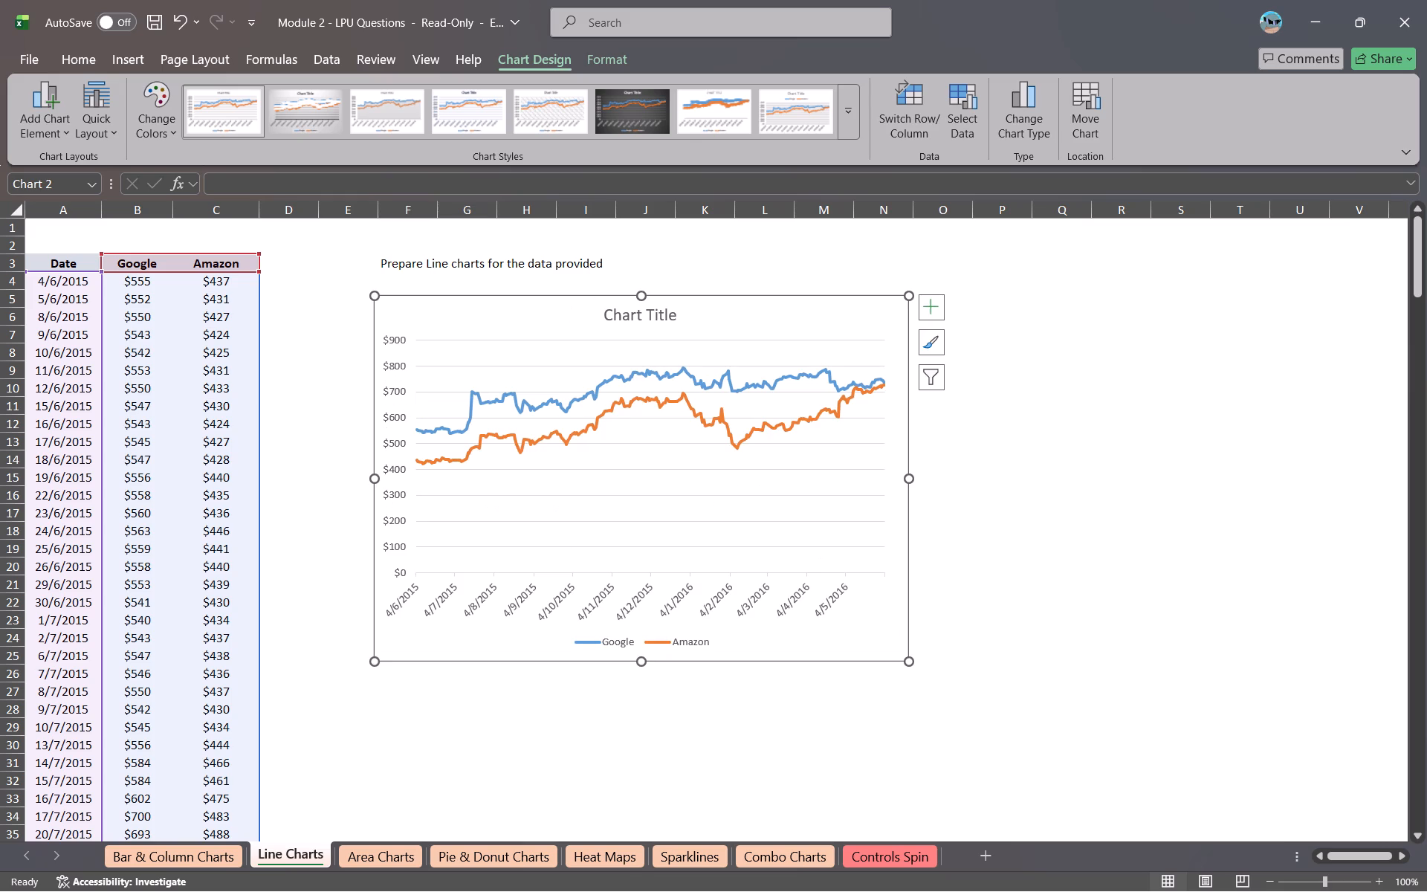
click(972, 644)
Open the Bar & Column Charts sheet and copy its task text "Prepate Quaterly Report using Bar & Column Charts".
scroll(972, 644, down, 1)
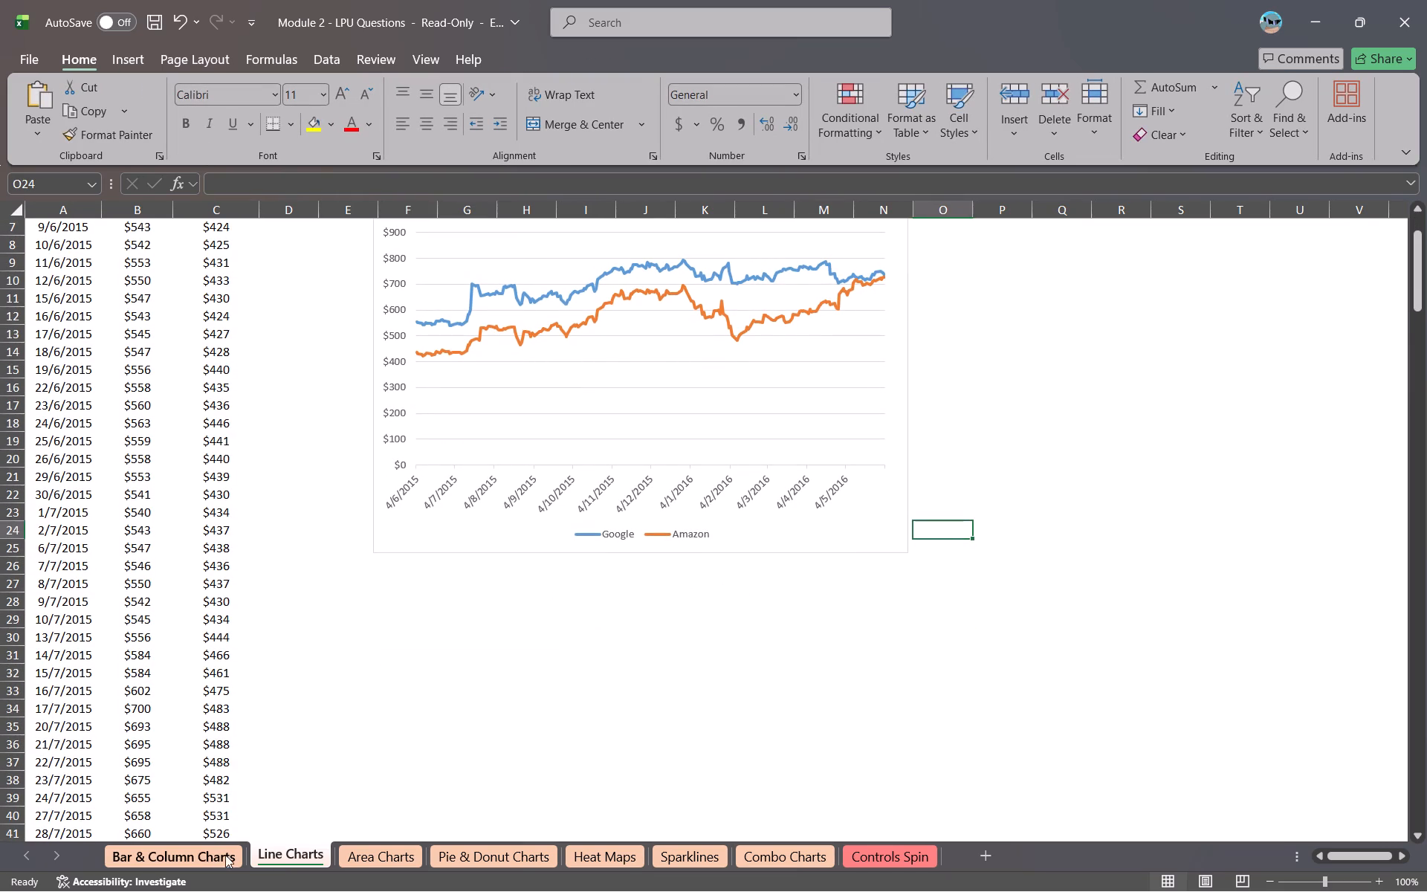
click(195, 848)
click(434, 558)
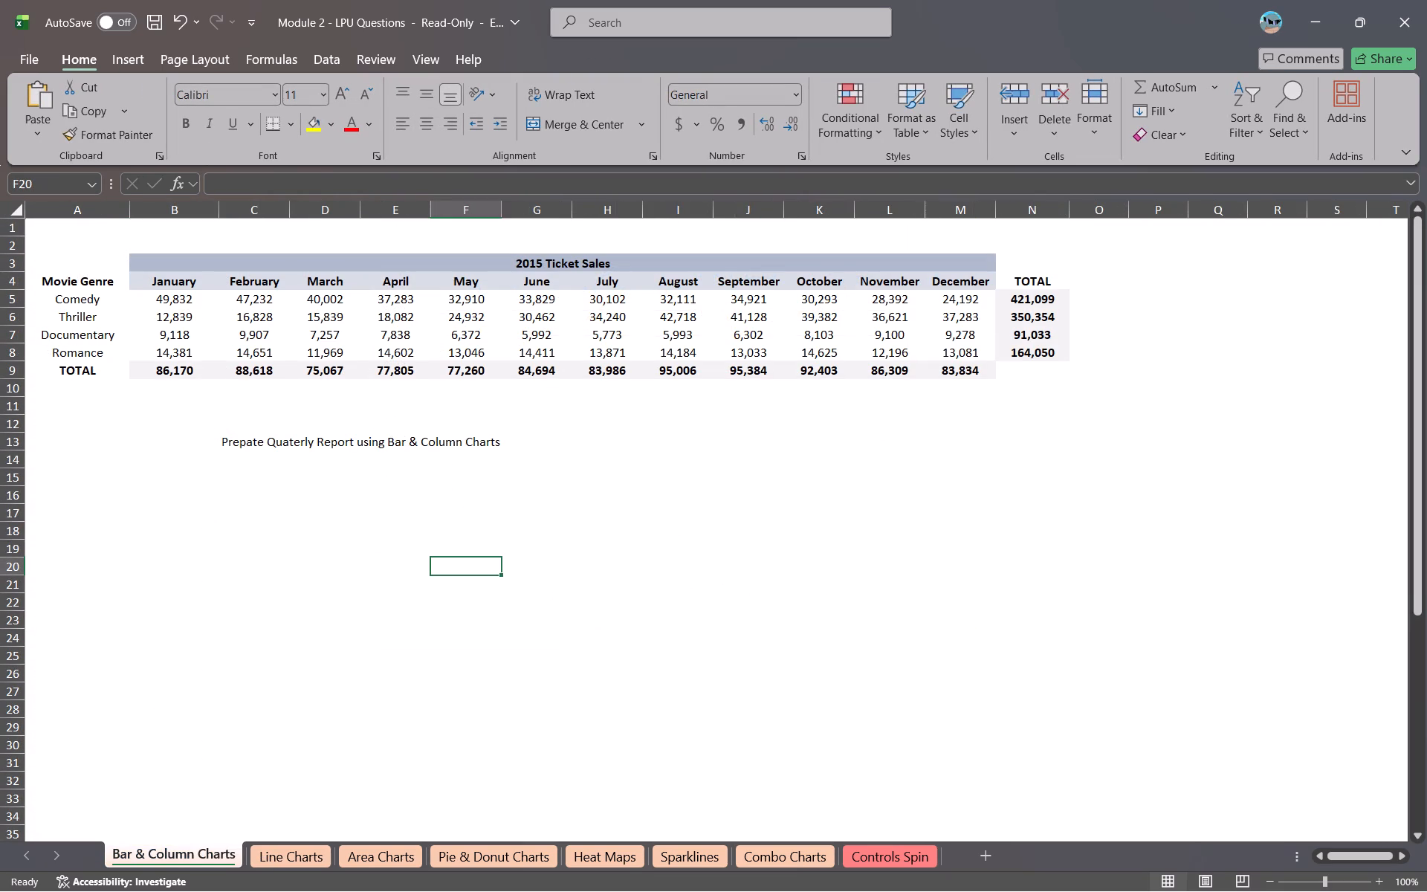
drag(206, 446, 230, 447)
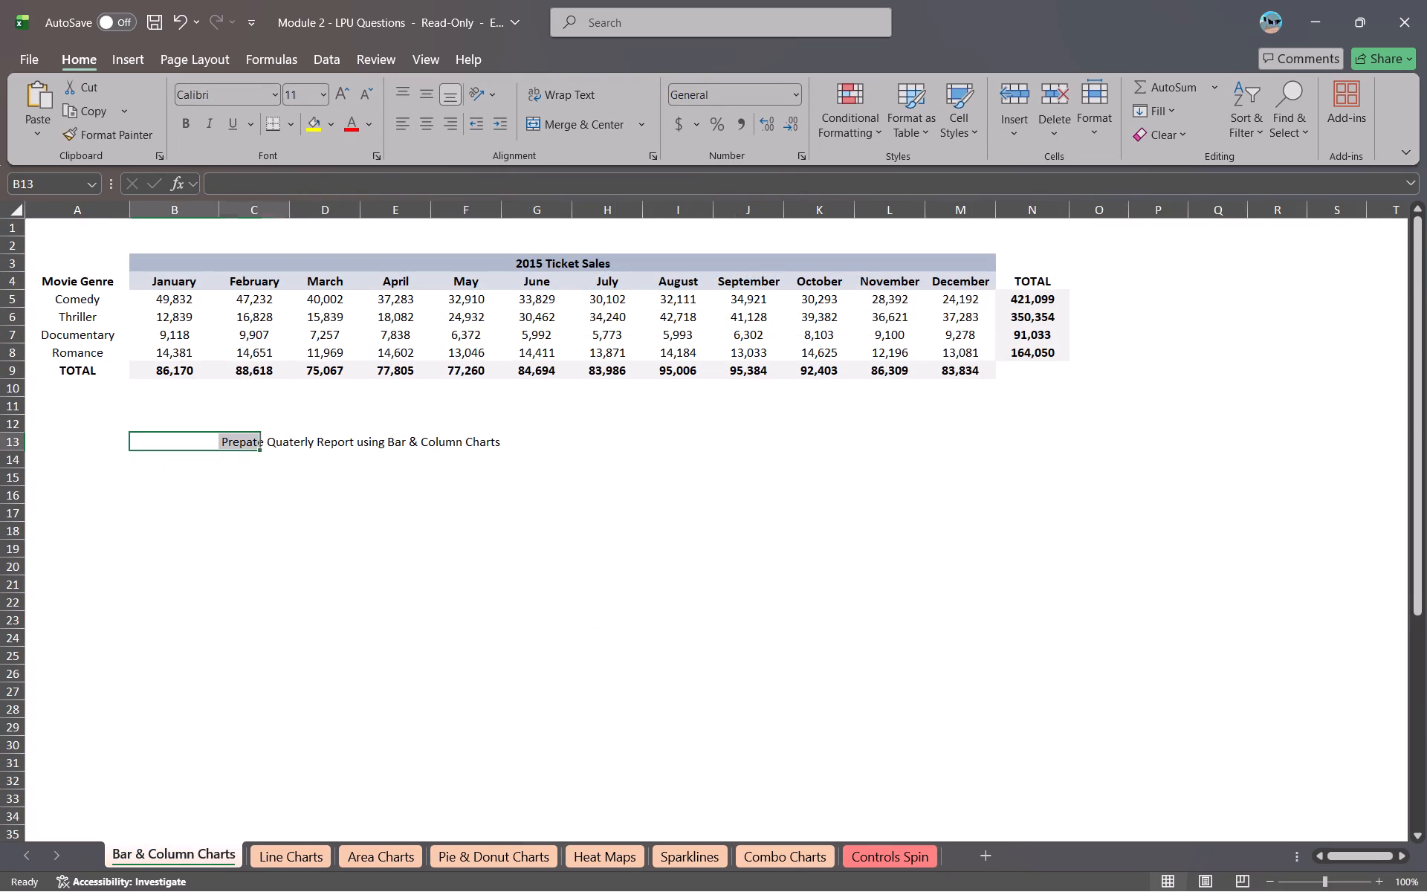
drag(230, 447, 476, 435)
key(ctrl+c)
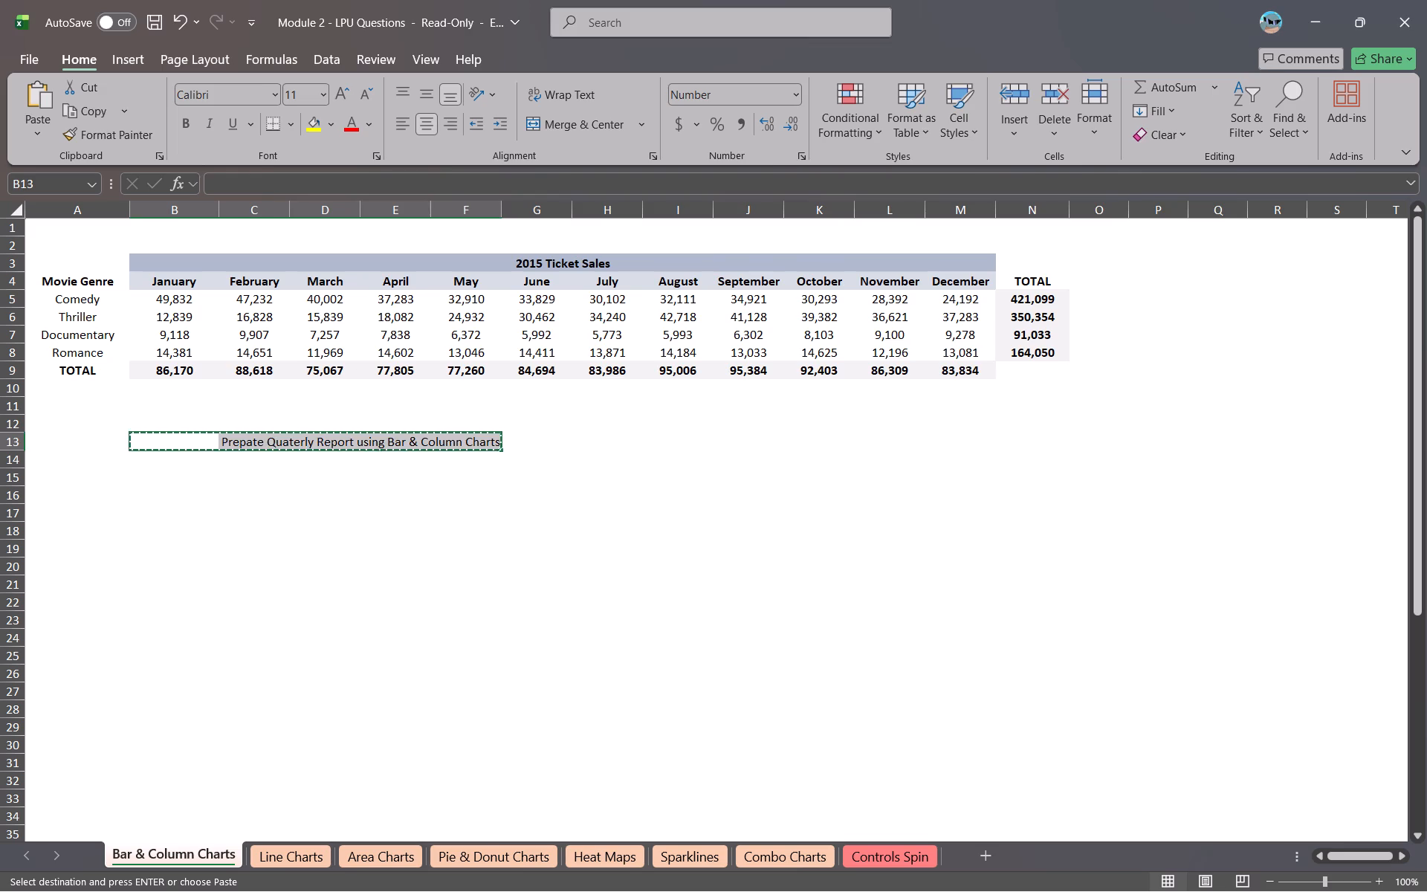
key(alt+Tab)
key(alt+Tab)
key(alt+Tab)
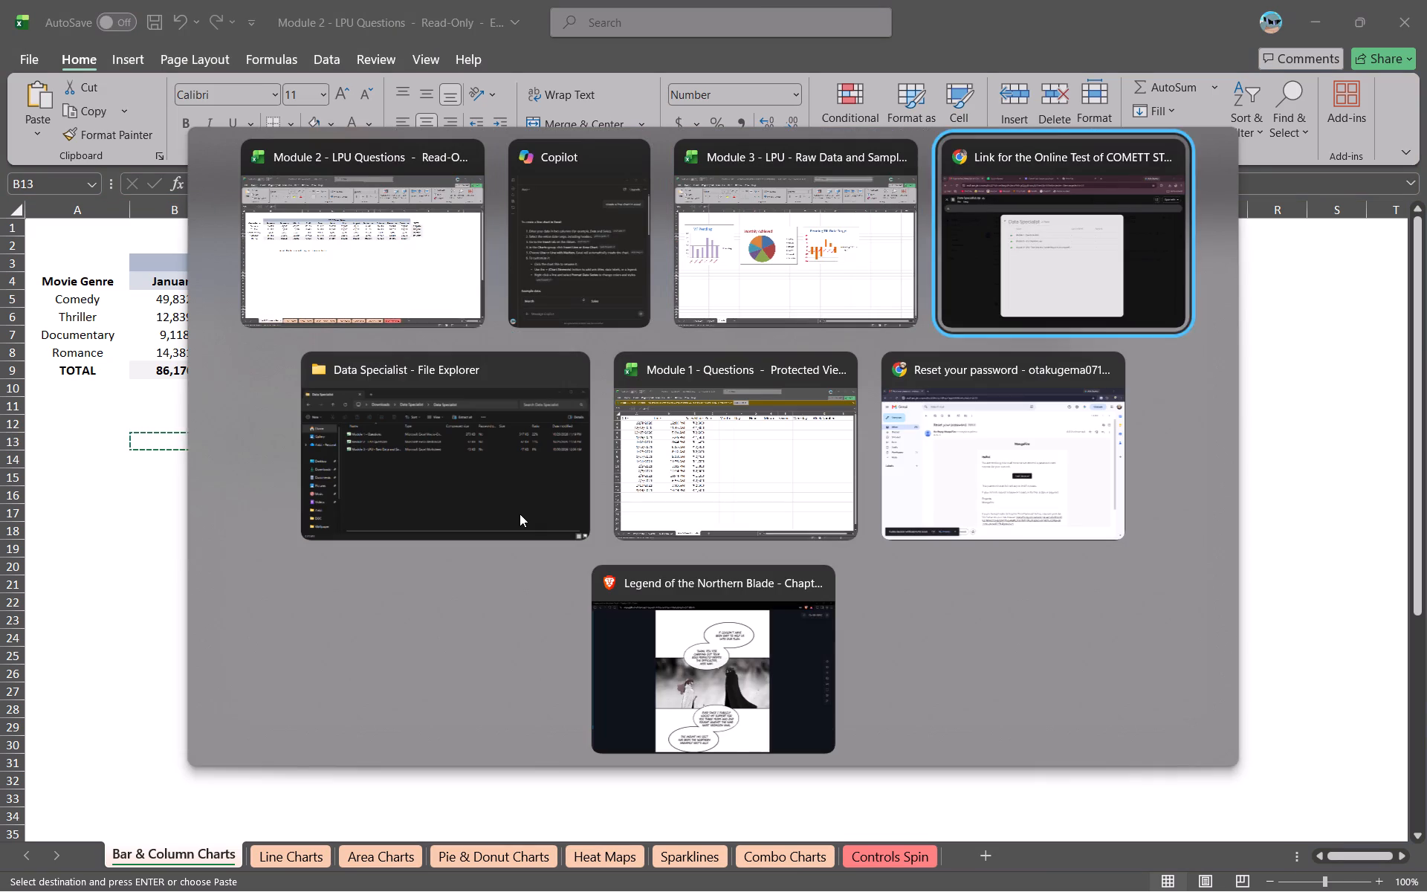
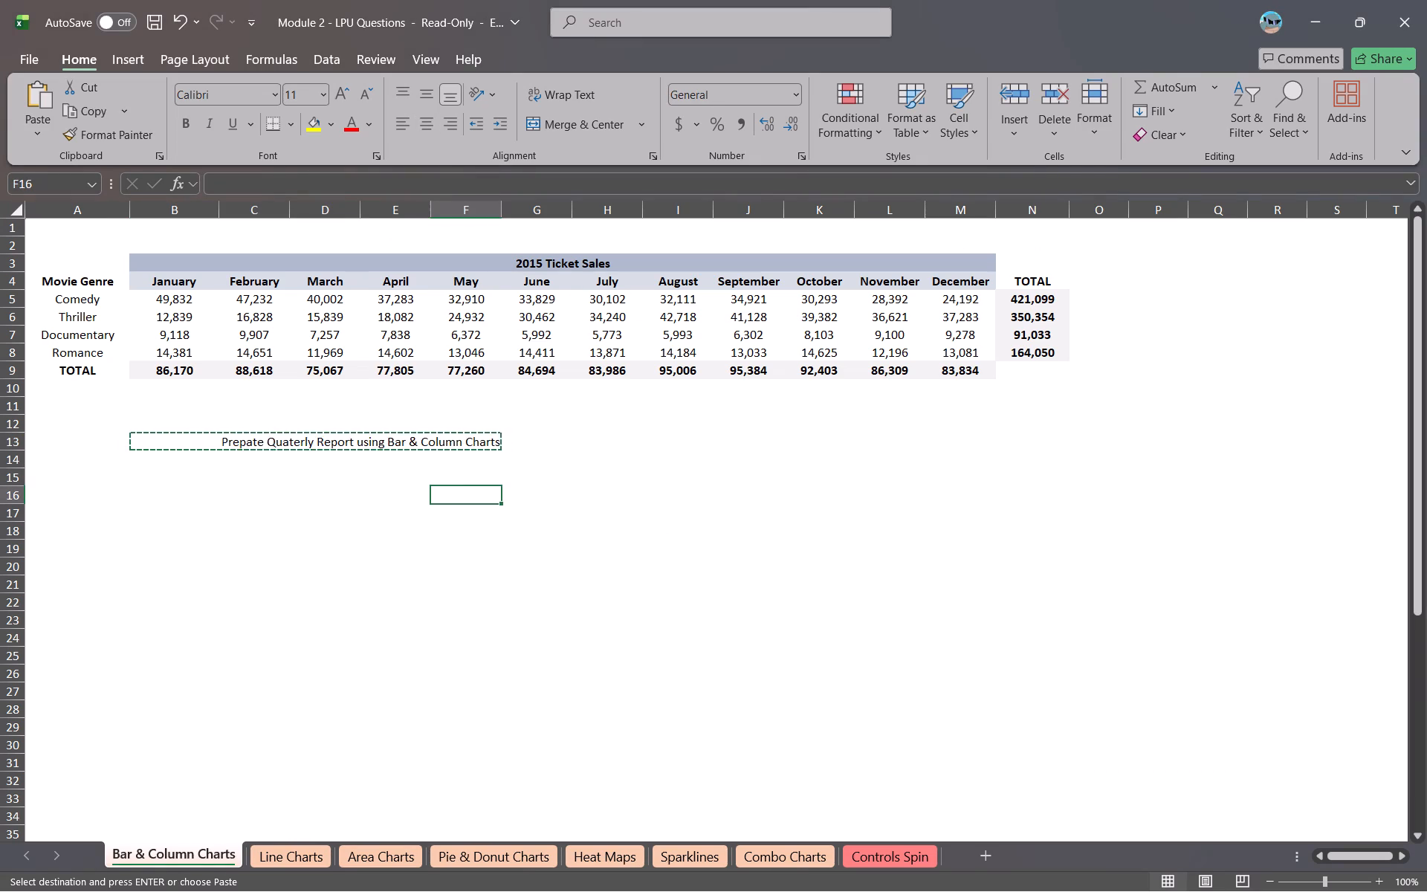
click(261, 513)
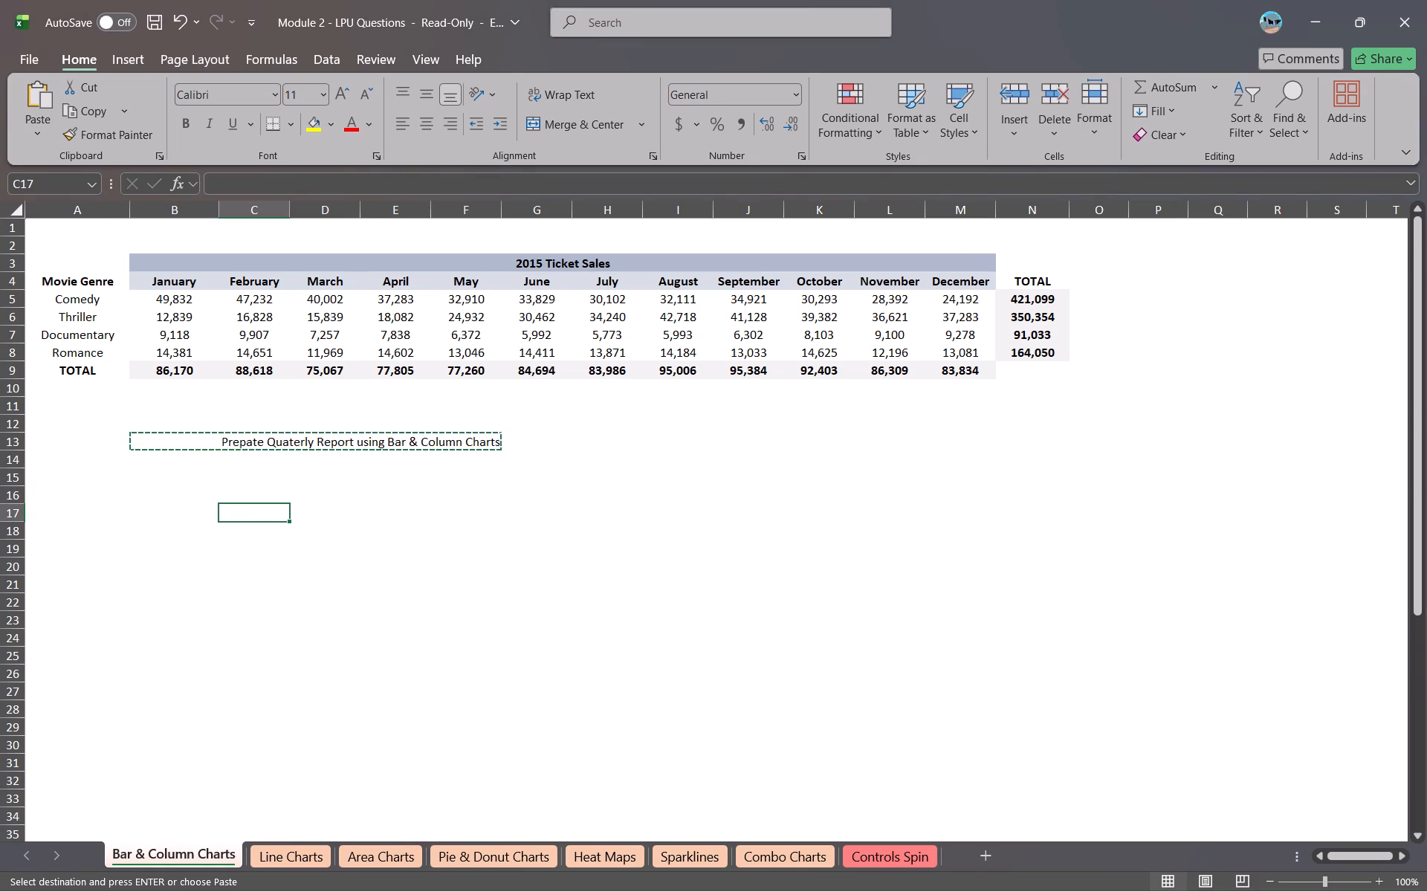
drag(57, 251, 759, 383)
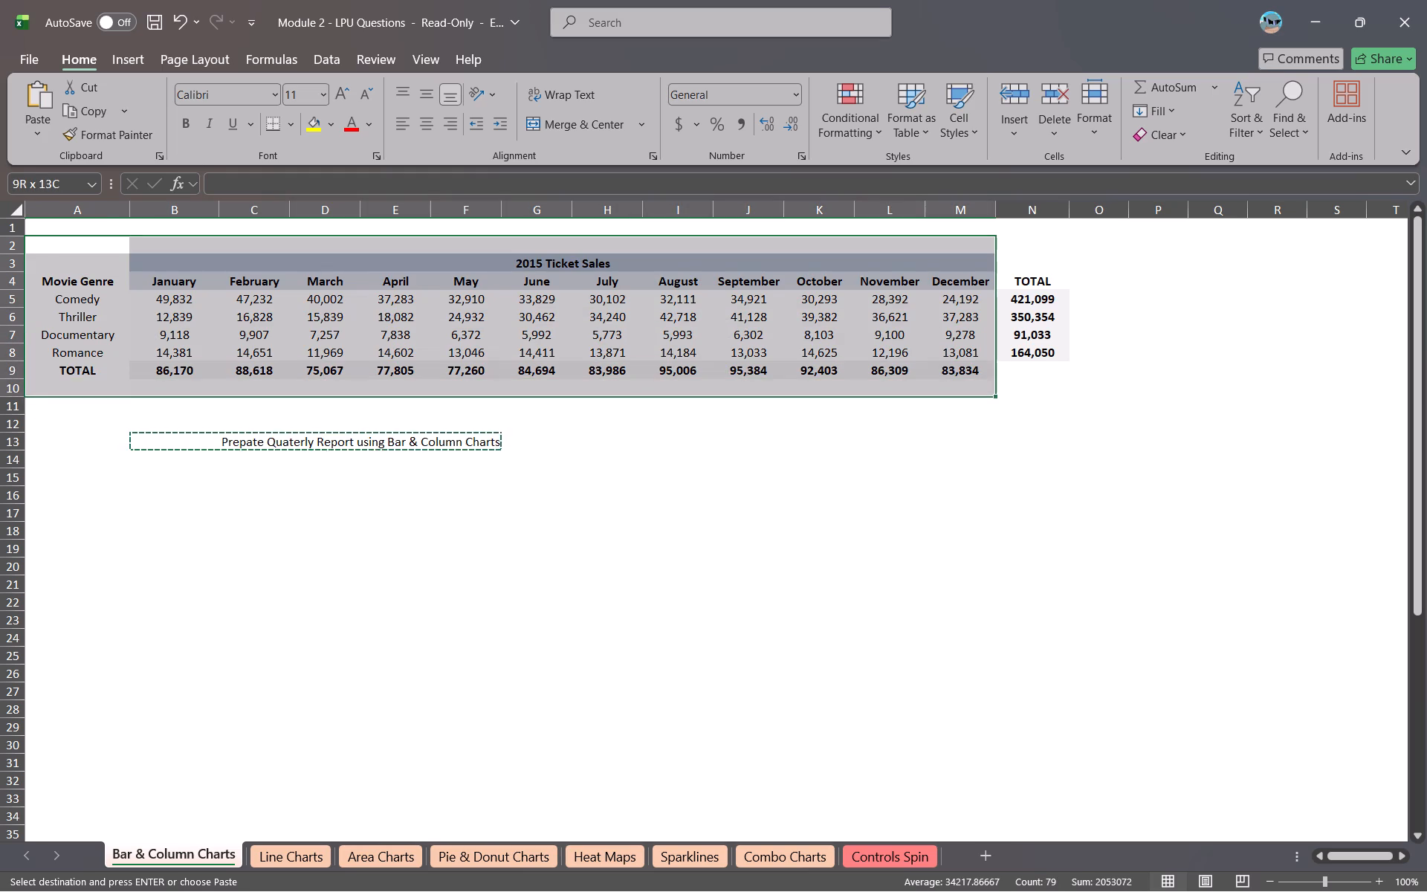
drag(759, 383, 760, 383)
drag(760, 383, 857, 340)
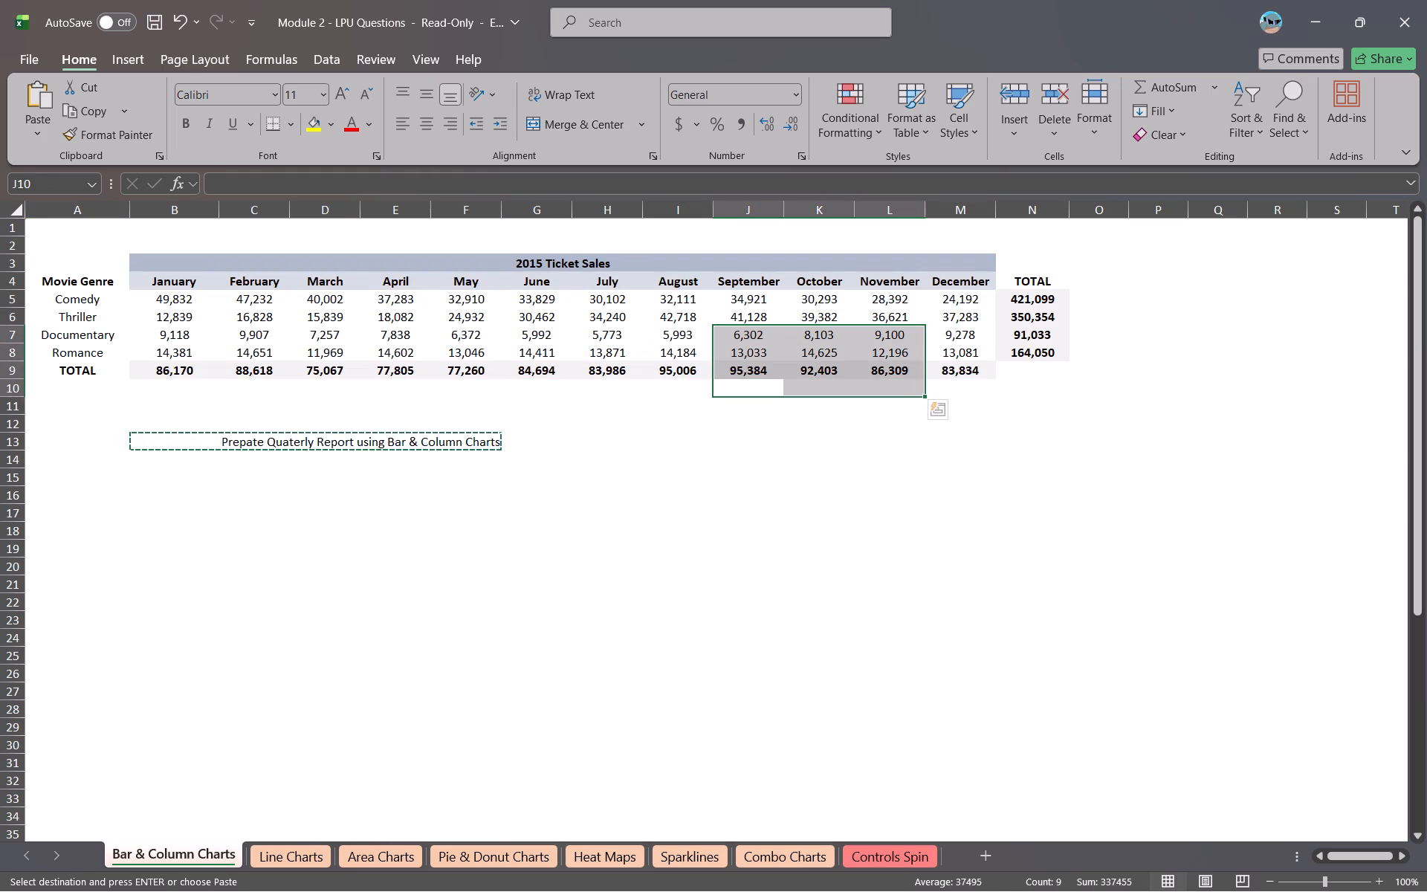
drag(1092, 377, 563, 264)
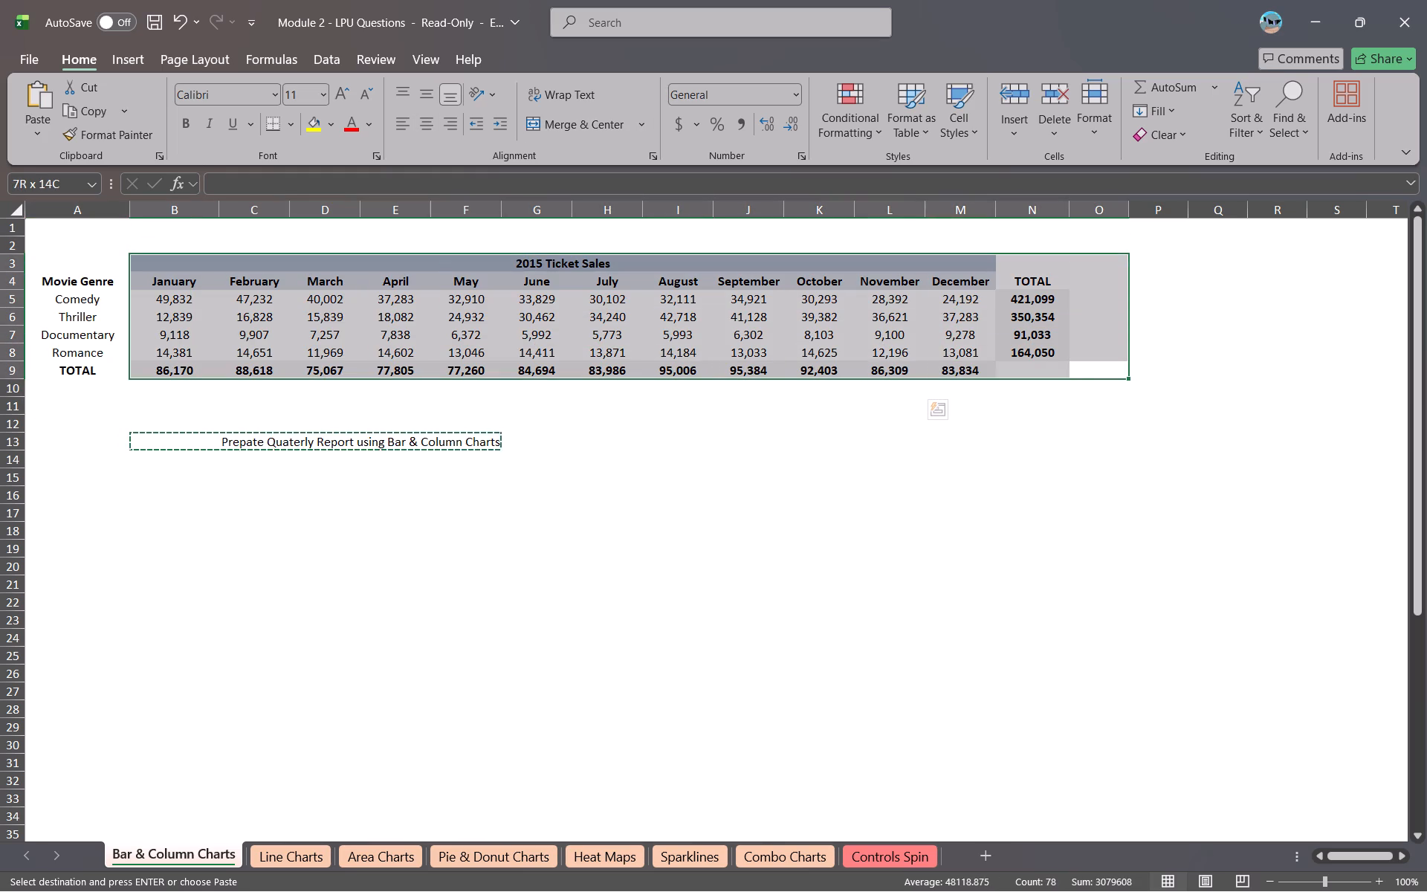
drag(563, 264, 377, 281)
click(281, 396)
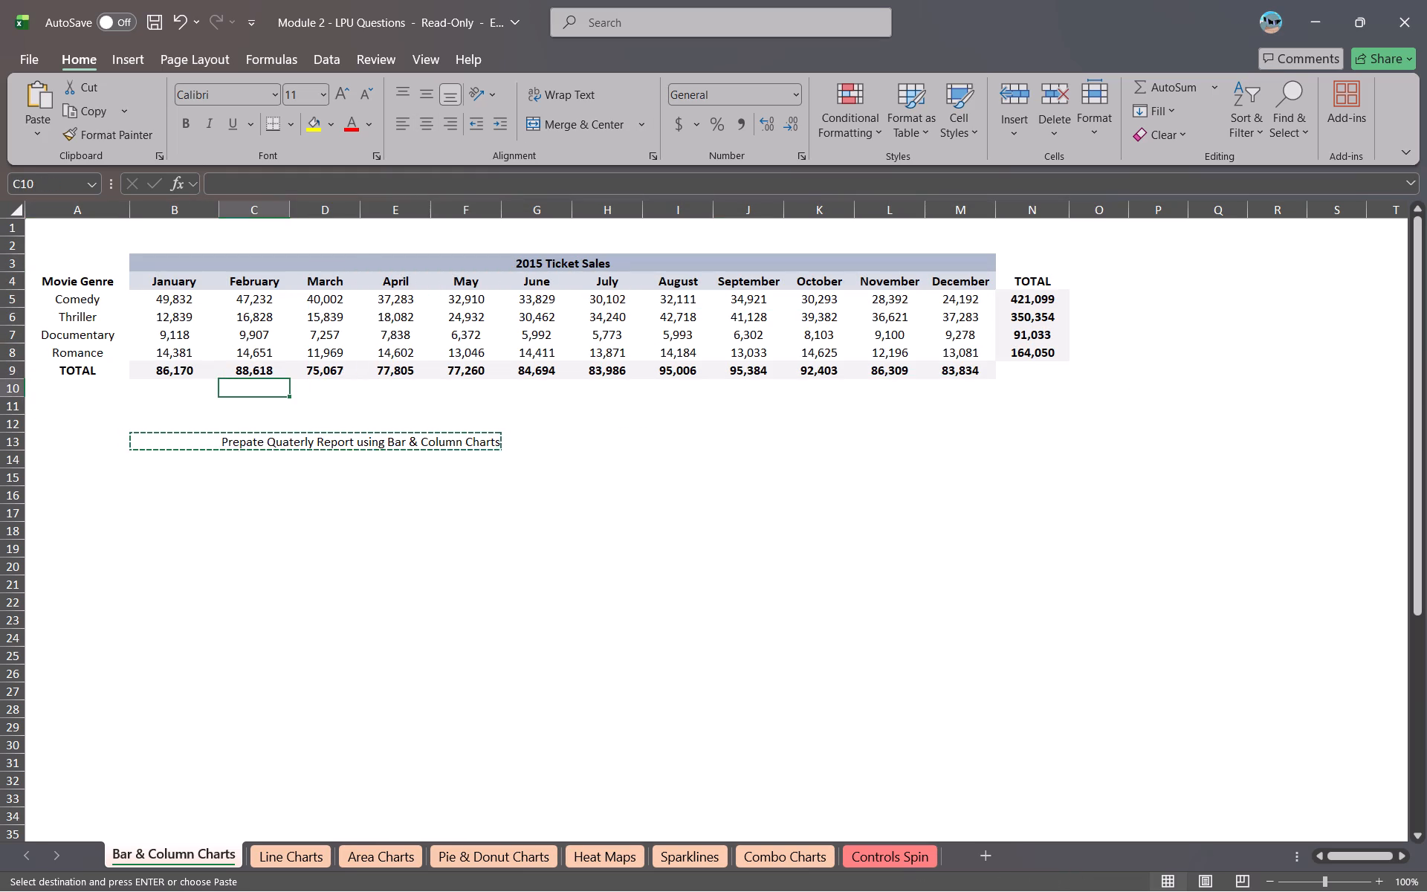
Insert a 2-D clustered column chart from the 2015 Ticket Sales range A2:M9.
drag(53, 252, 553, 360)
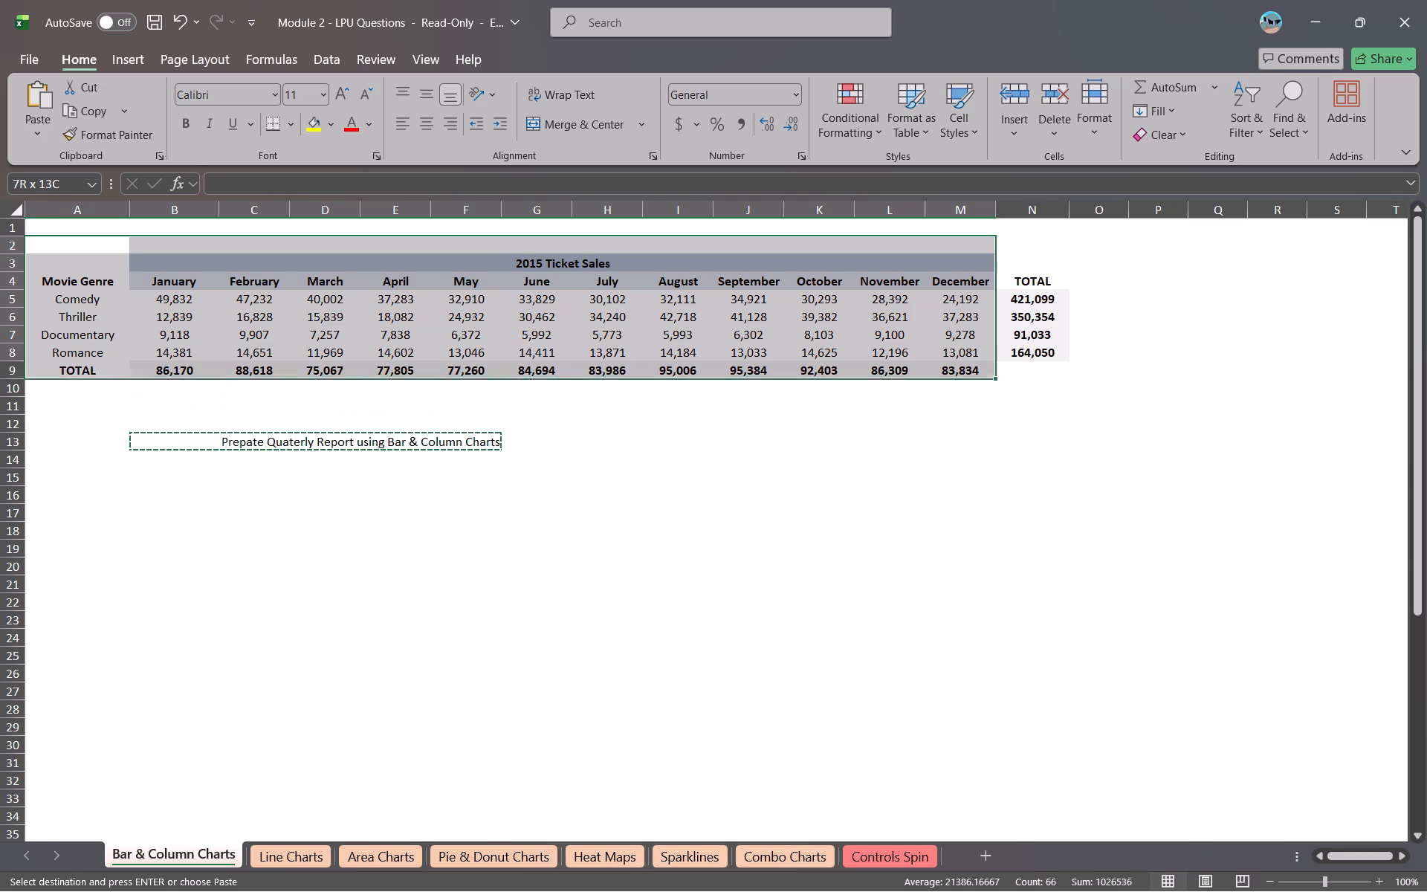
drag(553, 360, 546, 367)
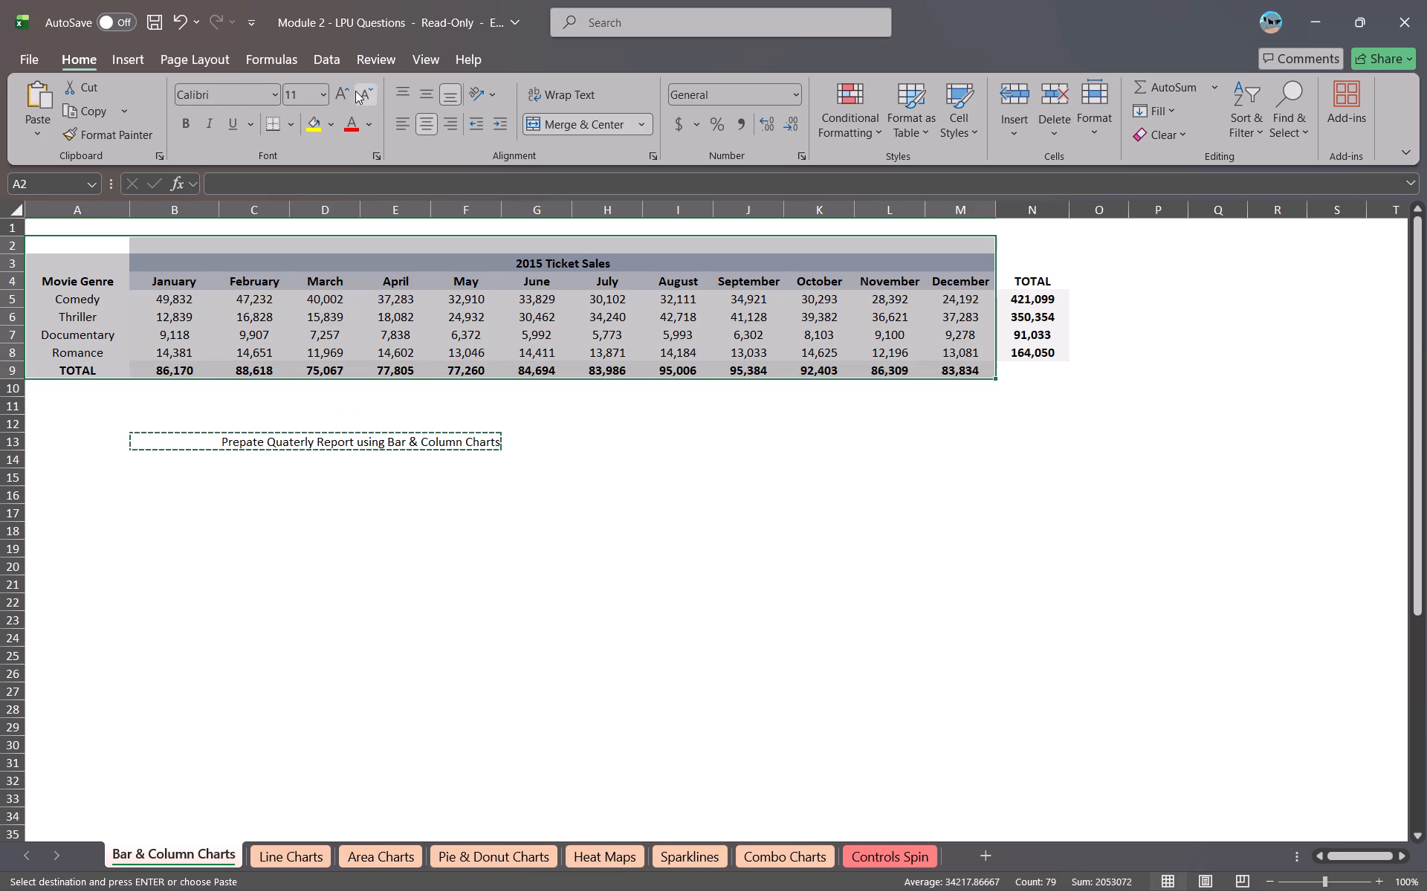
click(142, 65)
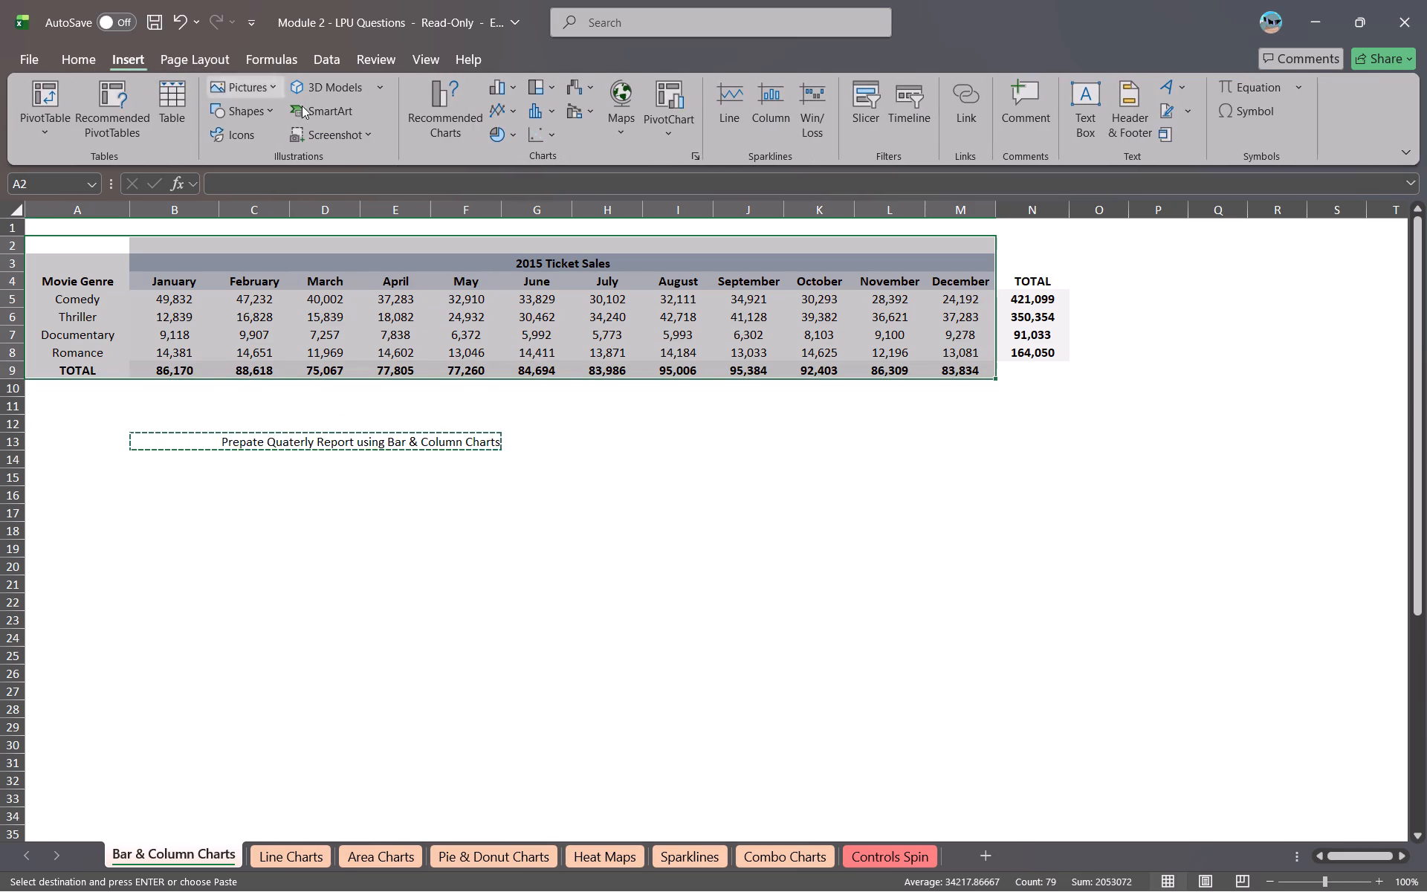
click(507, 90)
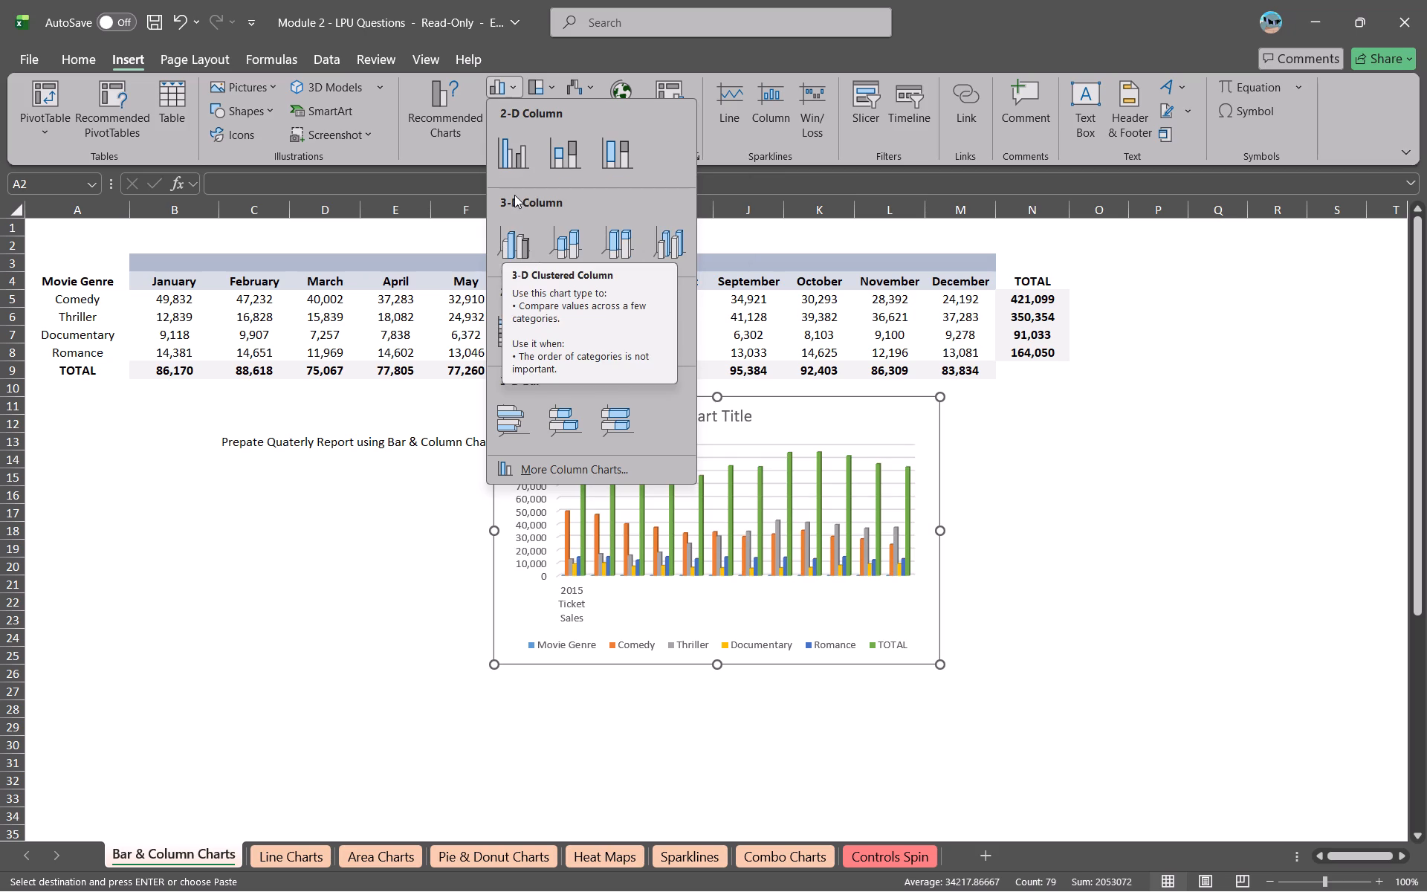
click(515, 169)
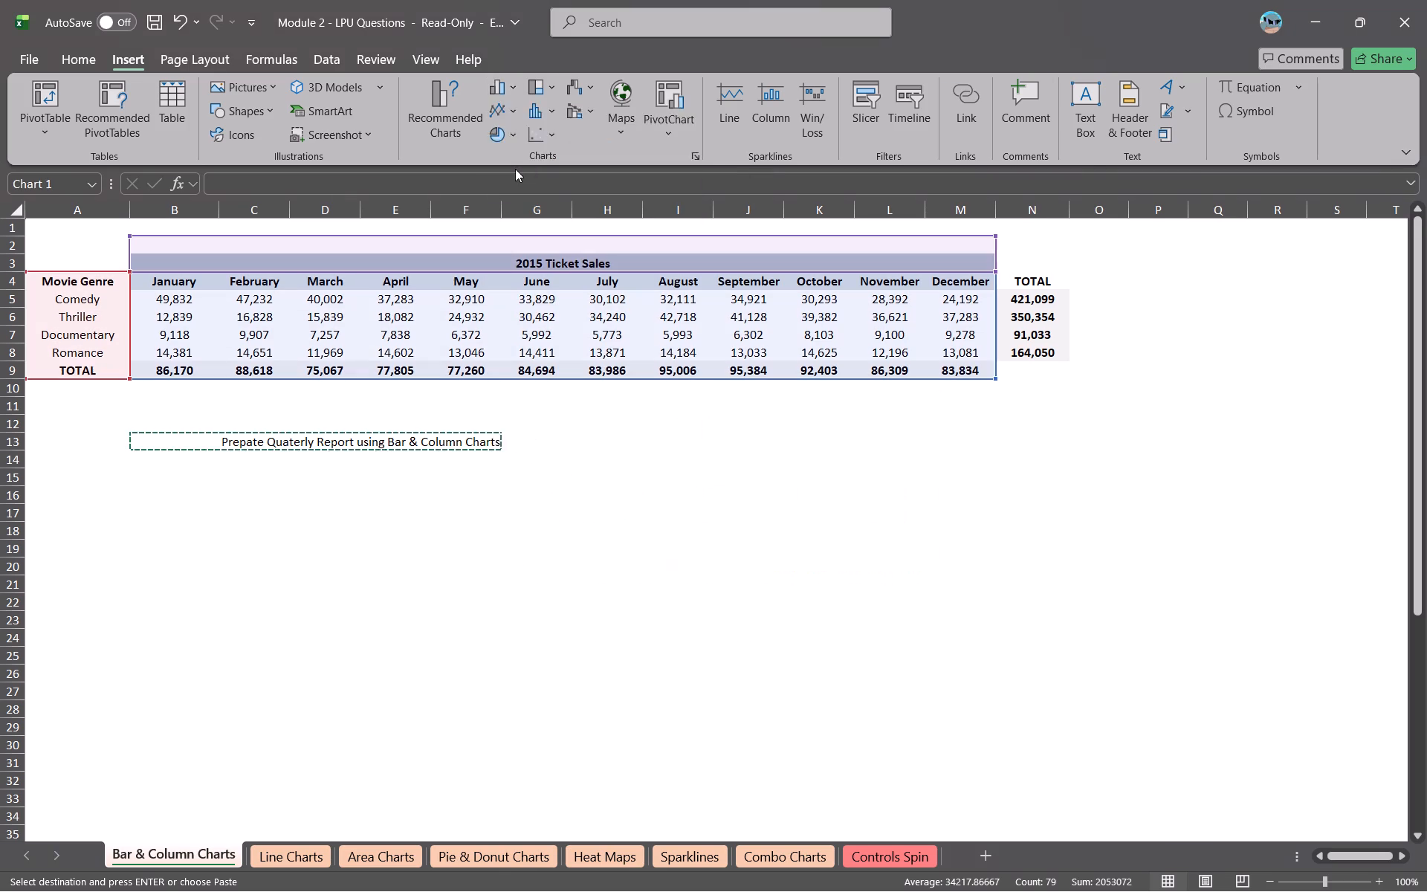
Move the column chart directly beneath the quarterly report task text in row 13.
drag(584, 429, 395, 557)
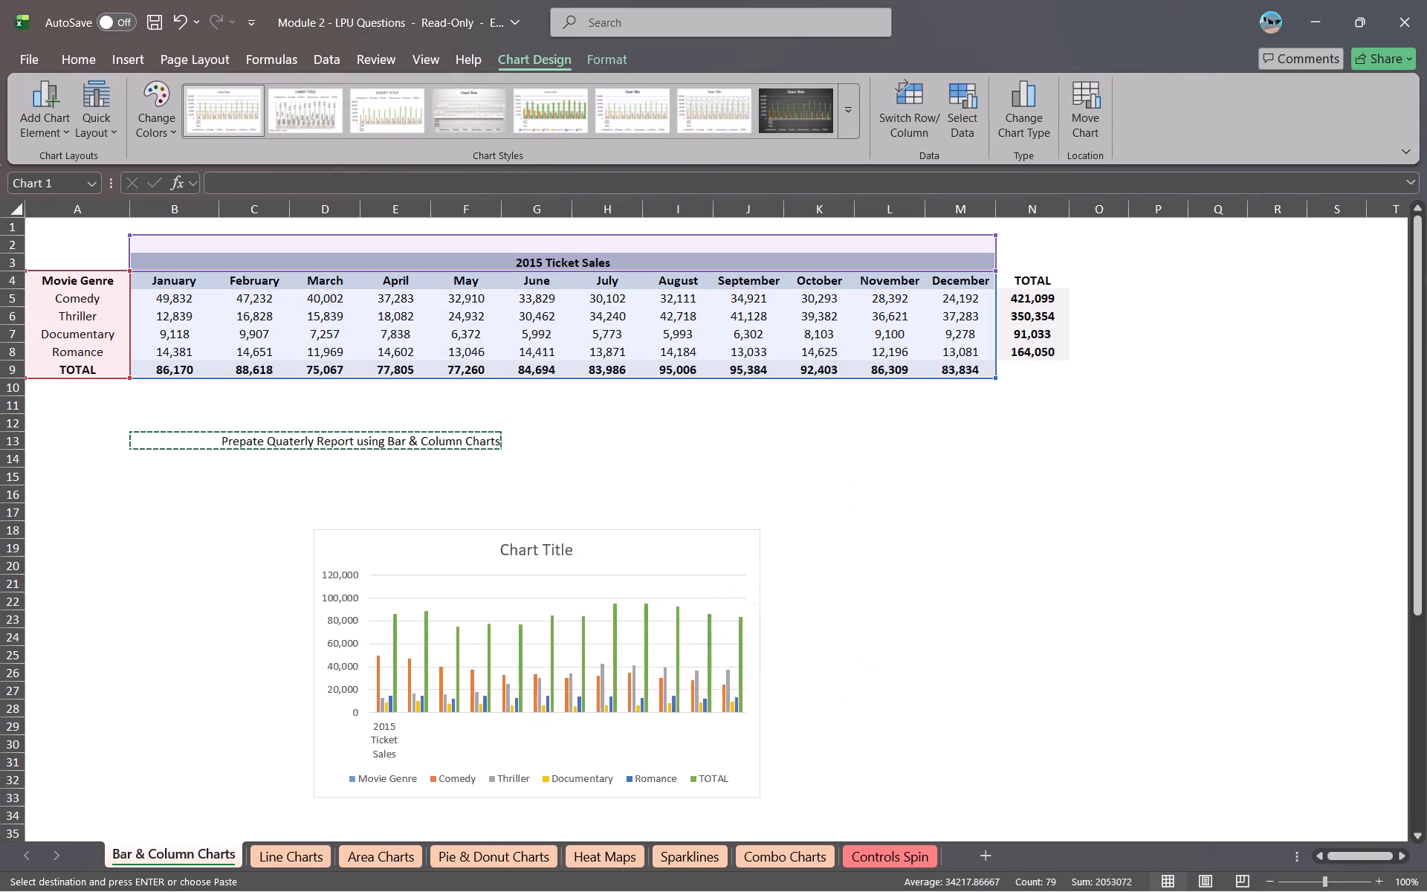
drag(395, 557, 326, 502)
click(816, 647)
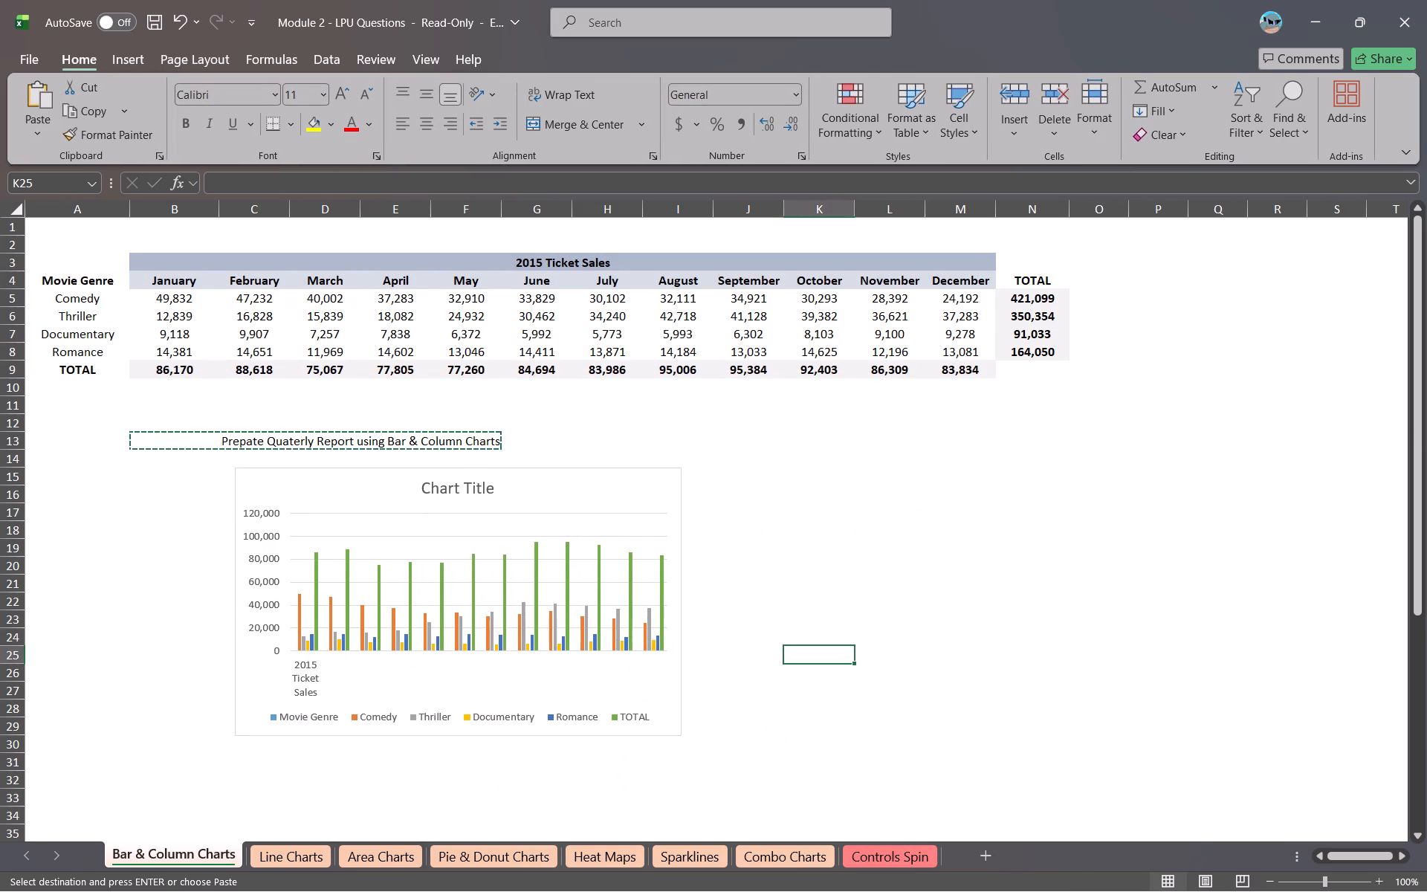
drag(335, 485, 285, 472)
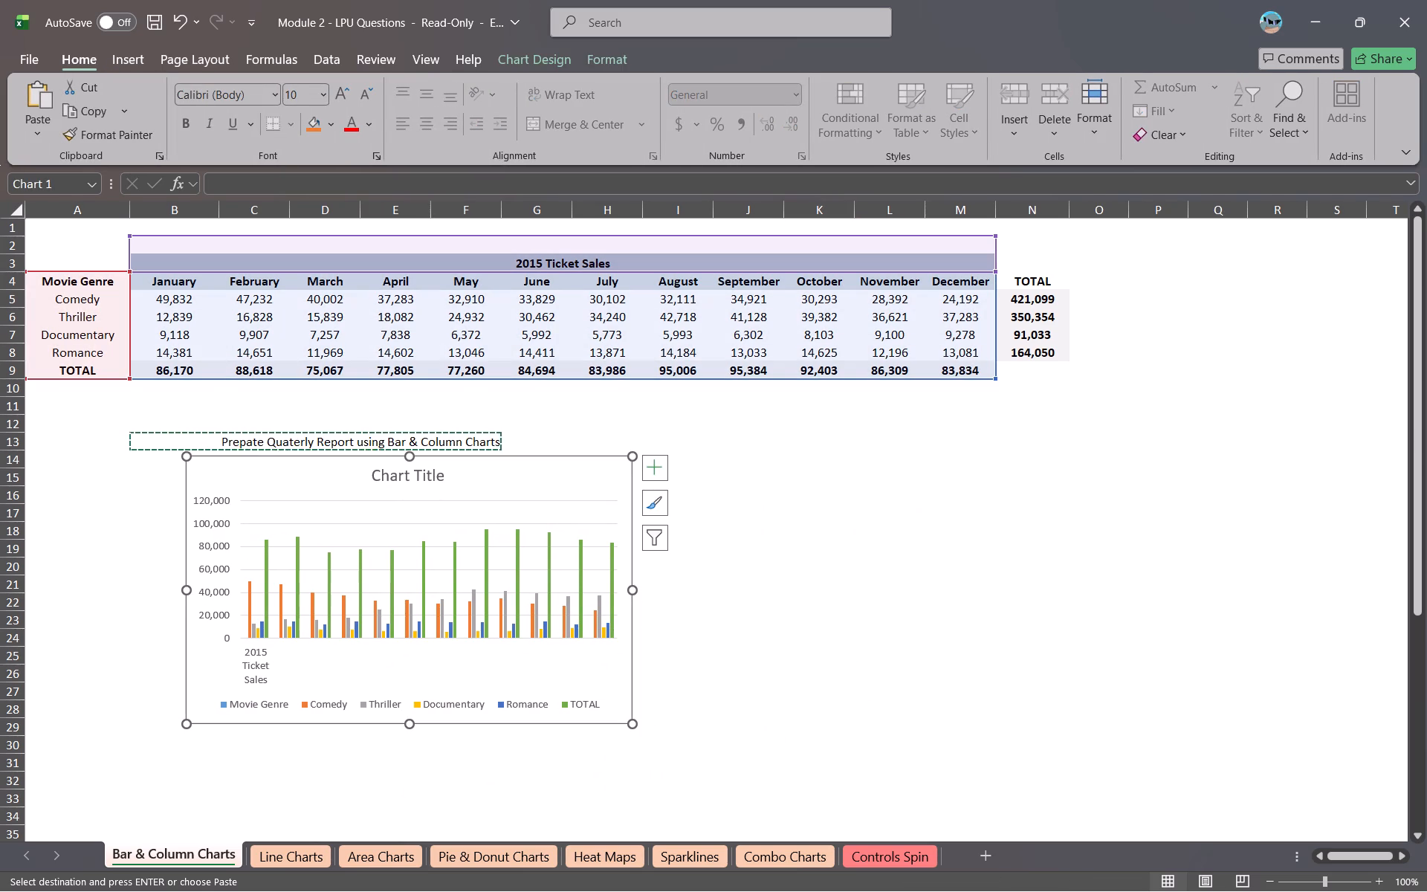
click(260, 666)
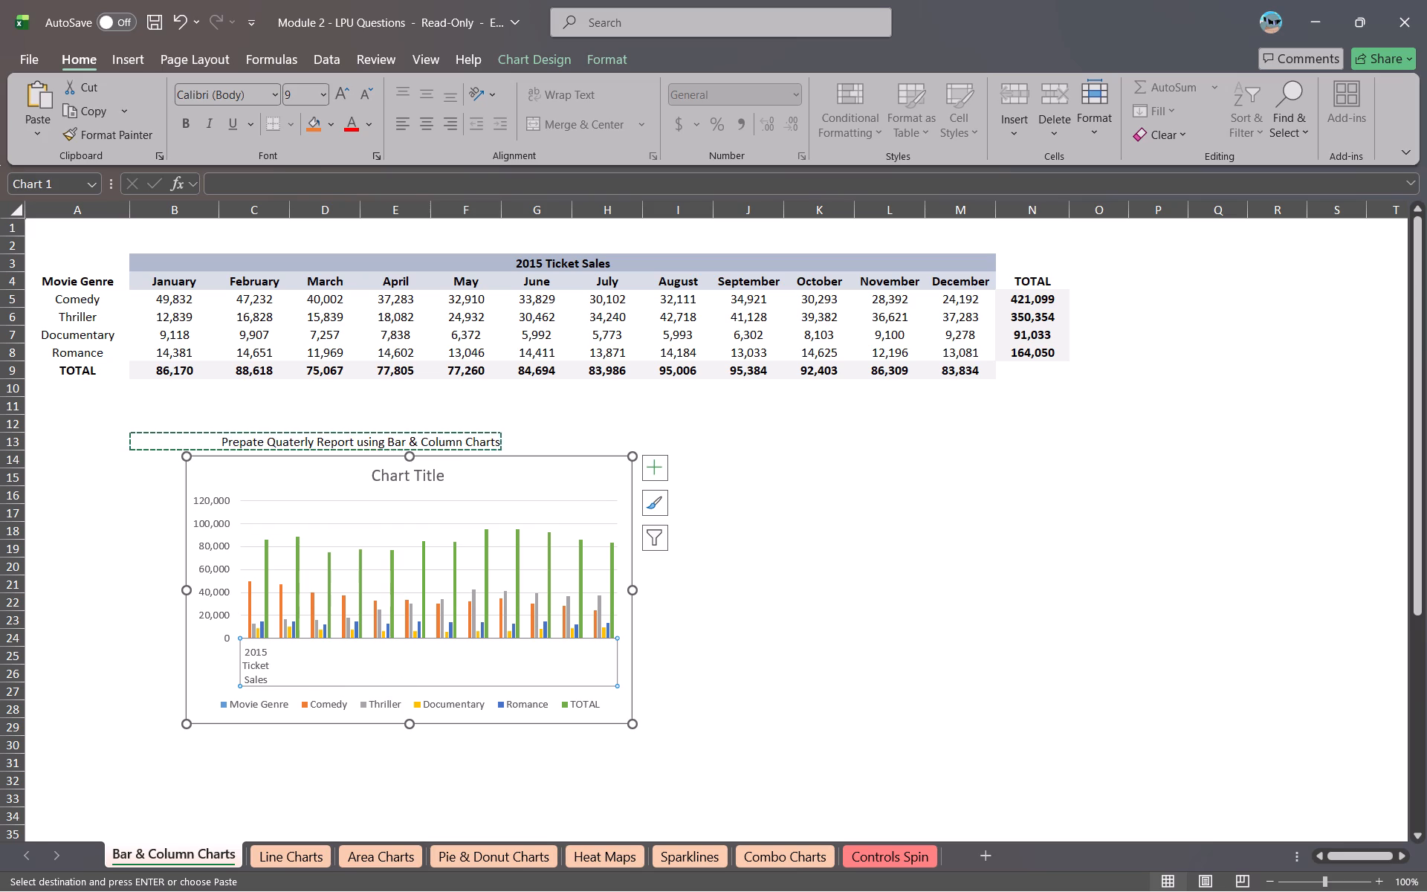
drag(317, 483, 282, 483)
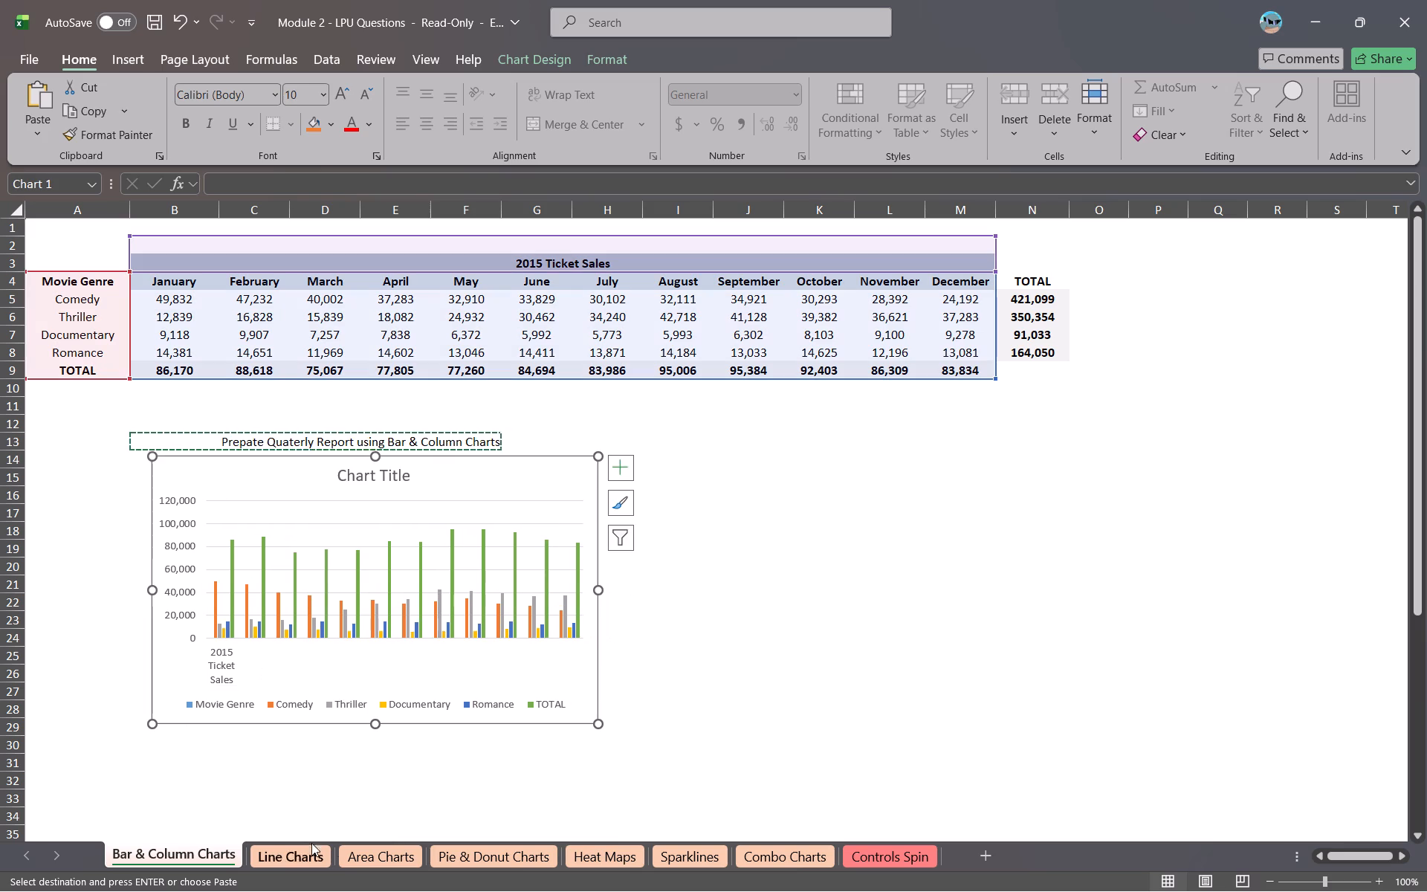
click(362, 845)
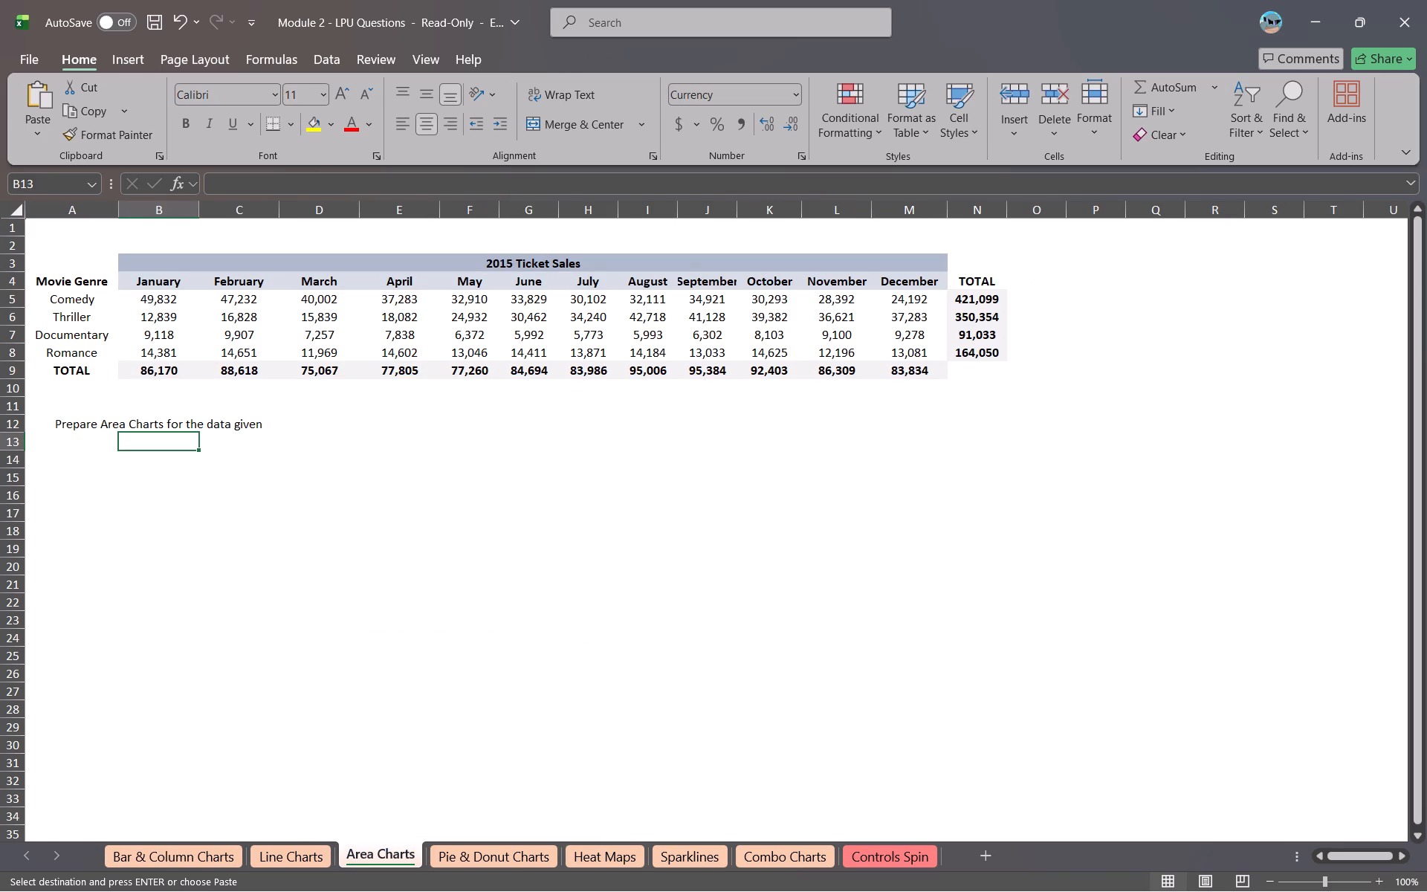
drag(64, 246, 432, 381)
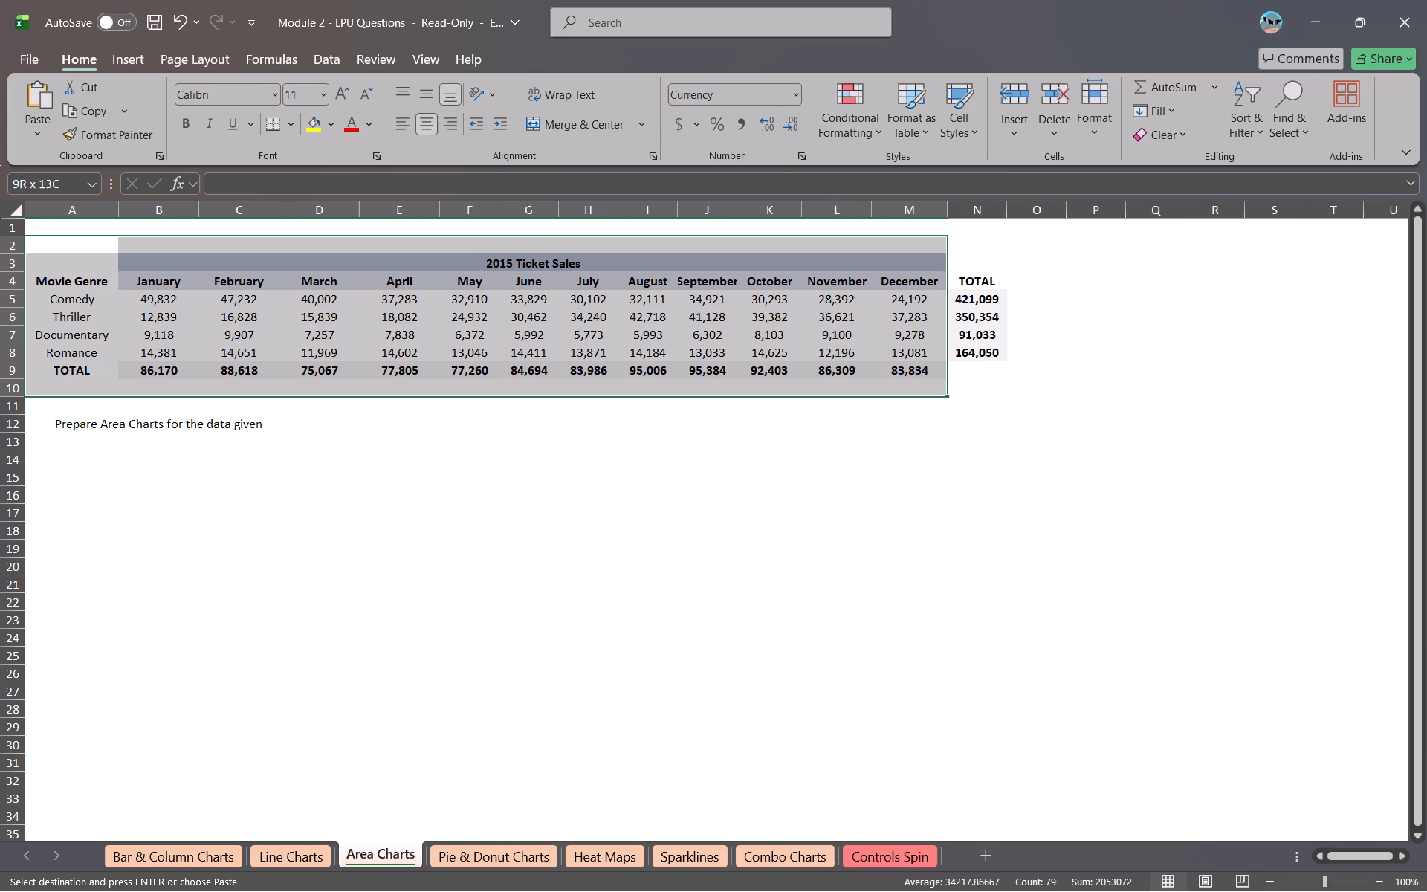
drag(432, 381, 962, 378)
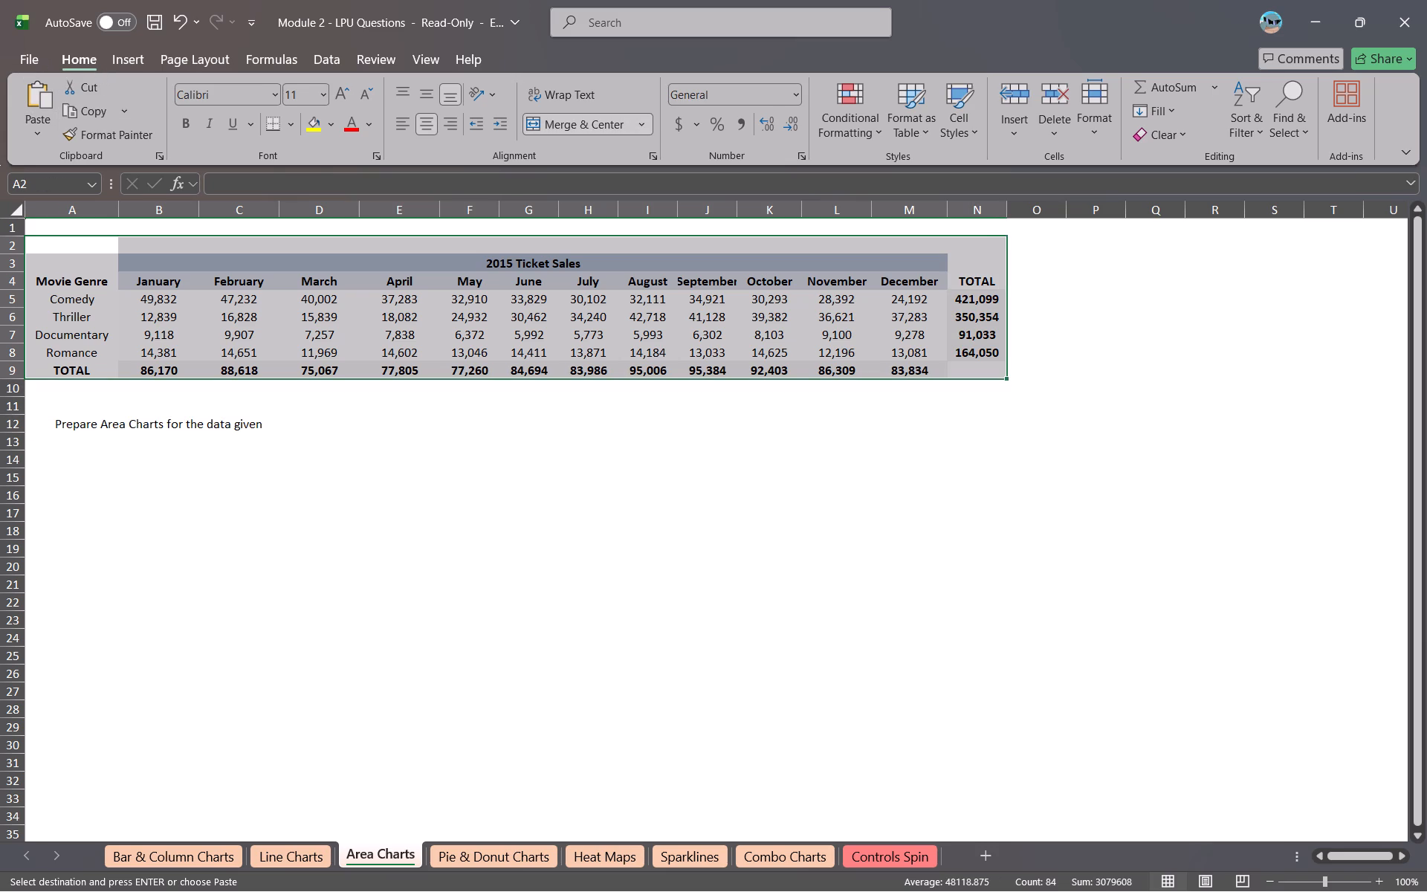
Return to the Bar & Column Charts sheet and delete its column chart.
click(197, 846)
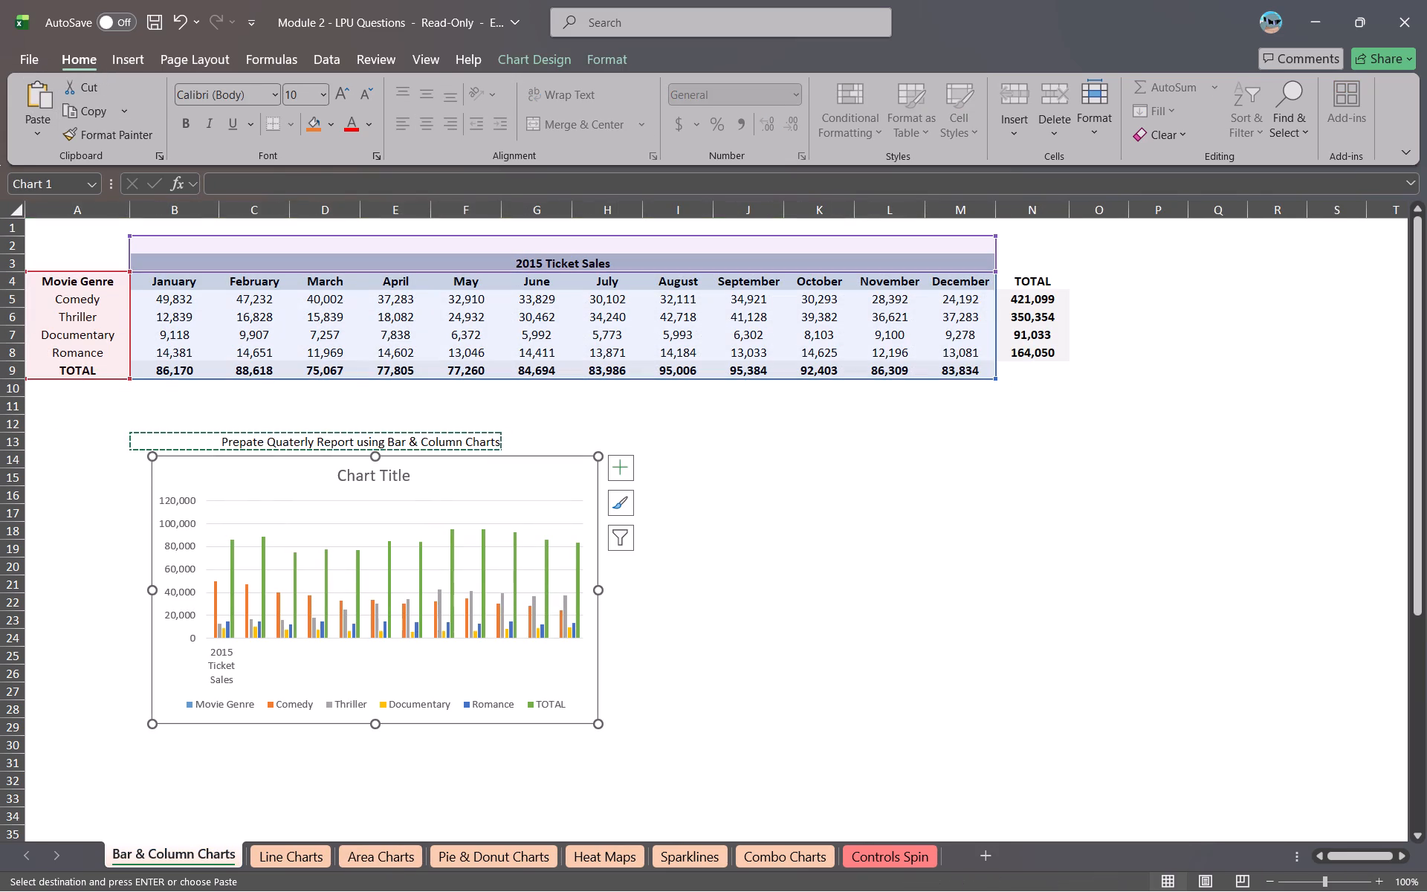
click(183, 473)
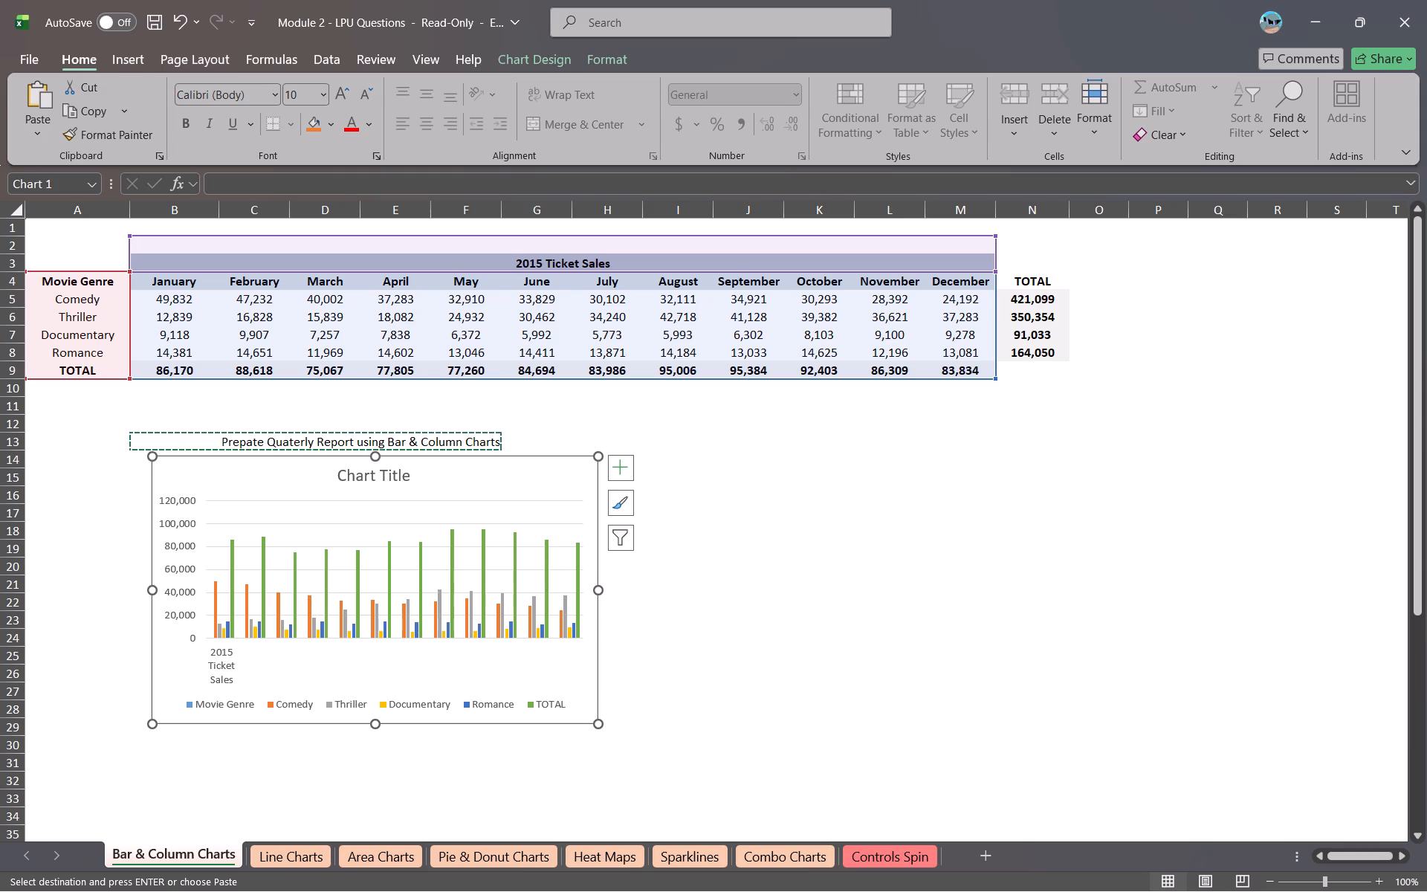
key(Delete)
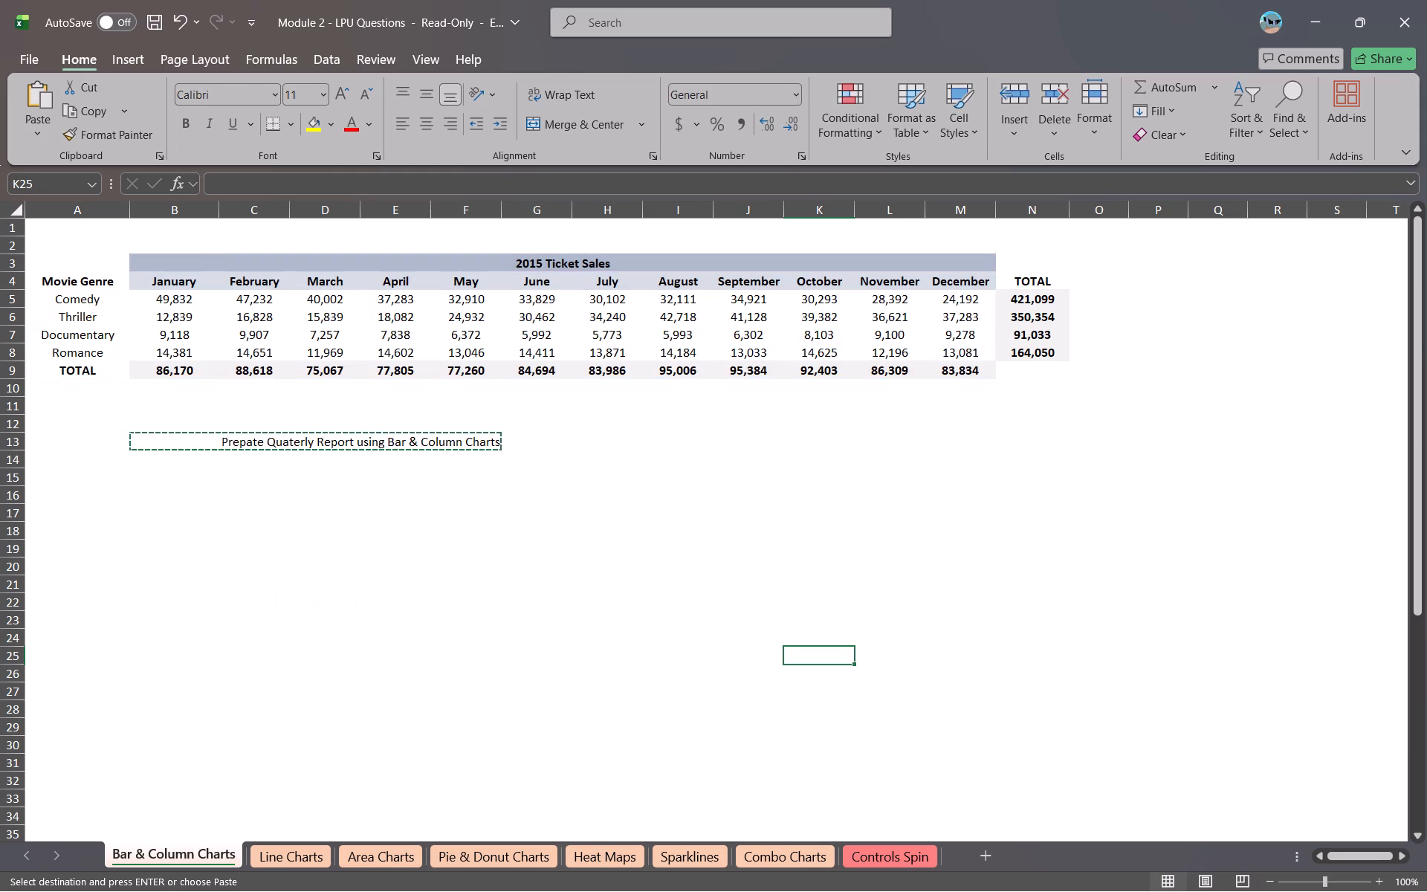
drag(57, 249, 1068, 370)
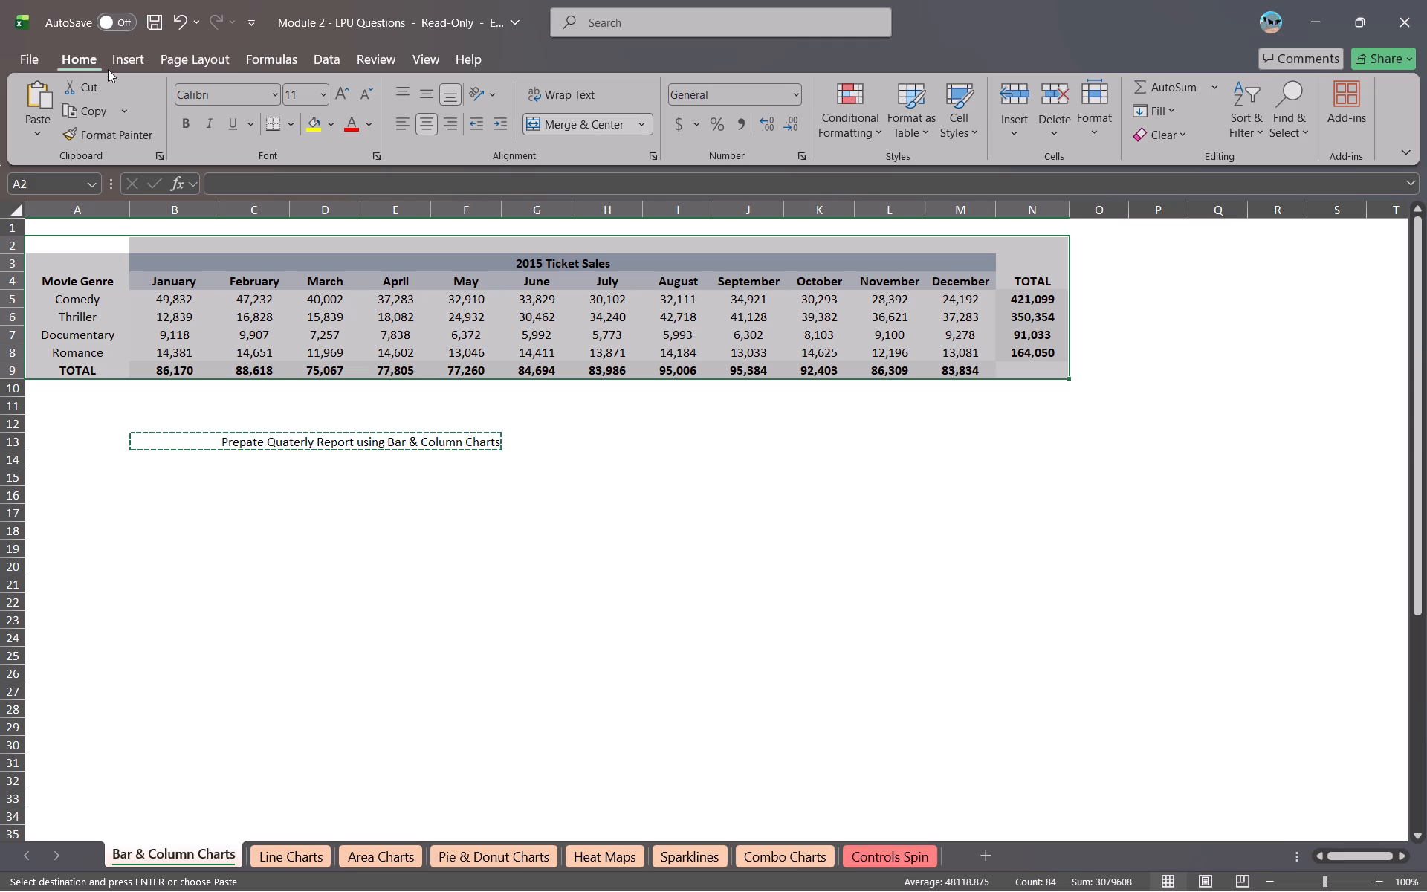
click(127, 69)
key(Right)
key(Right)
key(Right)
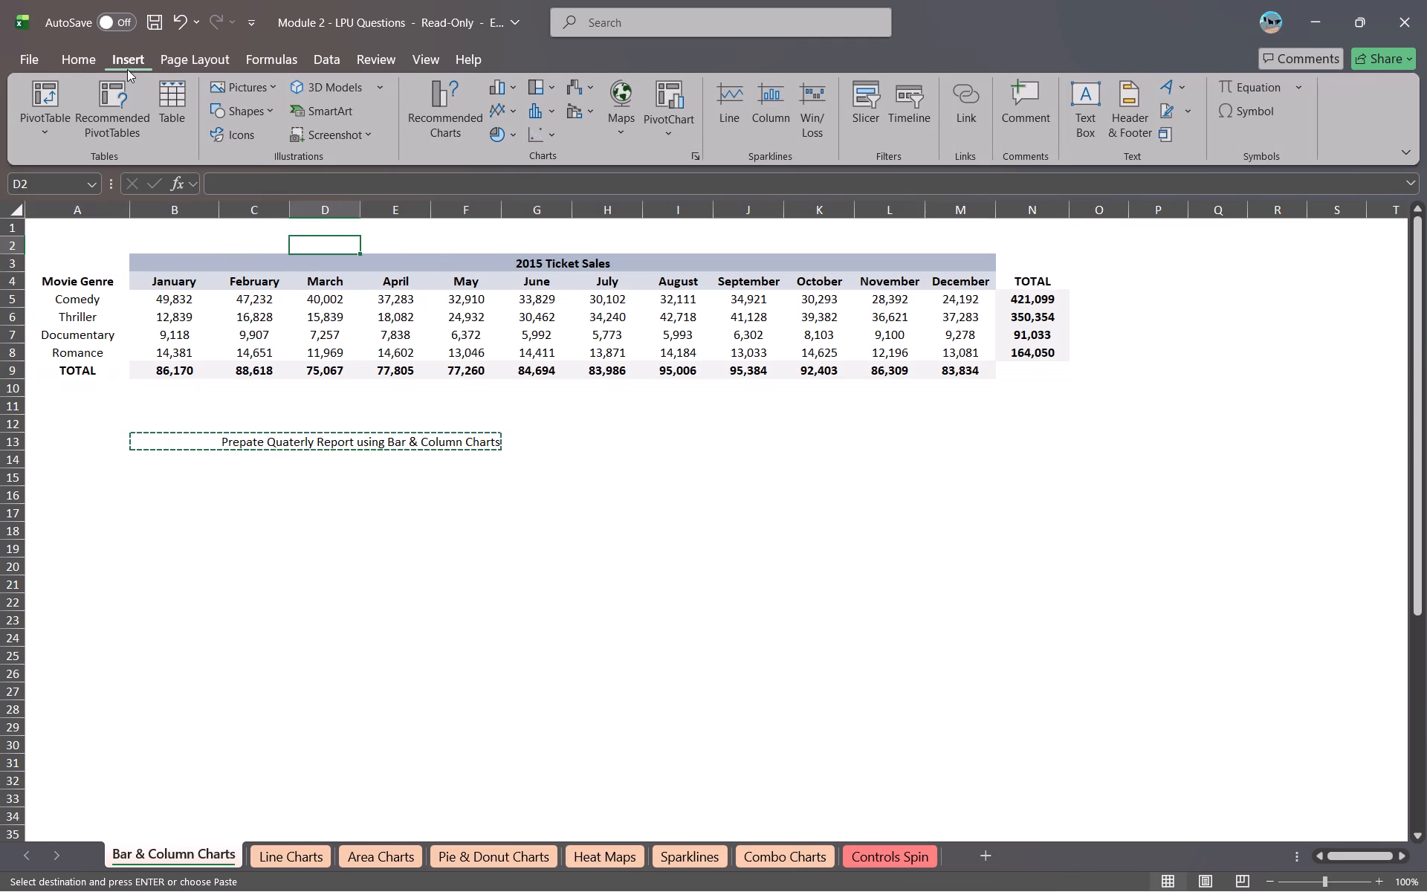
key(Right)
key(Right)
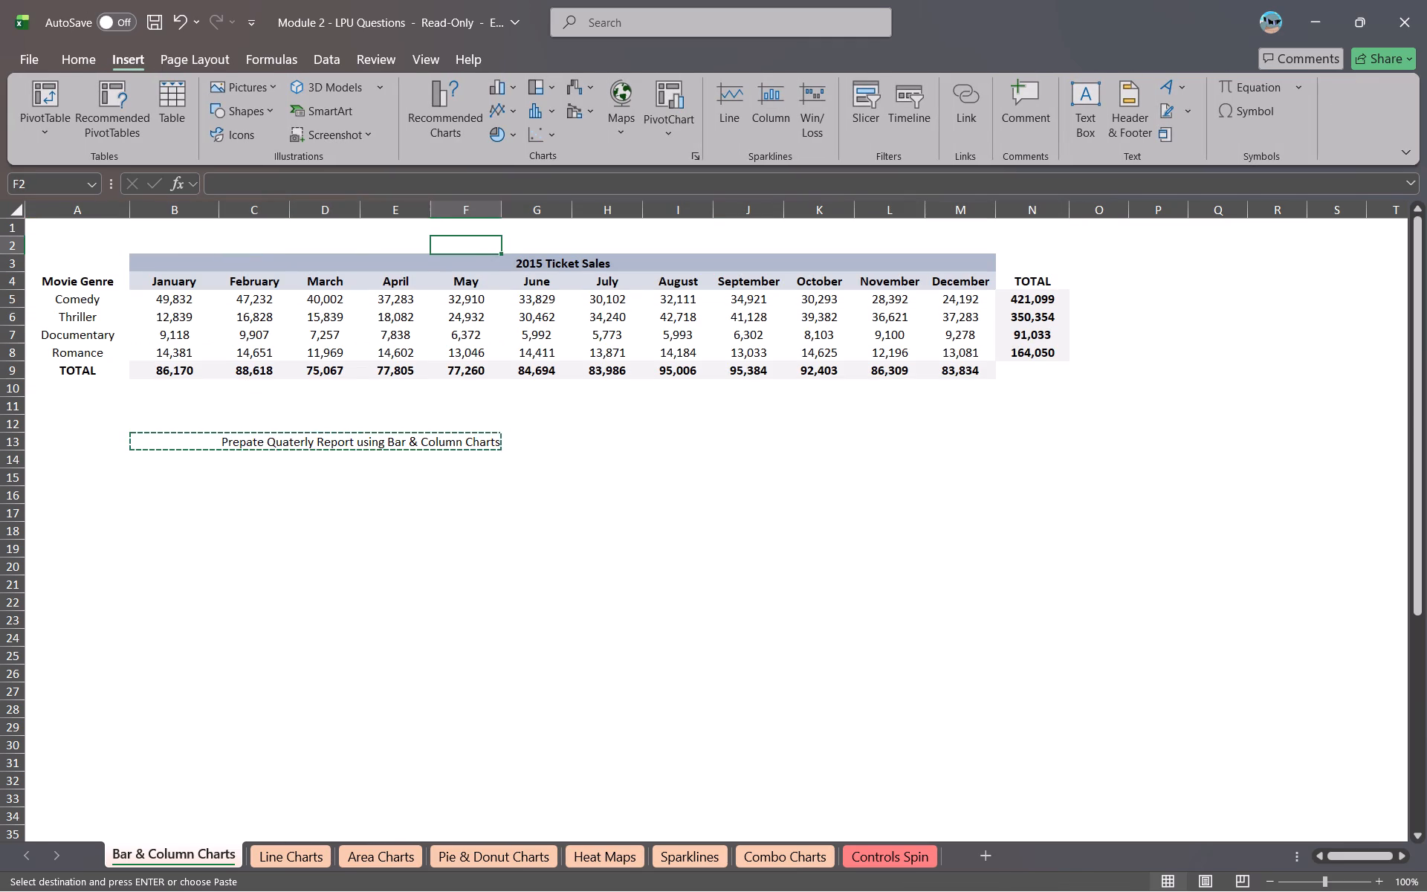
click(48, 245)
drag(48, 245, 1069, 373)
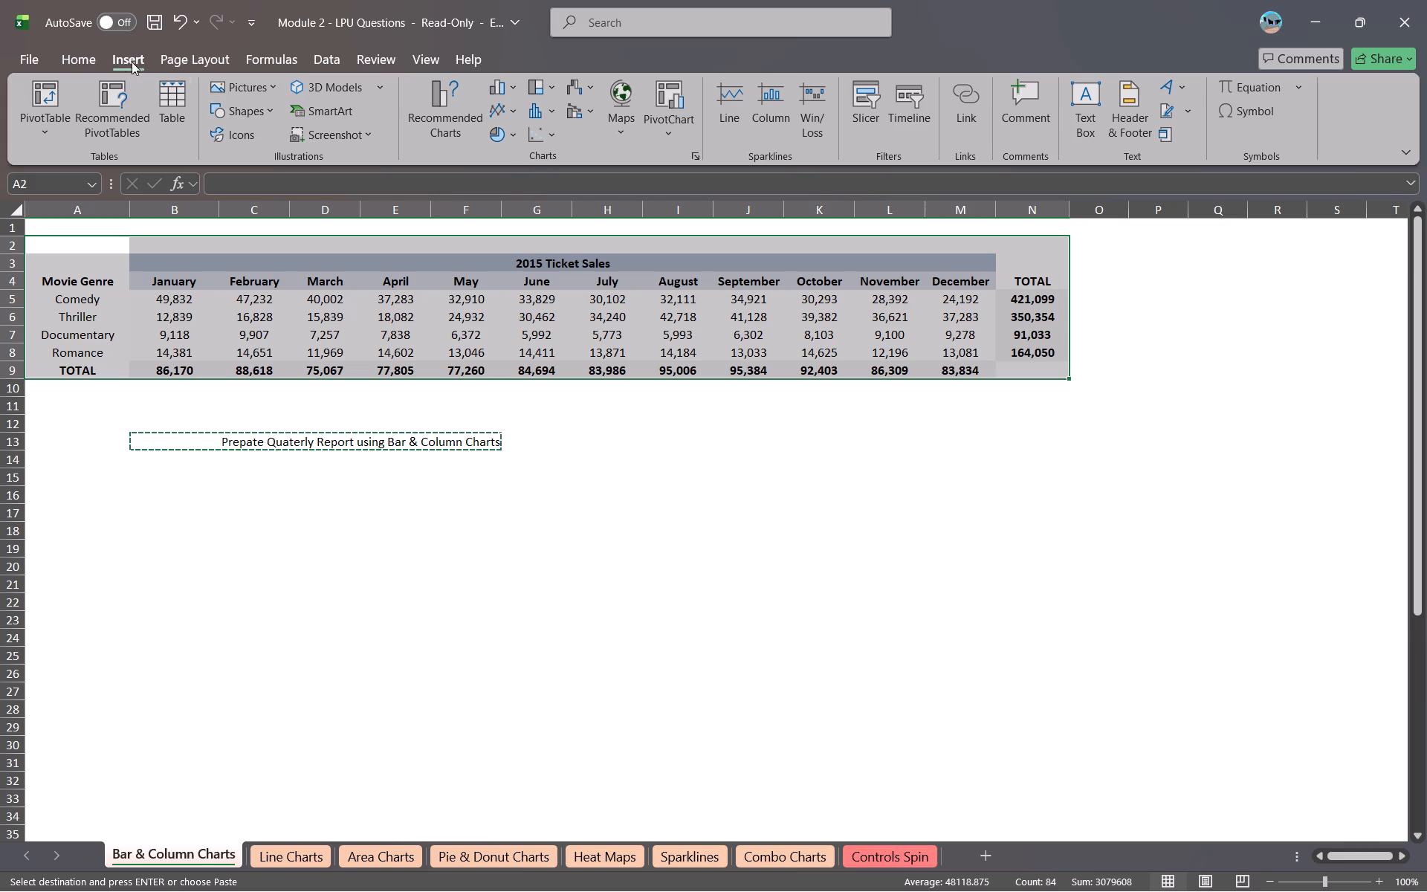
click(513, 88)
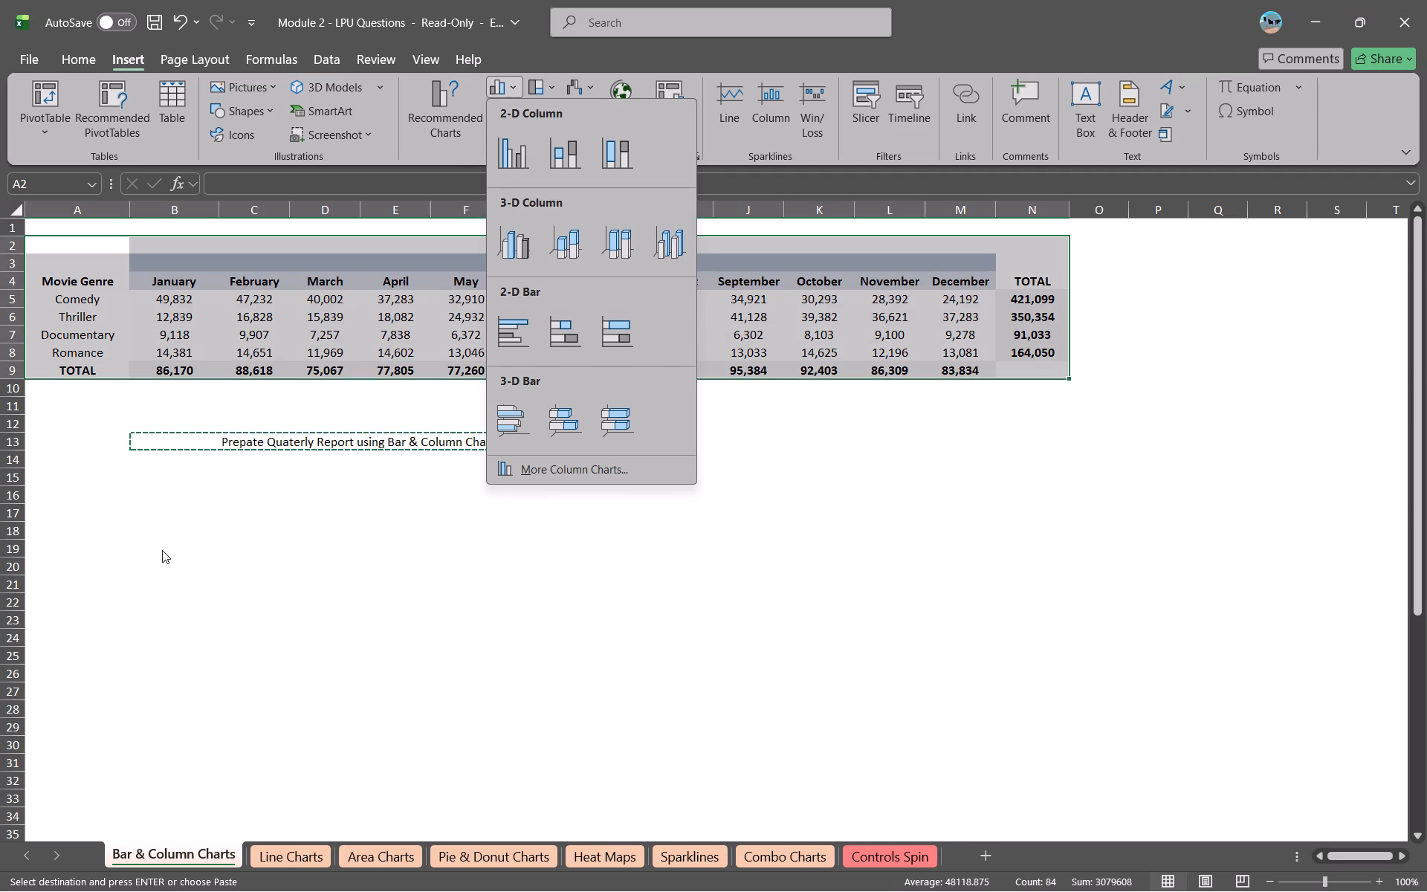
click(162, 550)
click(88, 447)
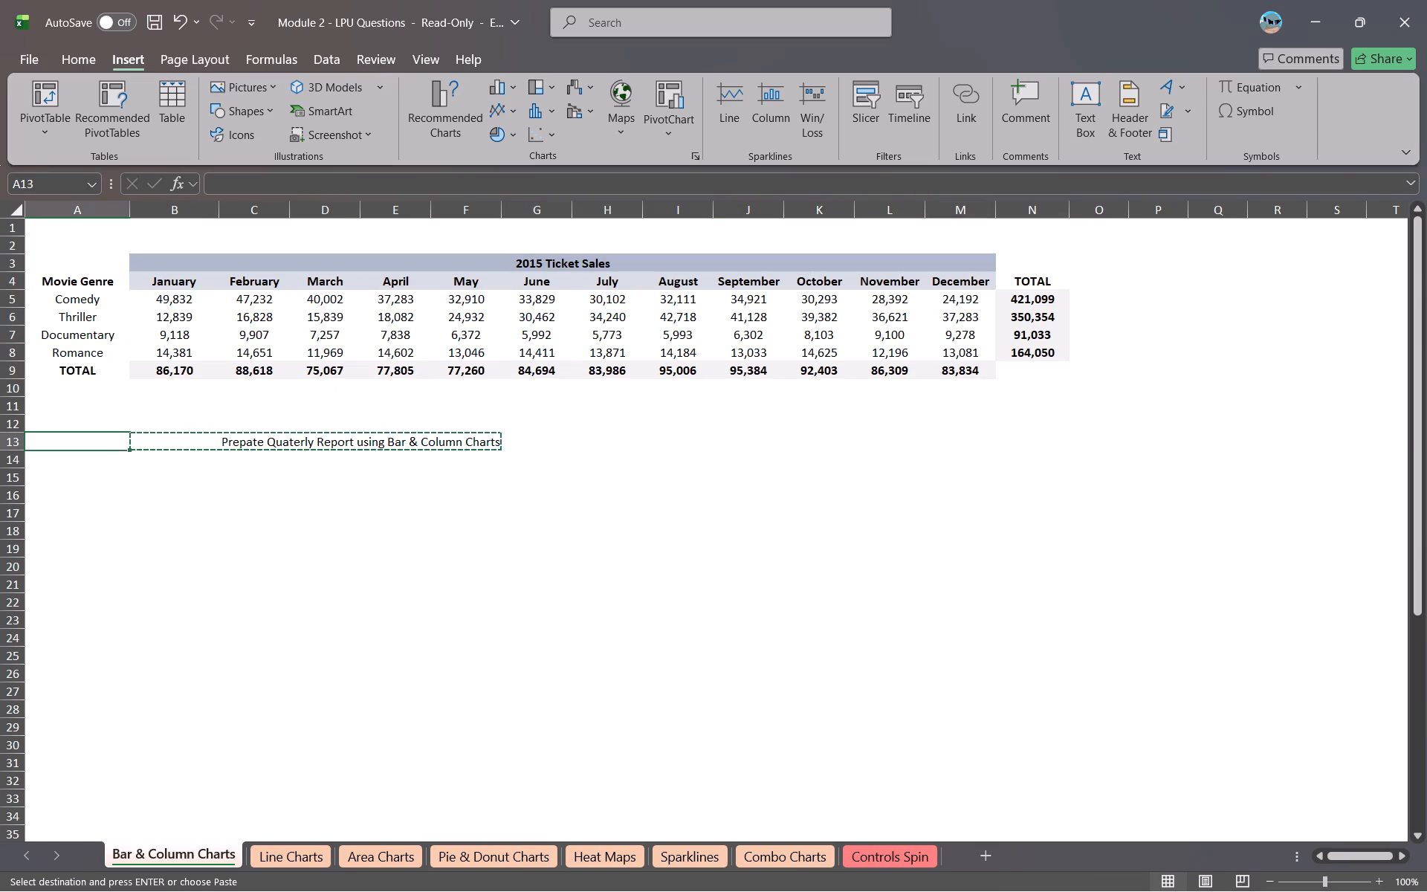
Insert a 2-D clustered column chart from the ticket sales range A3:M9 and place it below the task text.
drag(39, 256, 590, 384)
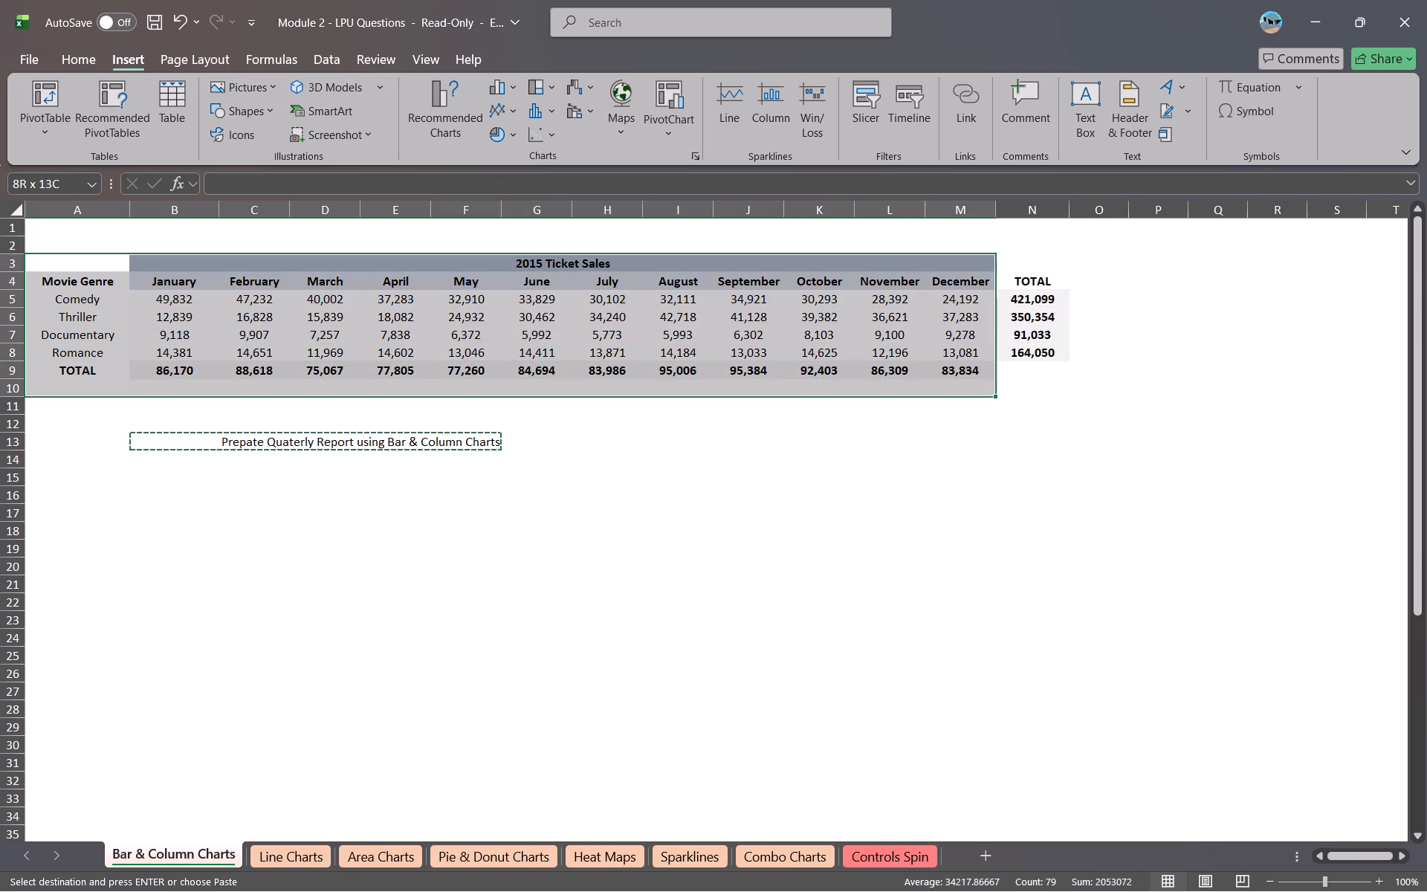
drag(590, 384, 583, 378)
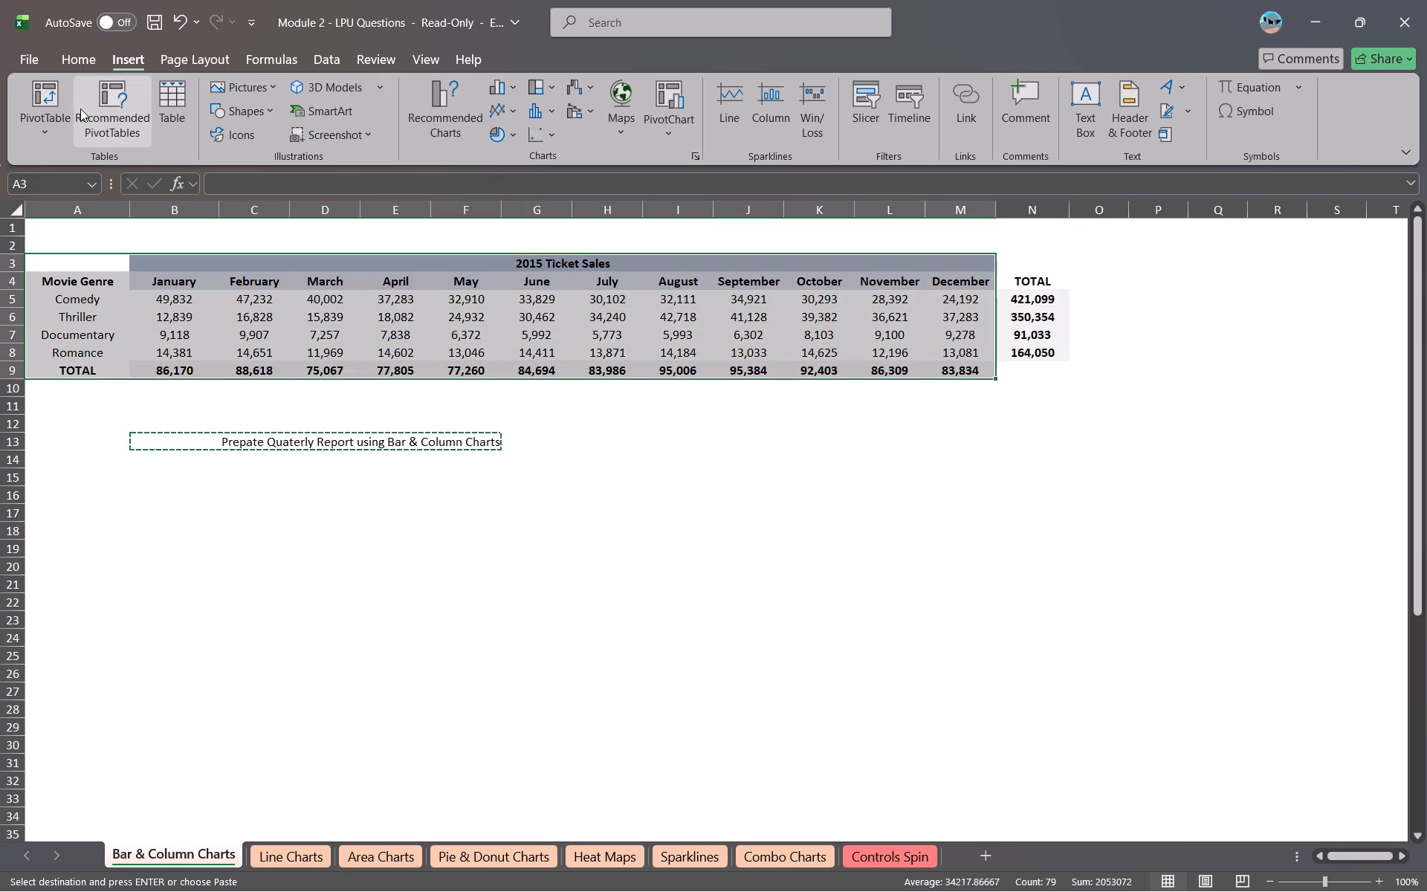
click(508, 92)
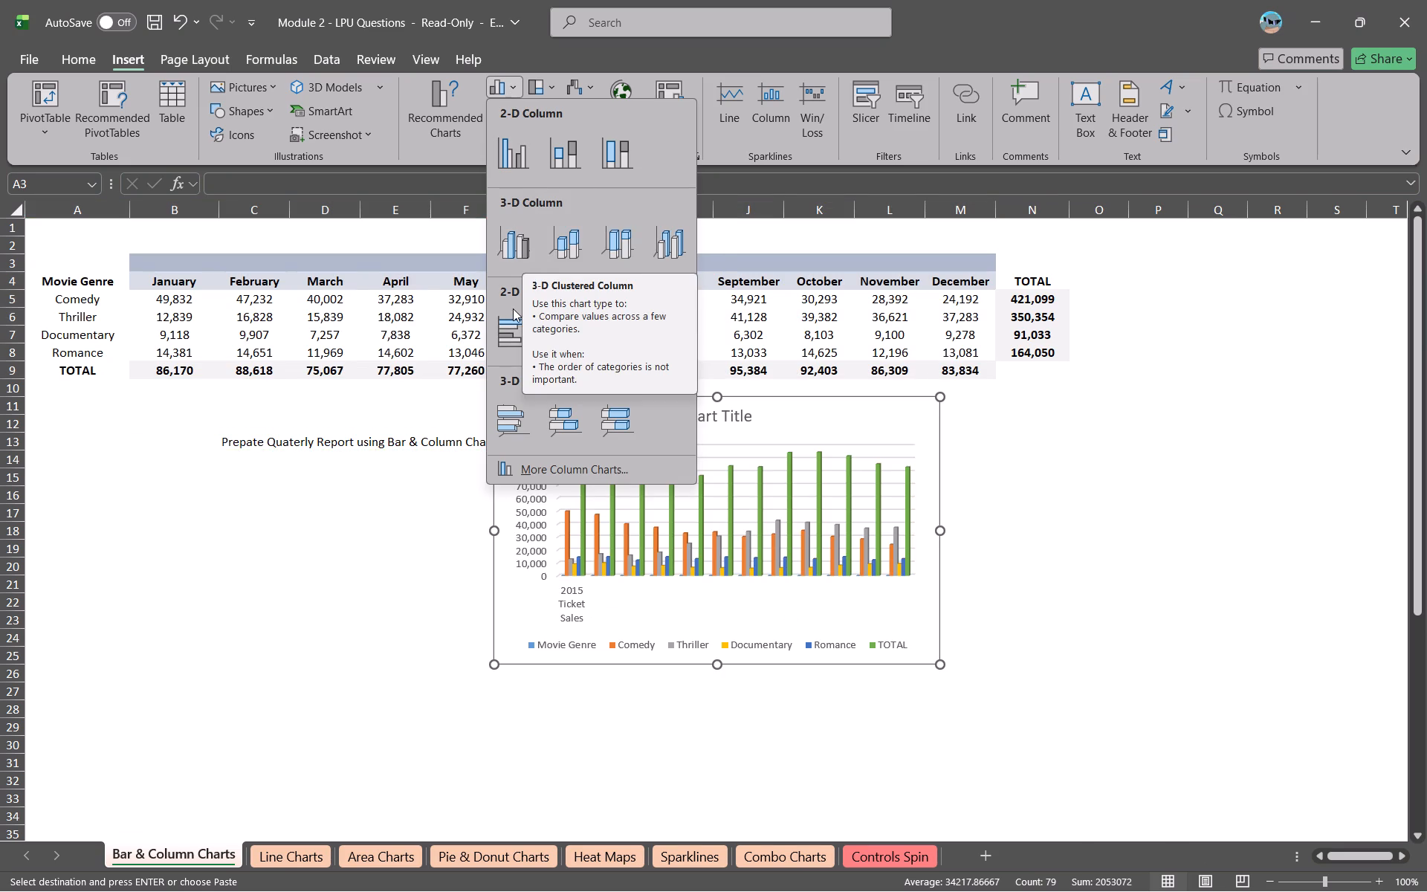
click(525, 168)
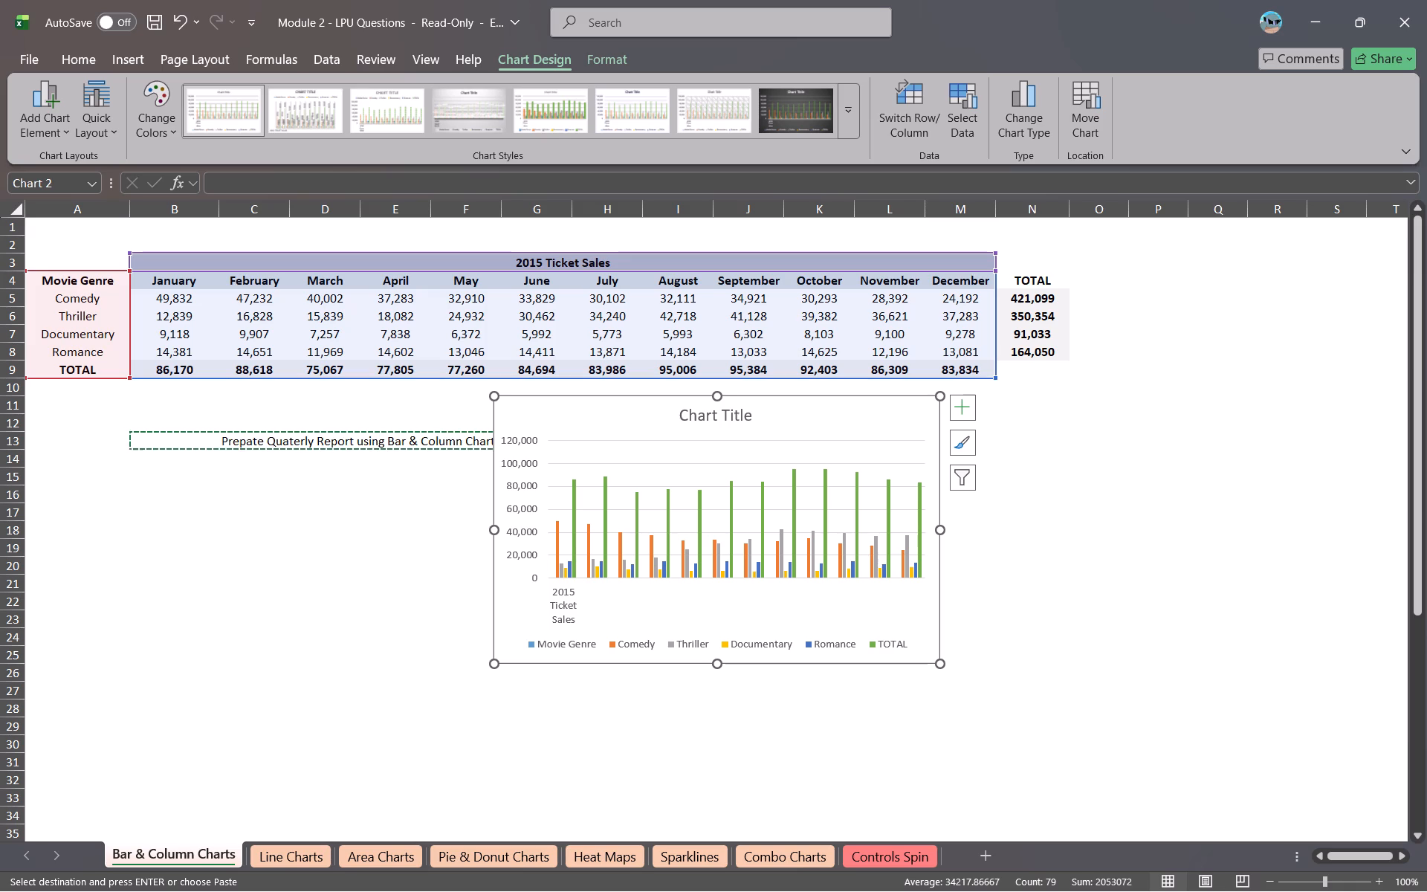
drag(583, 408, 214, 483)
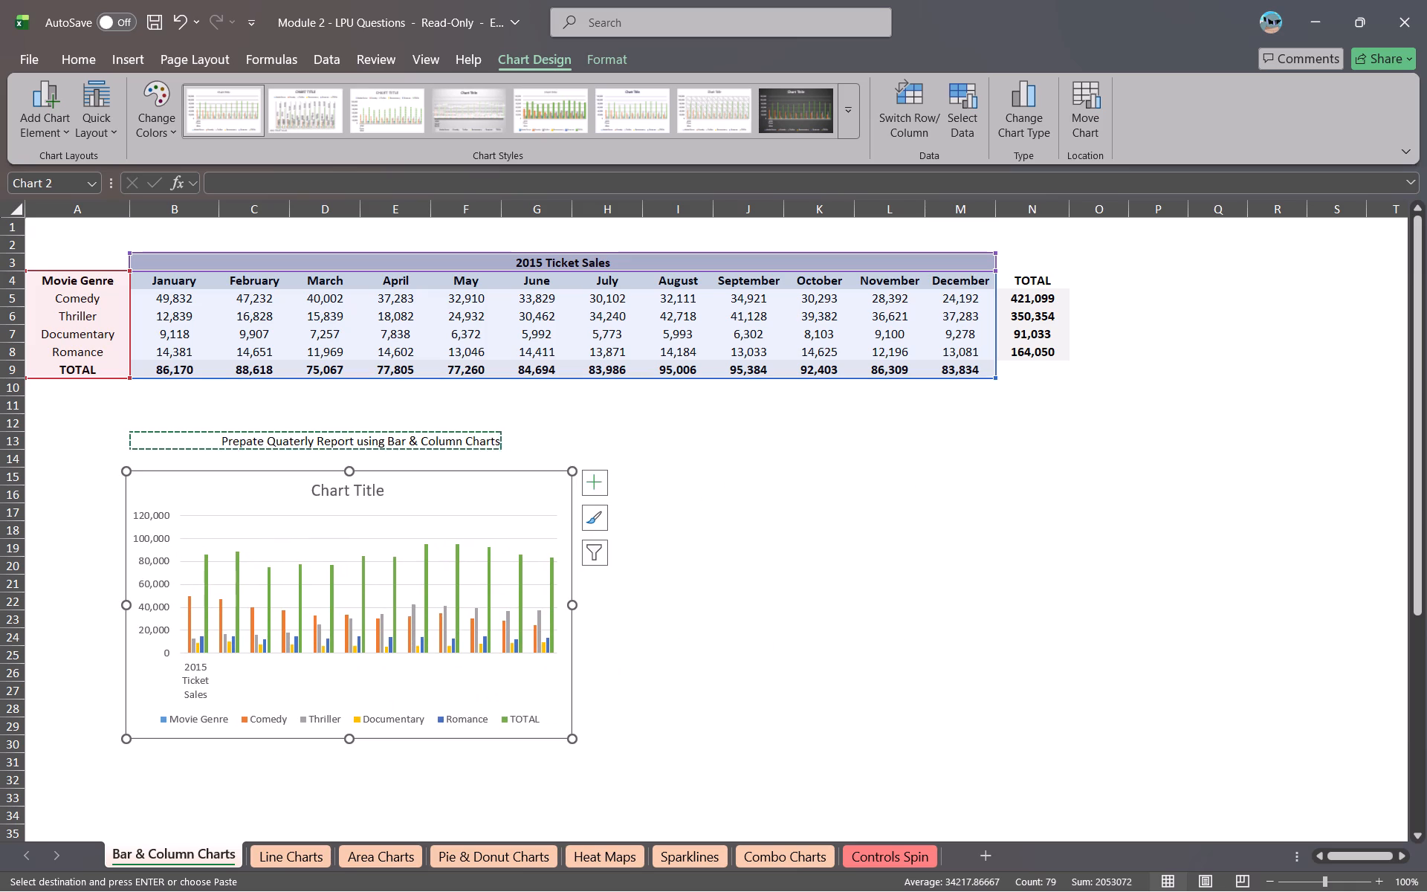
click(667, 604)
Open the Pie & Donut Charts sheet.
click(494, 862)
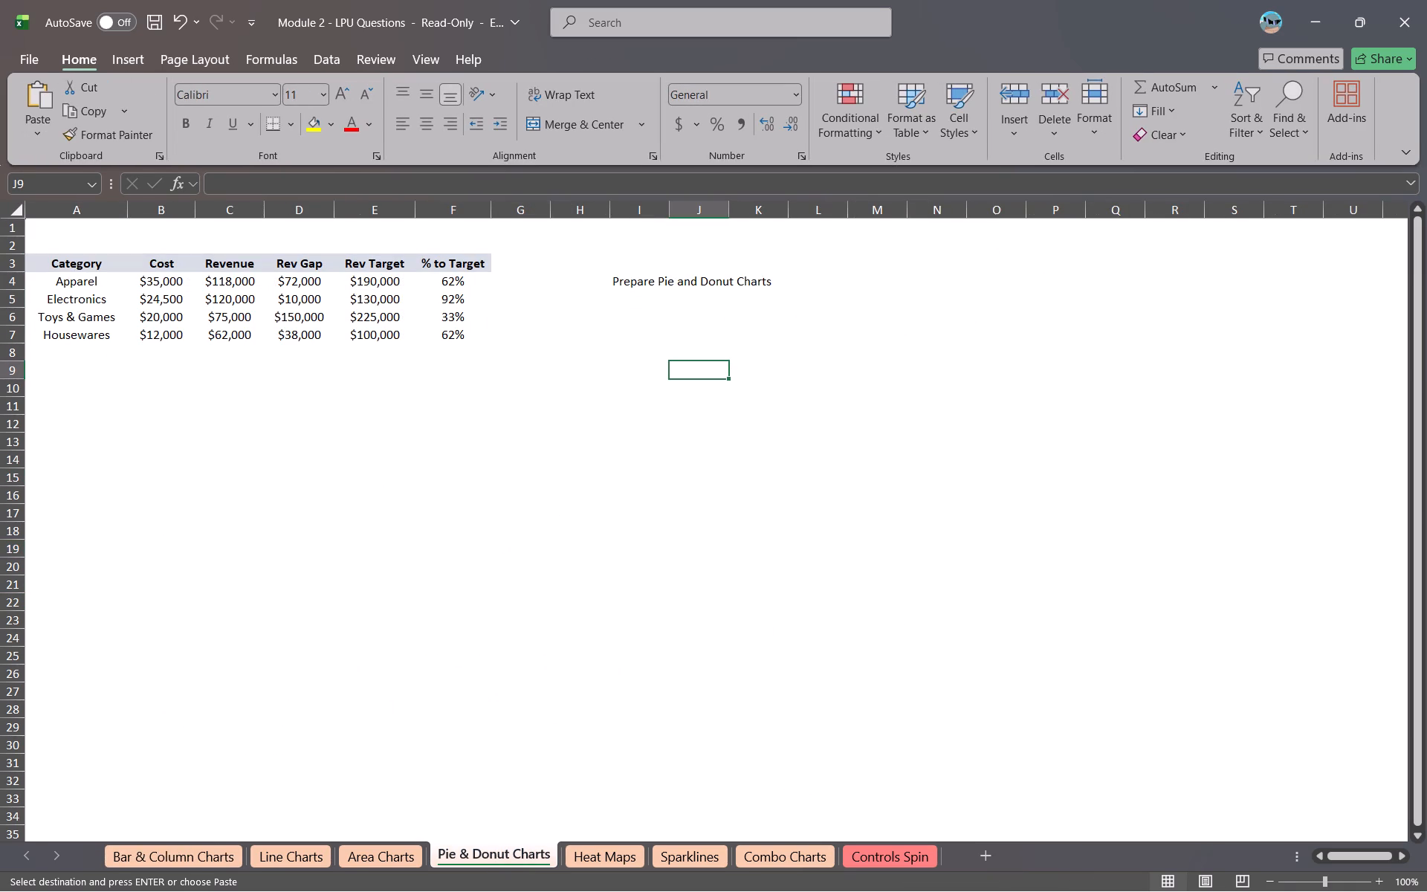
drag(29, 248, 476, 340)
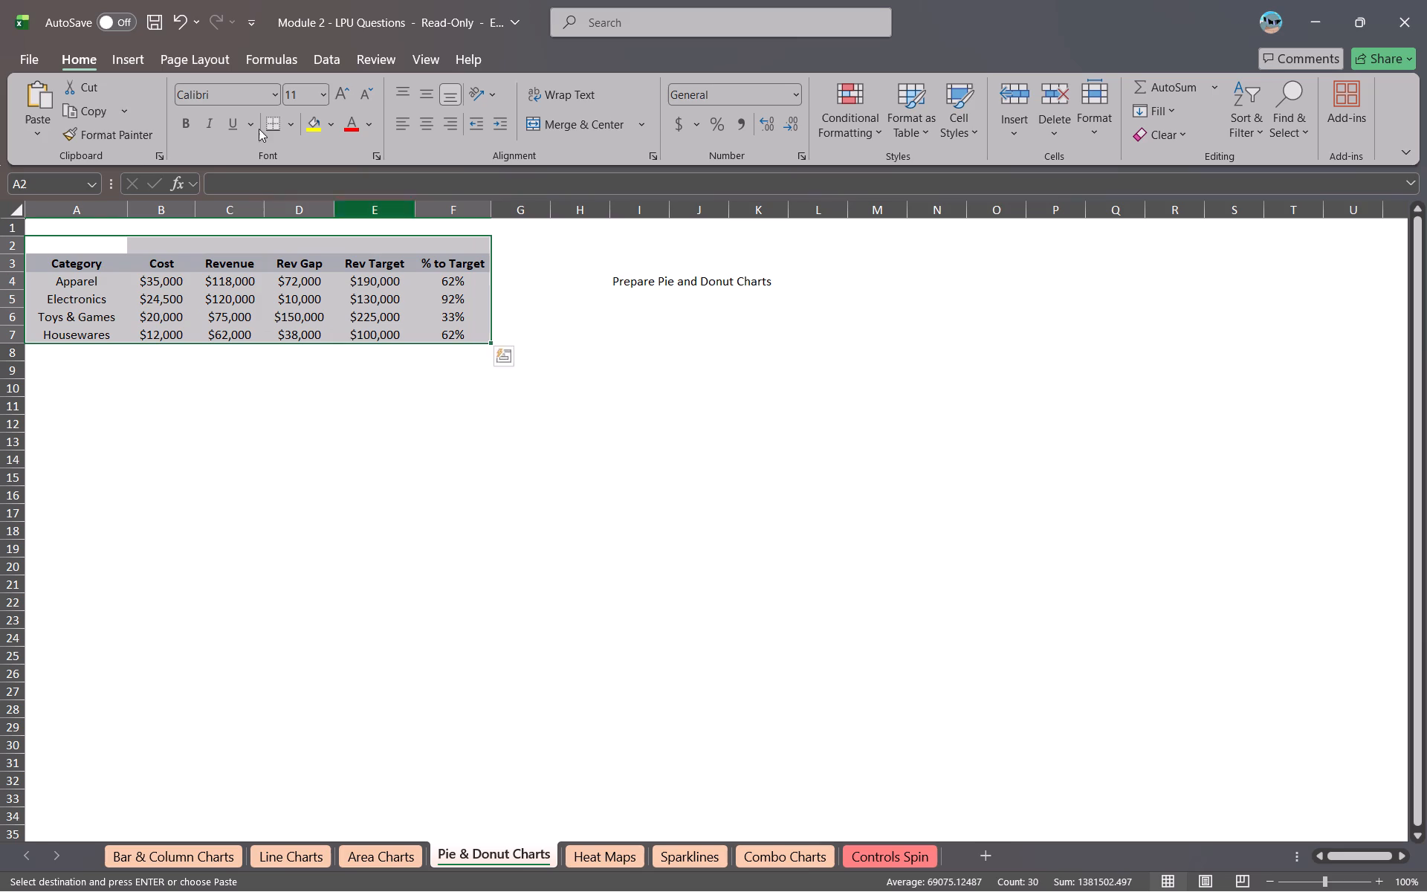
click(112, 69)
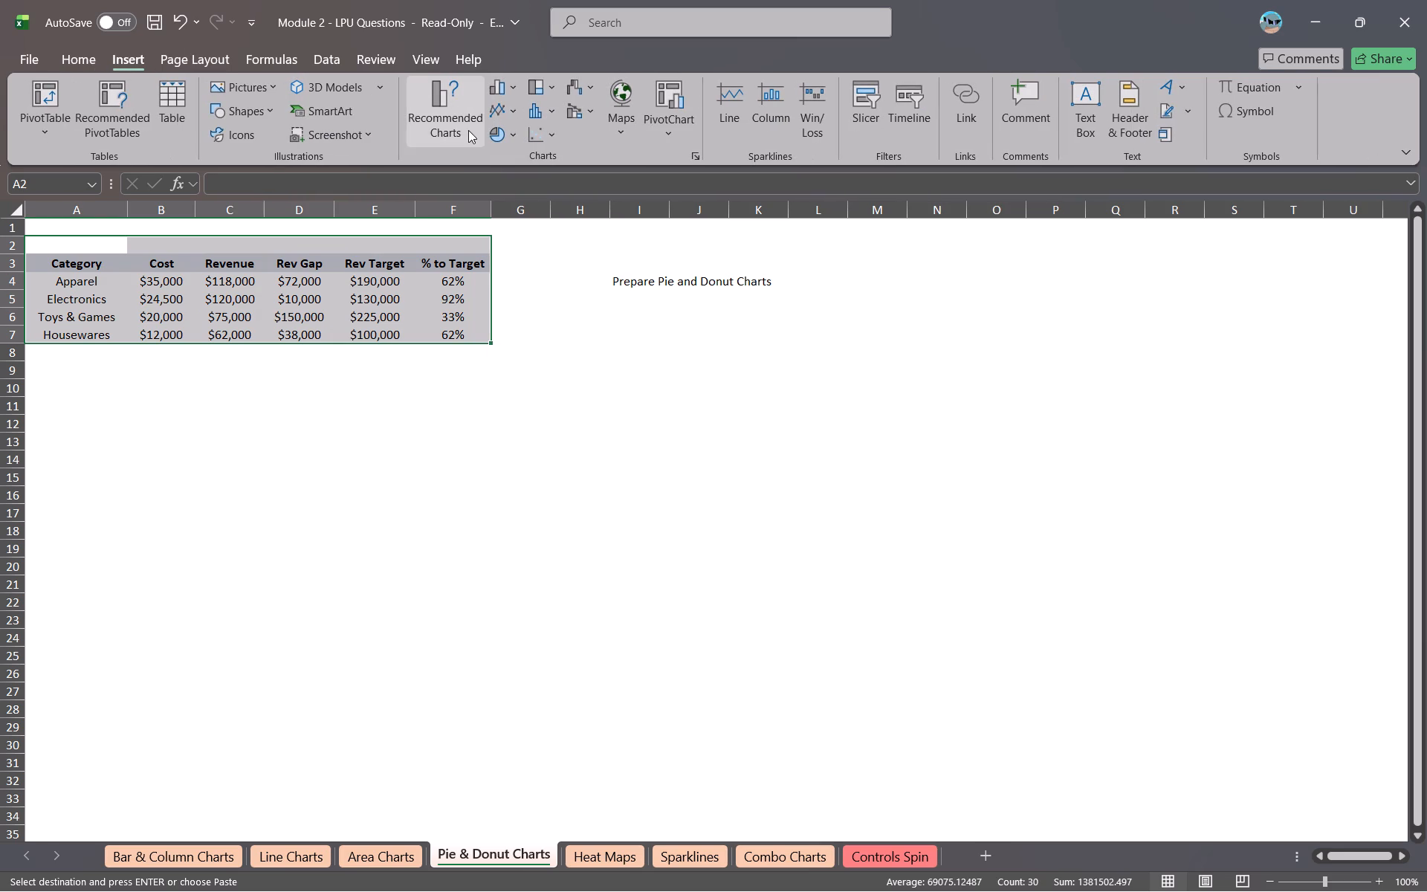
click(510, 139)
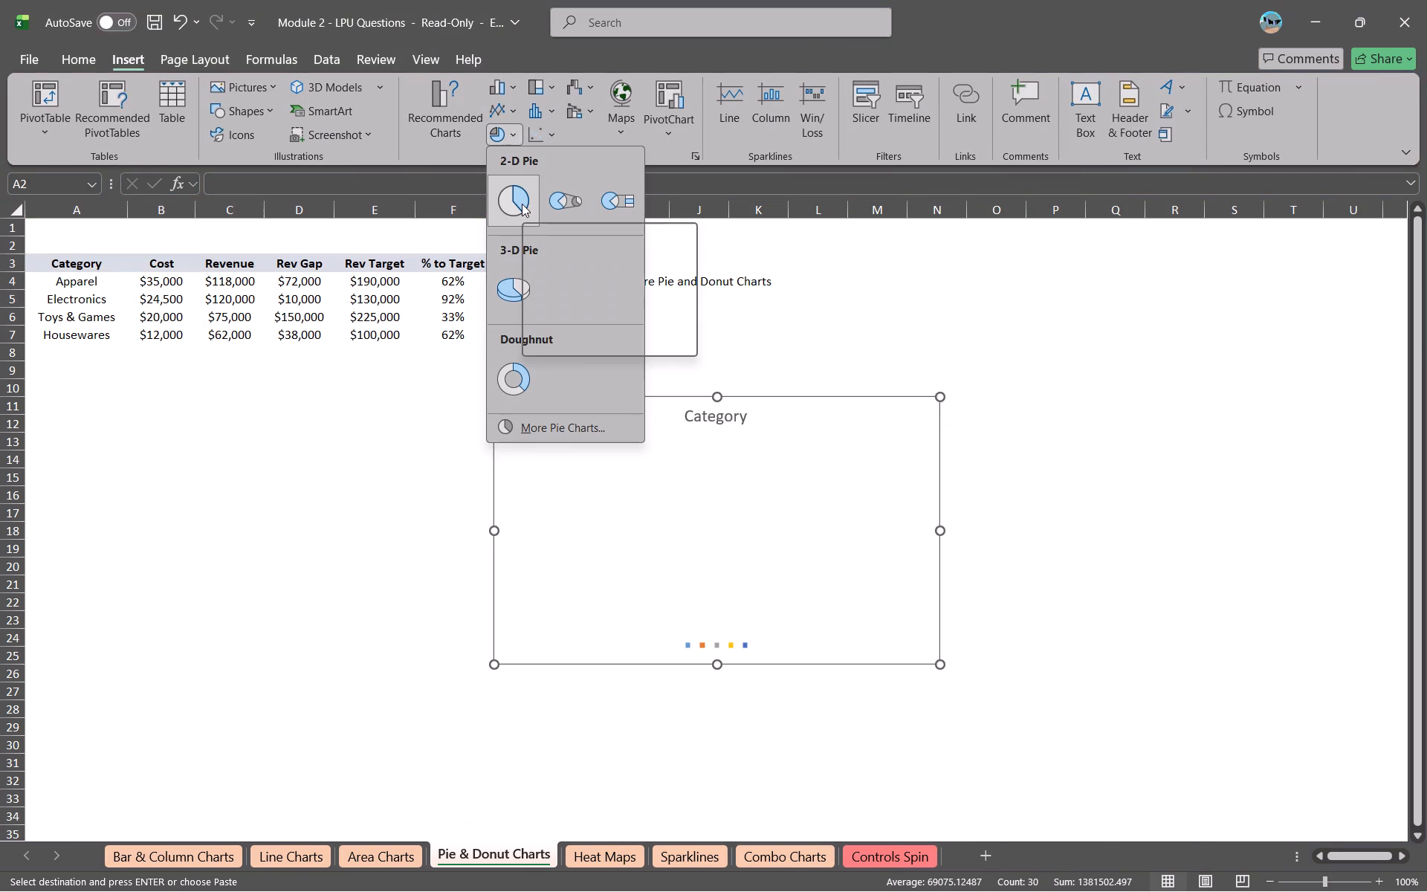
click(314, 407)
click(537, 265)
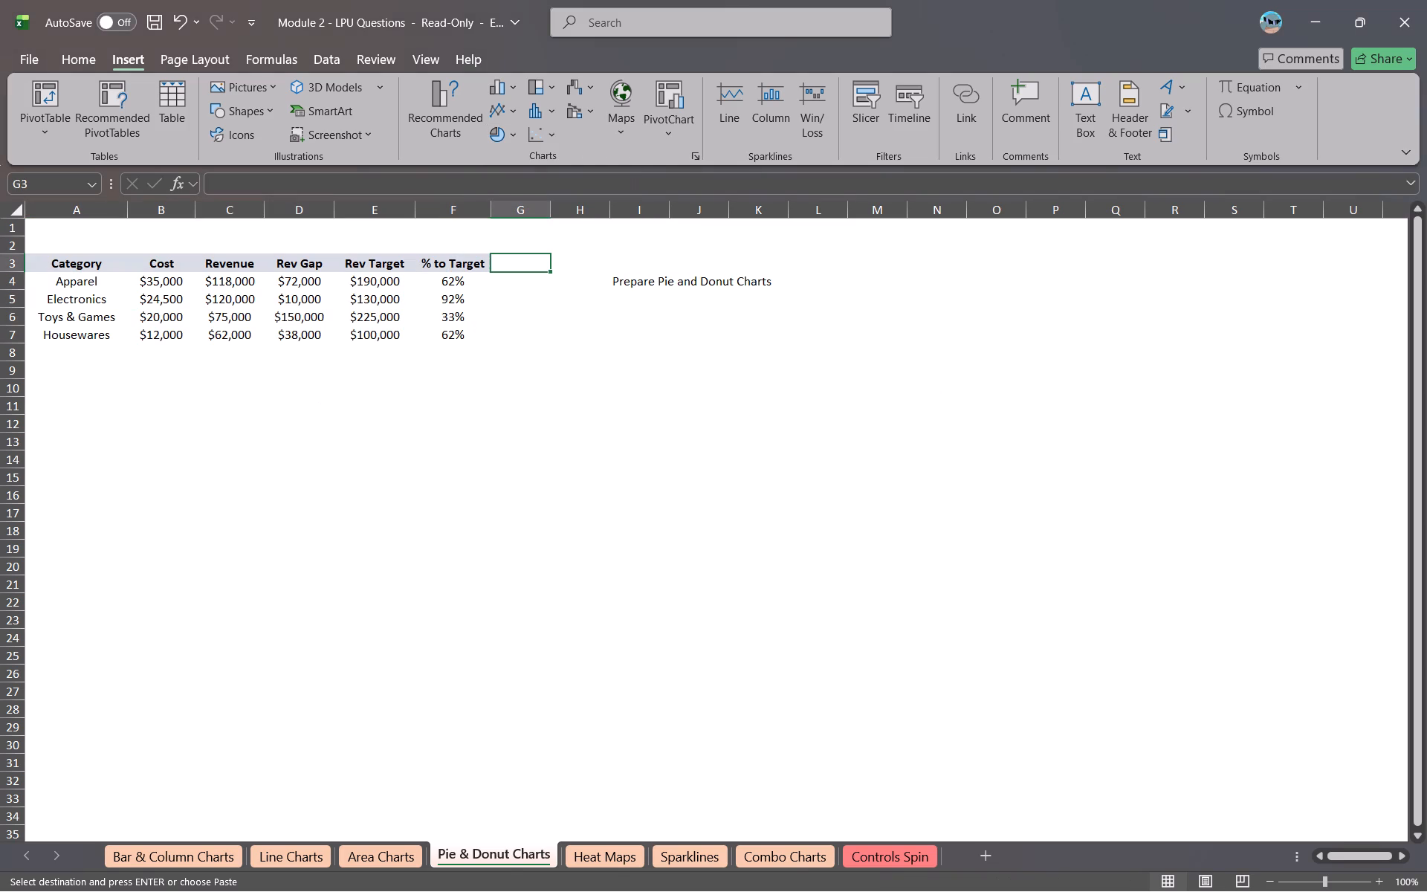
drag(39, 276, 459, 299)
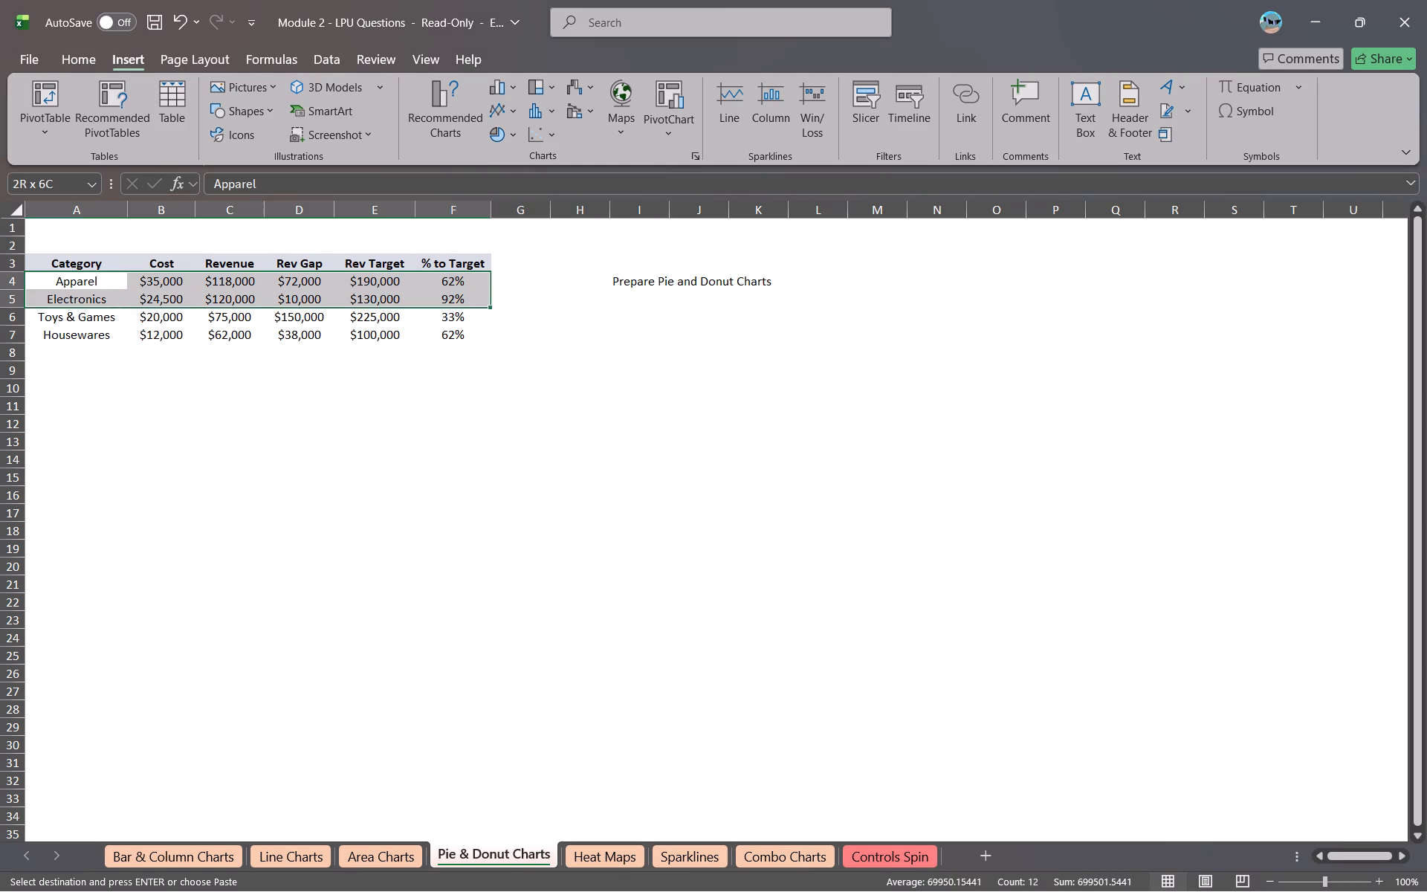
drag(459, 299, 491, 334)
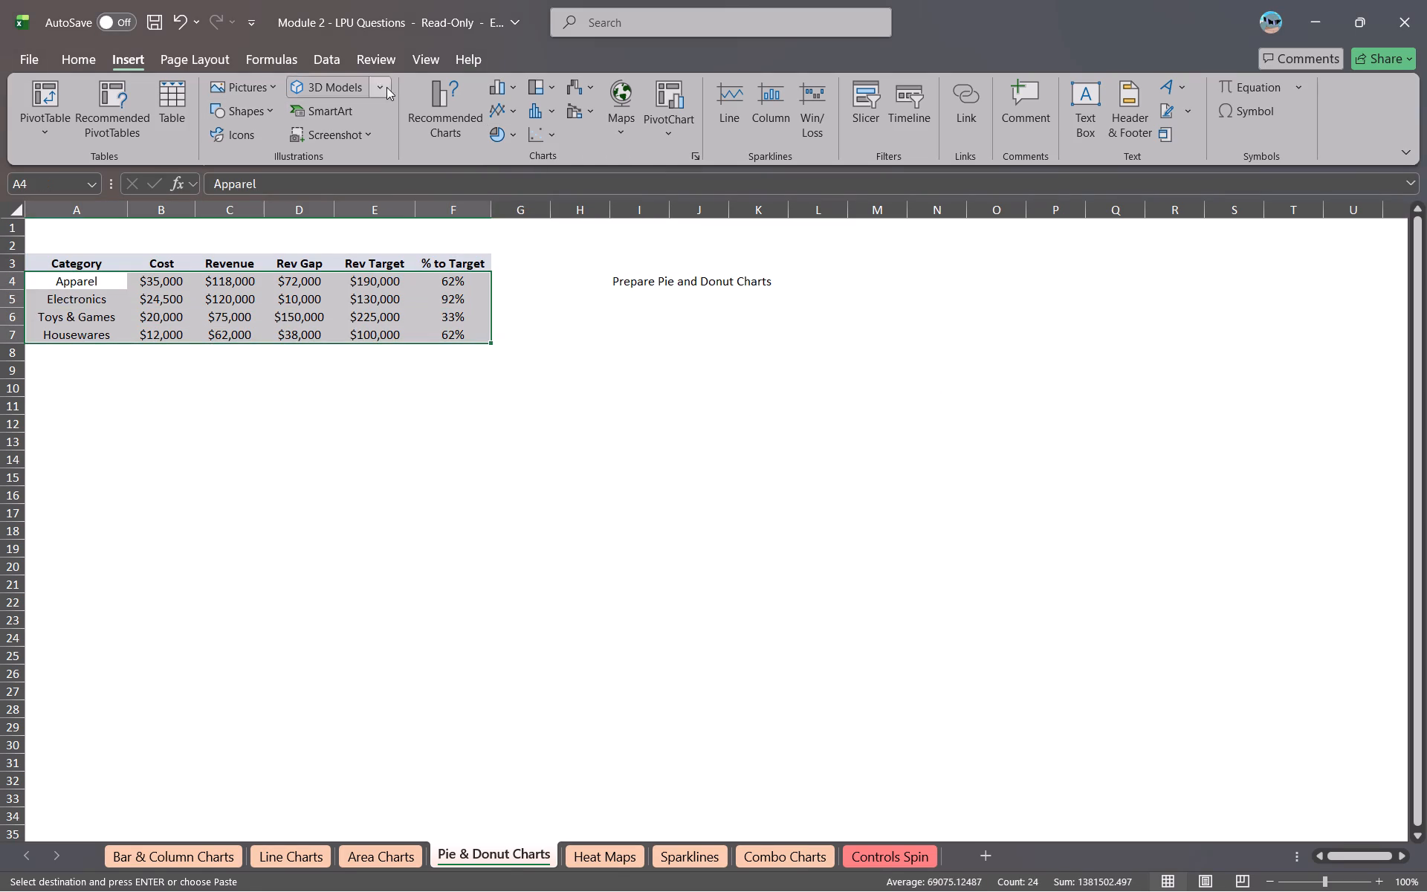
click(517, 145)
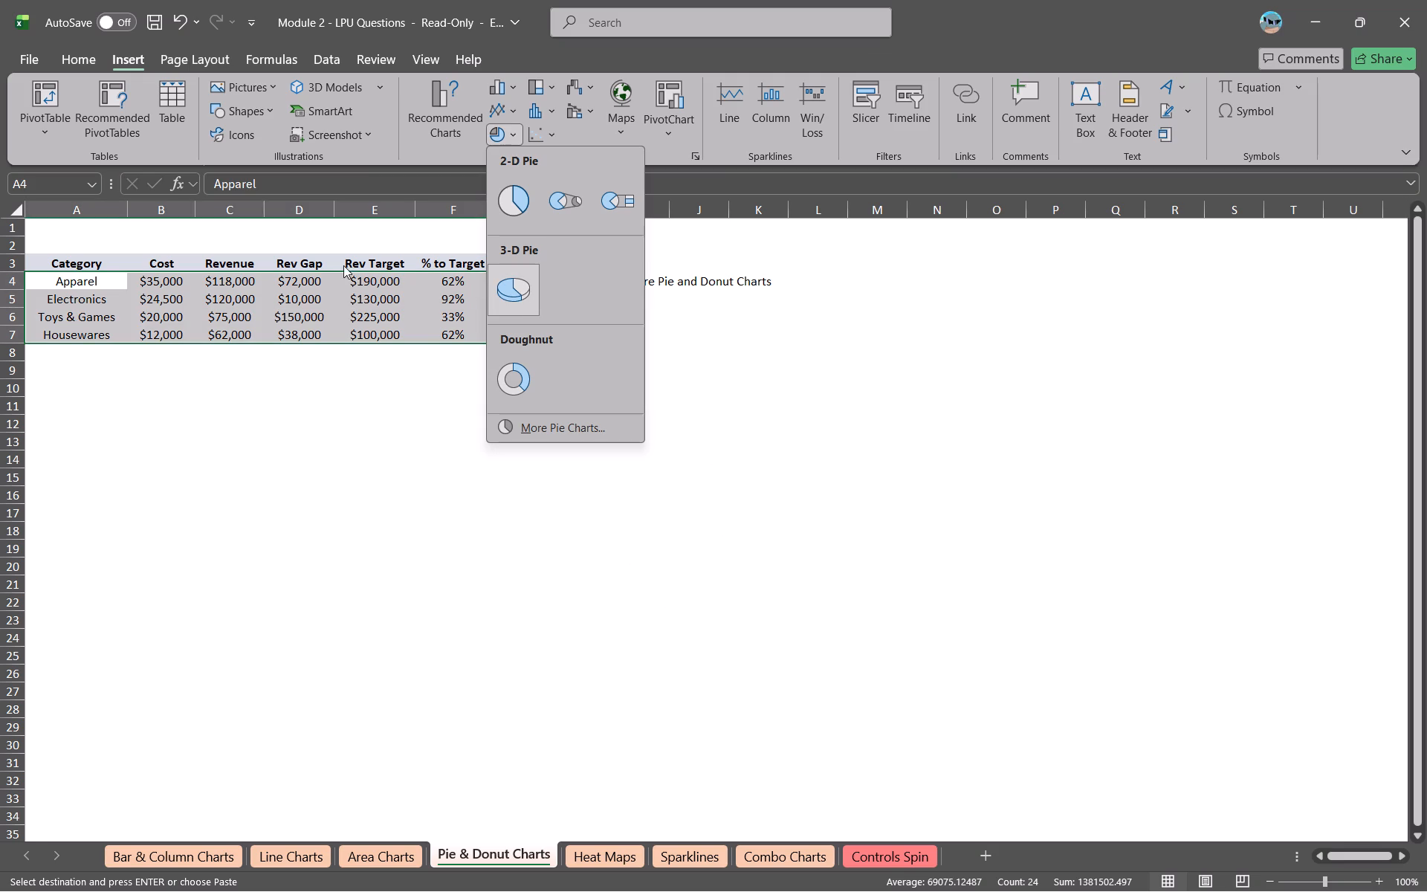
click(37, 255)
Insert a 2-D pie chart from the category table range A3:F7.
drag(37, 255, 458, 340)
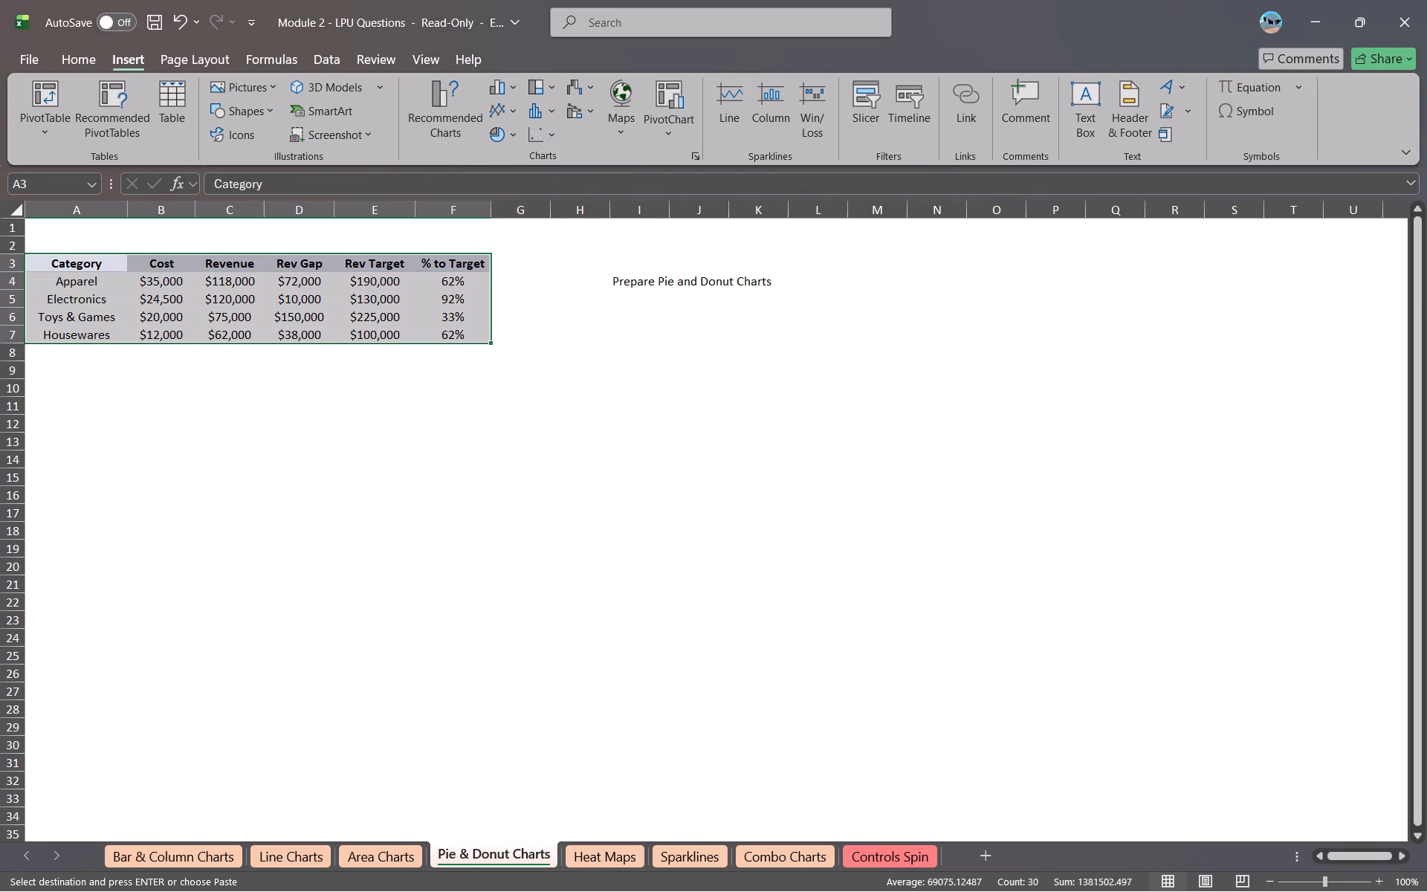
click(507, 140)
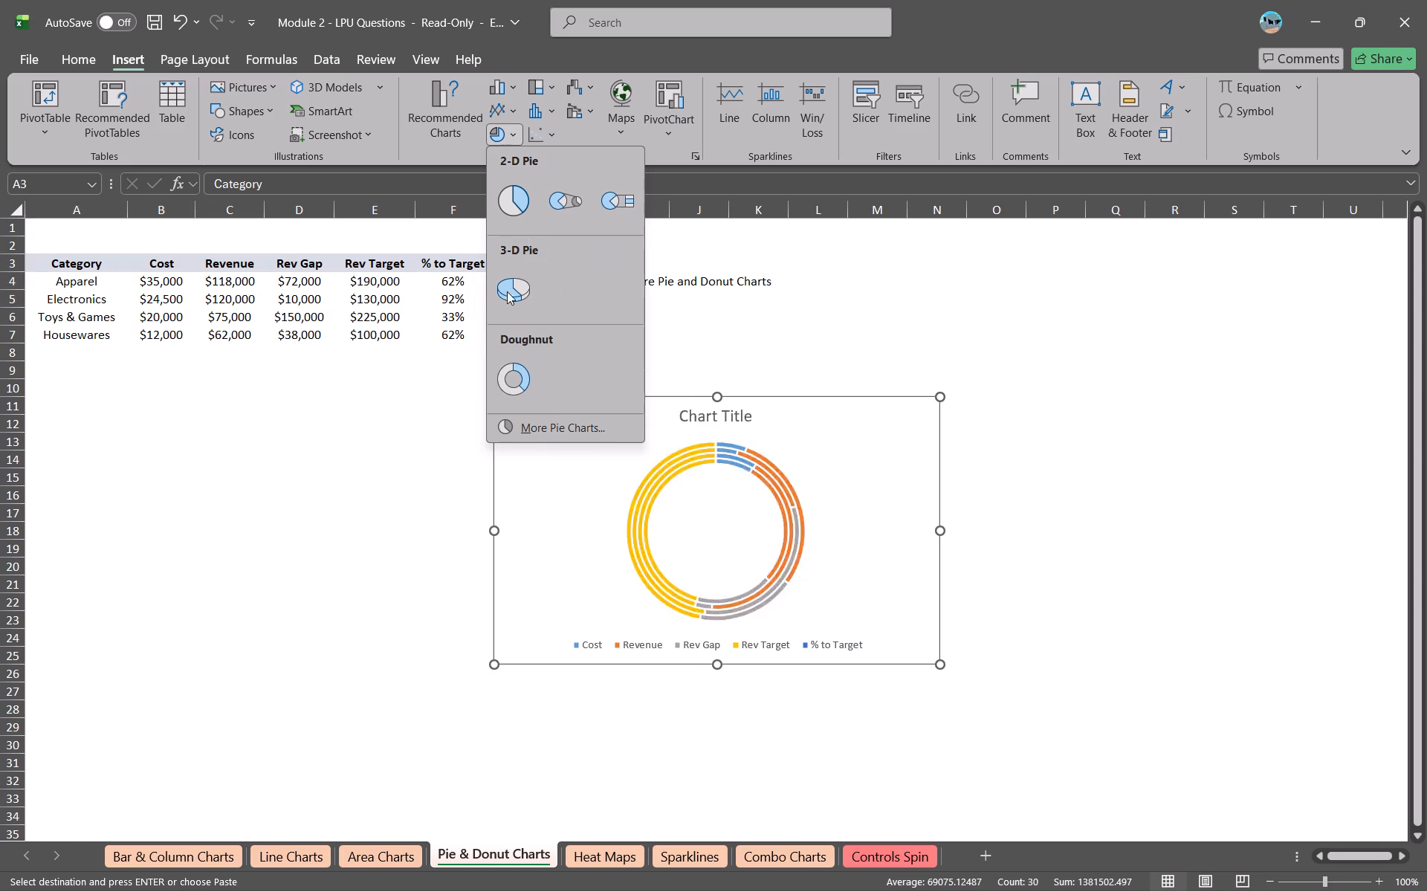
click(510, 224)
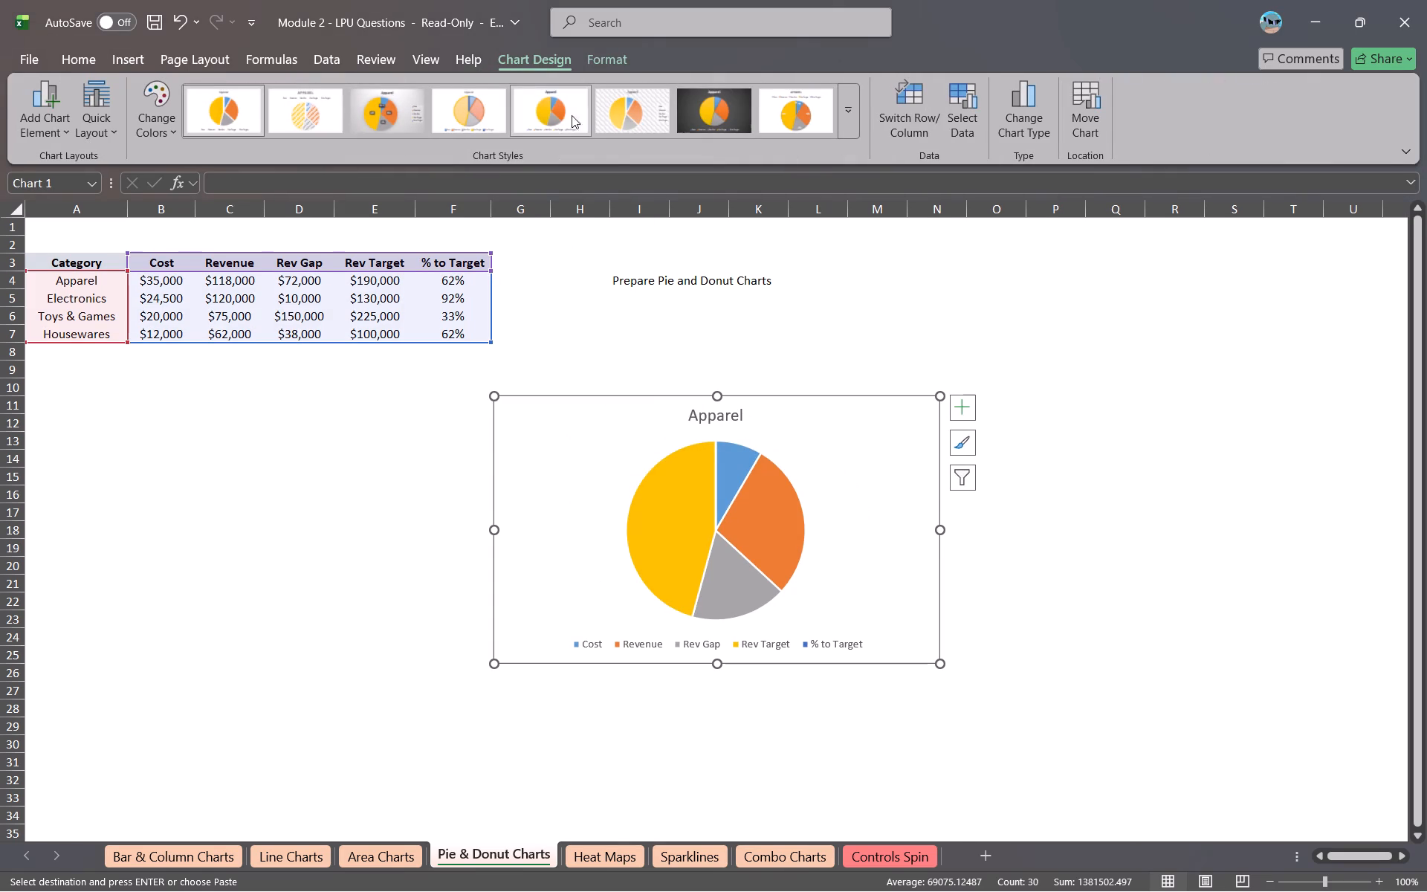
Apply the light hatched-background chart style to the pie chart and place it beneath the Prepare Pie and Donut Charts text.
click(619, 134)
drag(581, 427, 606, 338)
click(172, 410)
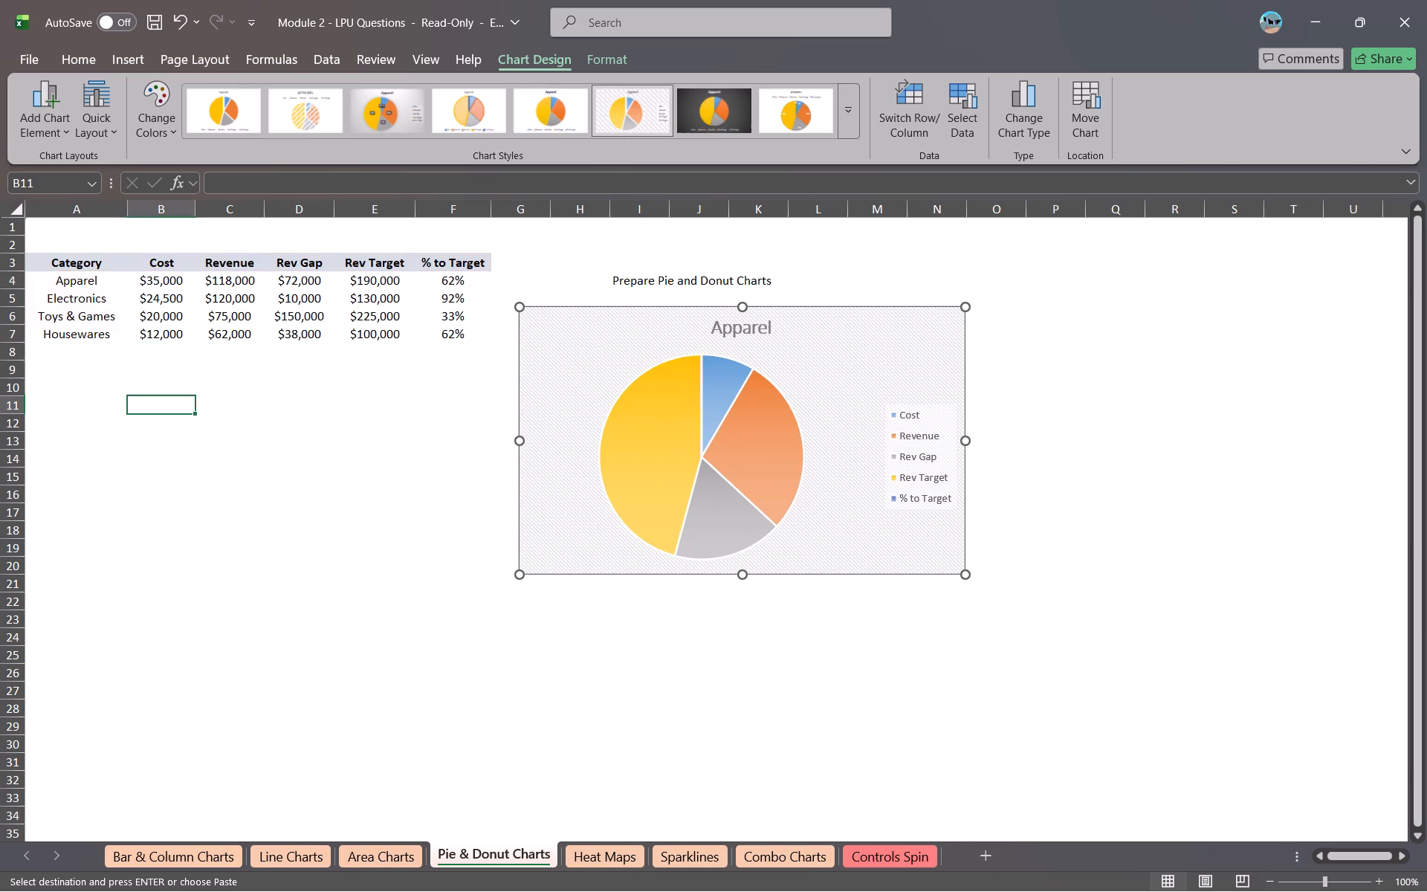
Insert a doughnut chart from the same category table range A3:F7.
drag(34, 259, 362, 314)
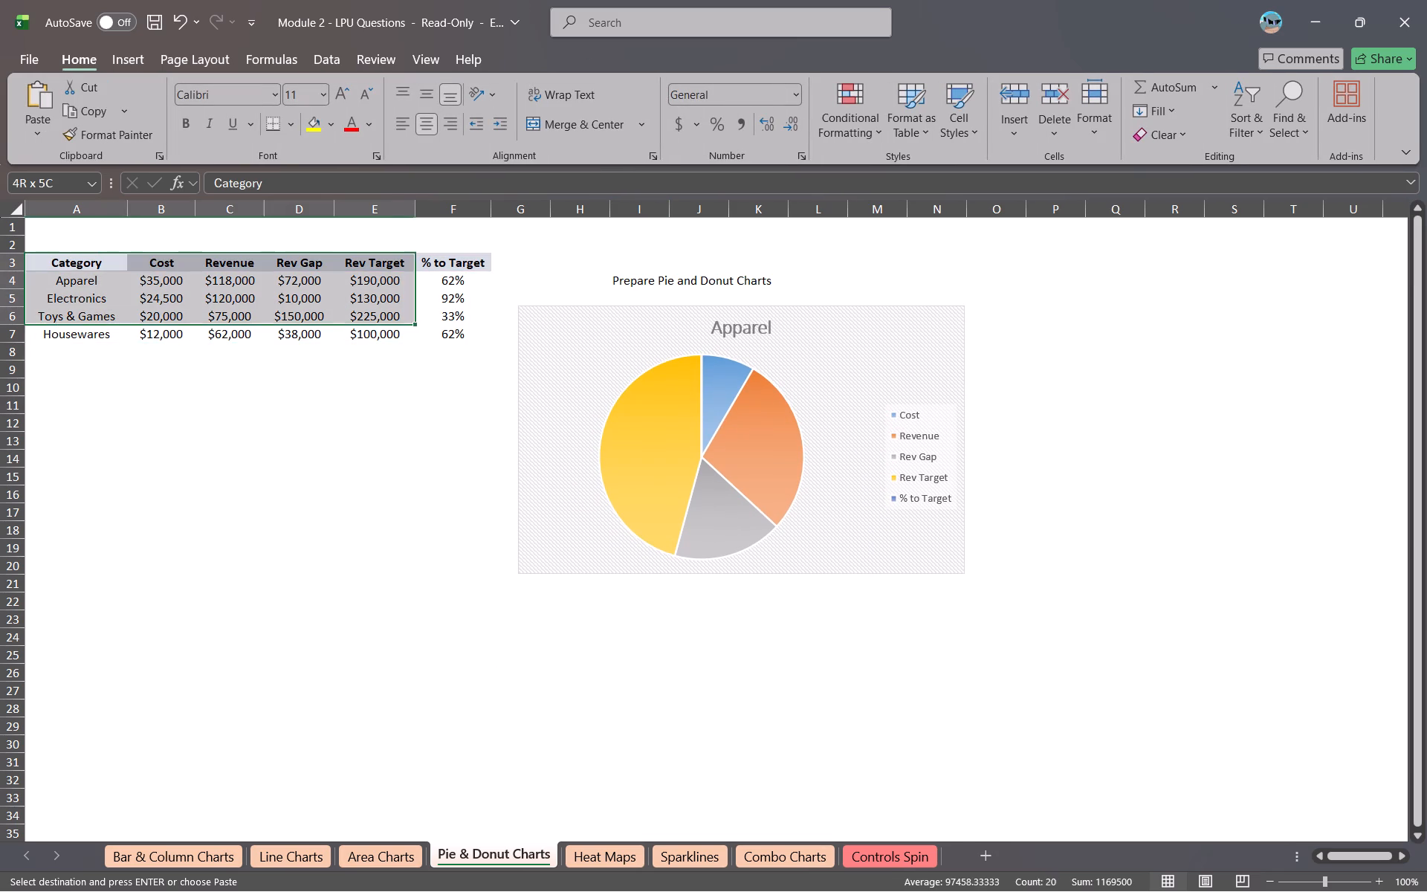
drag(362, 314, 452, 337)
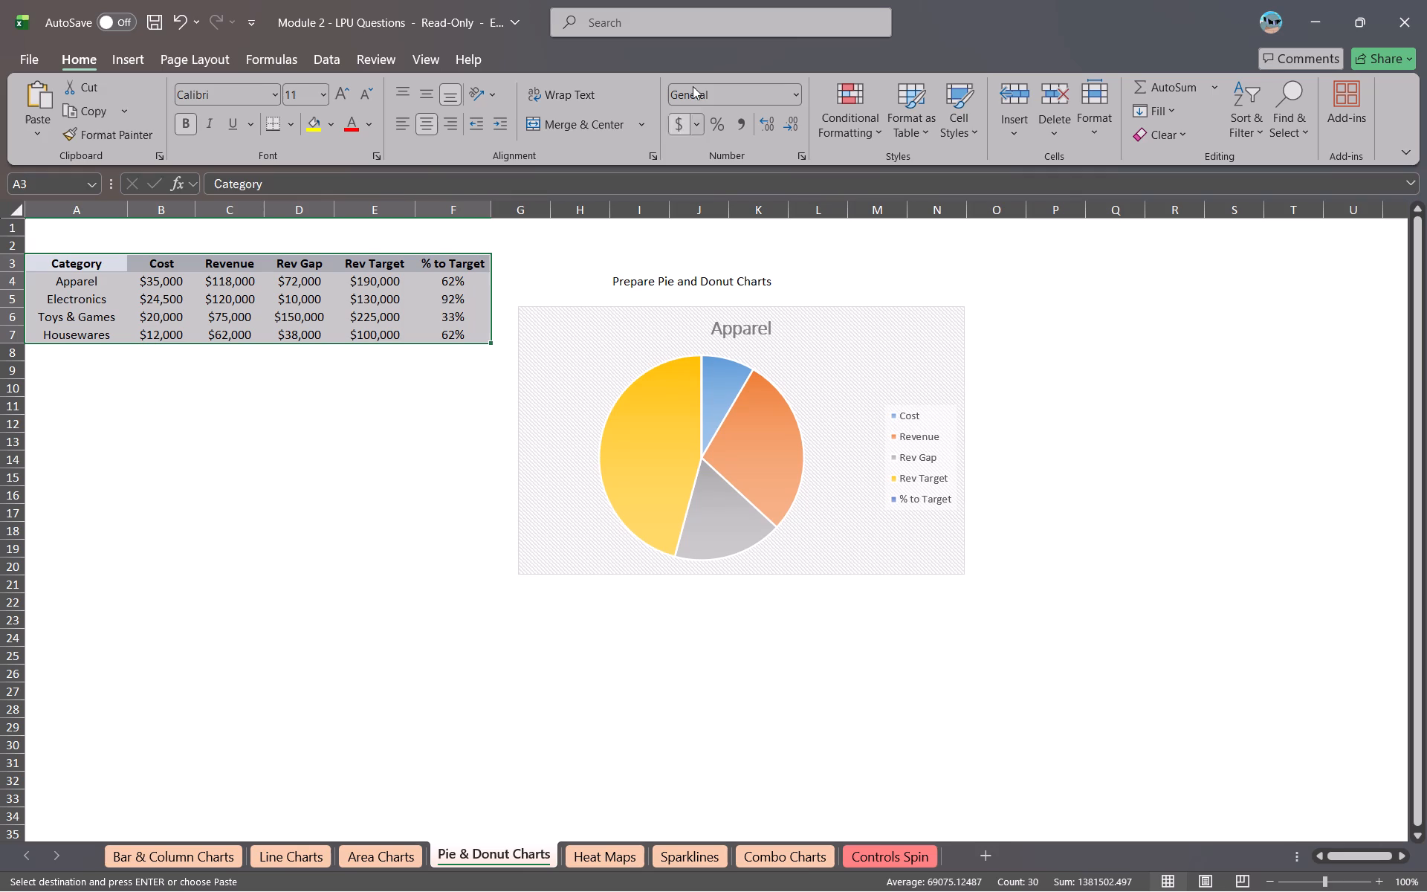
click(135, 59)
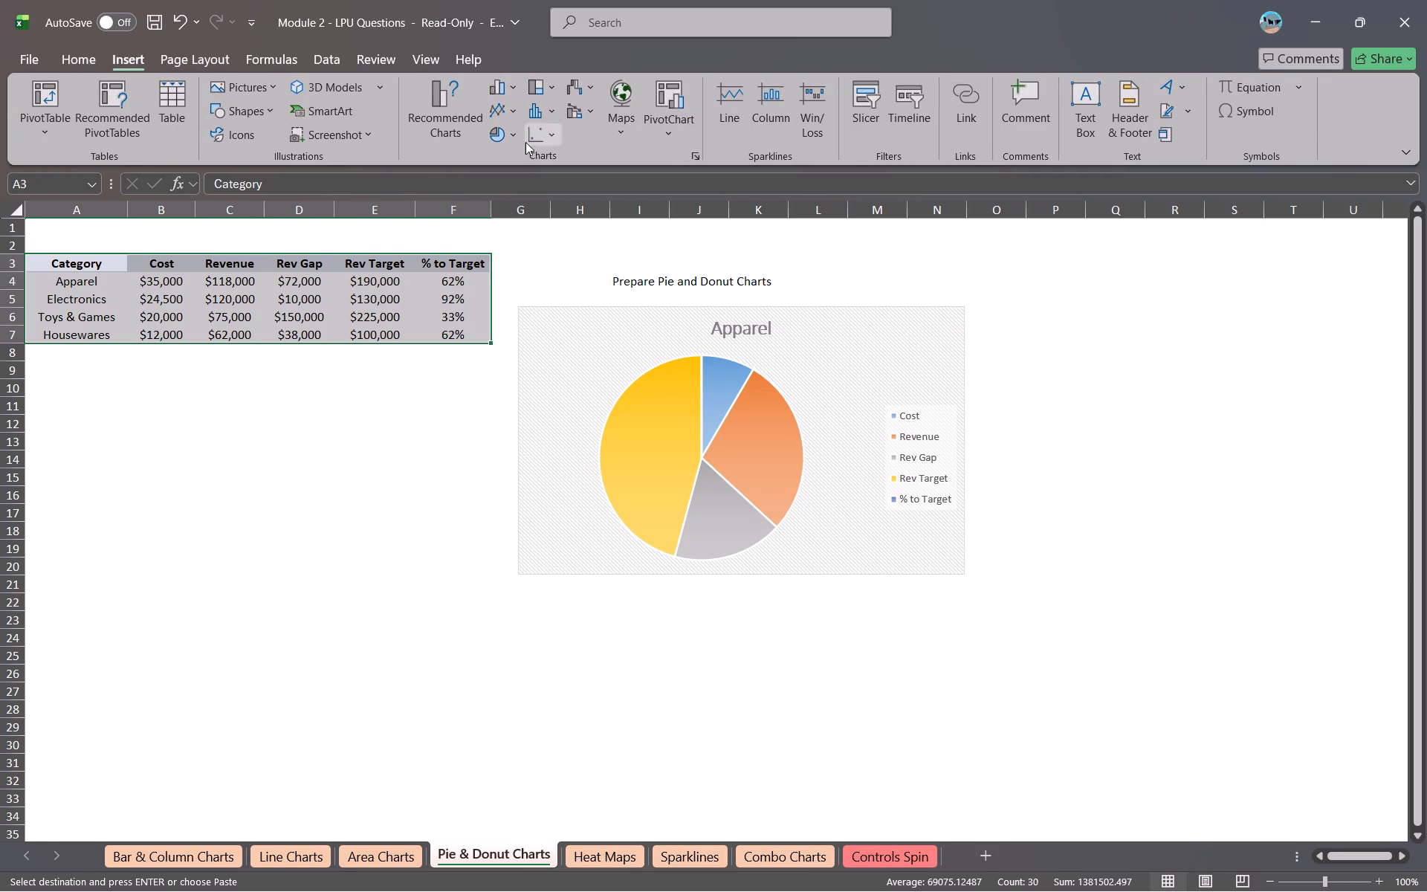
click(511, 139)
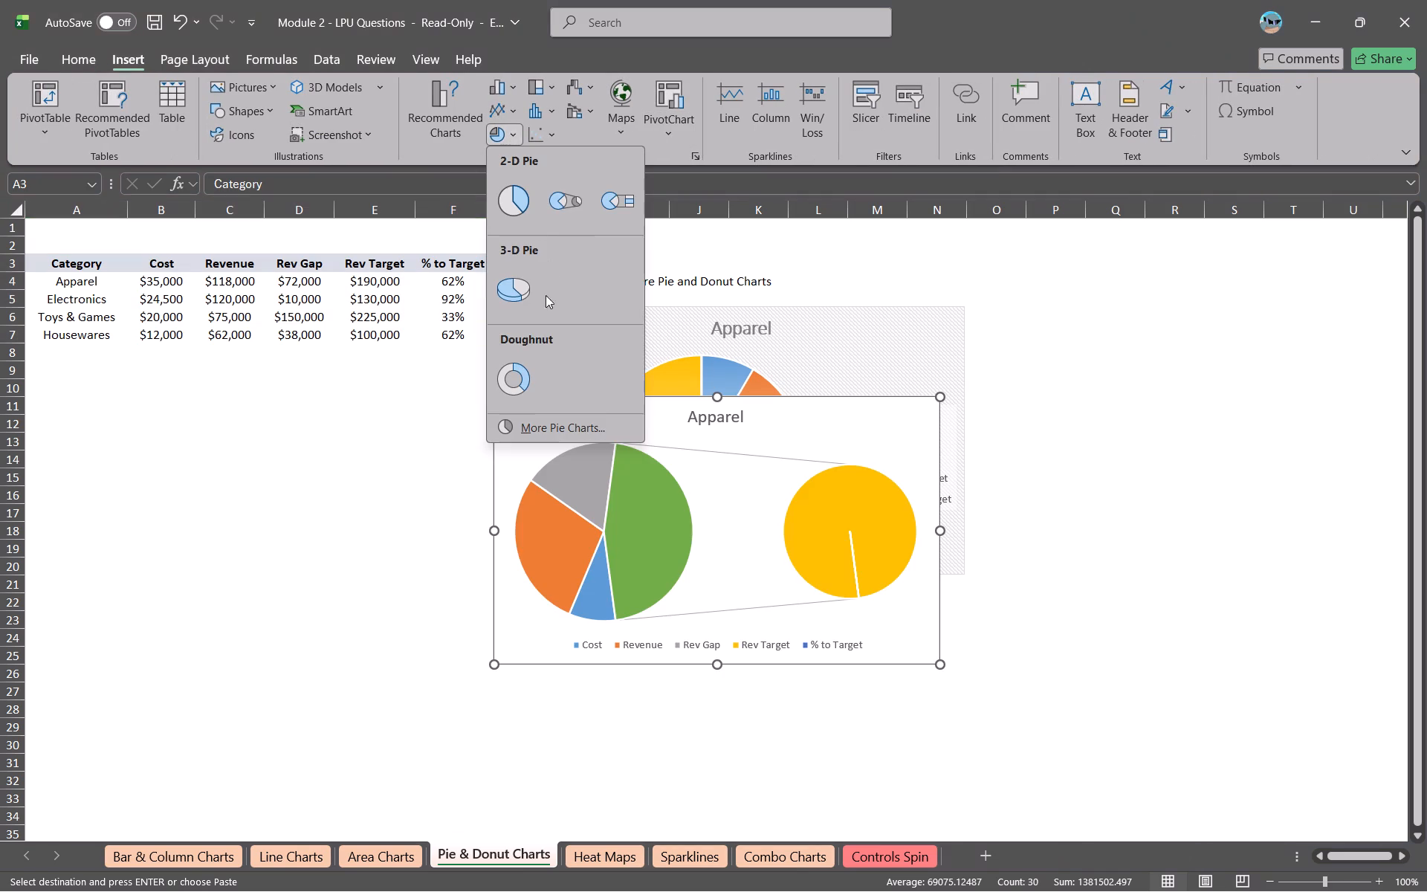
click(520, 372)
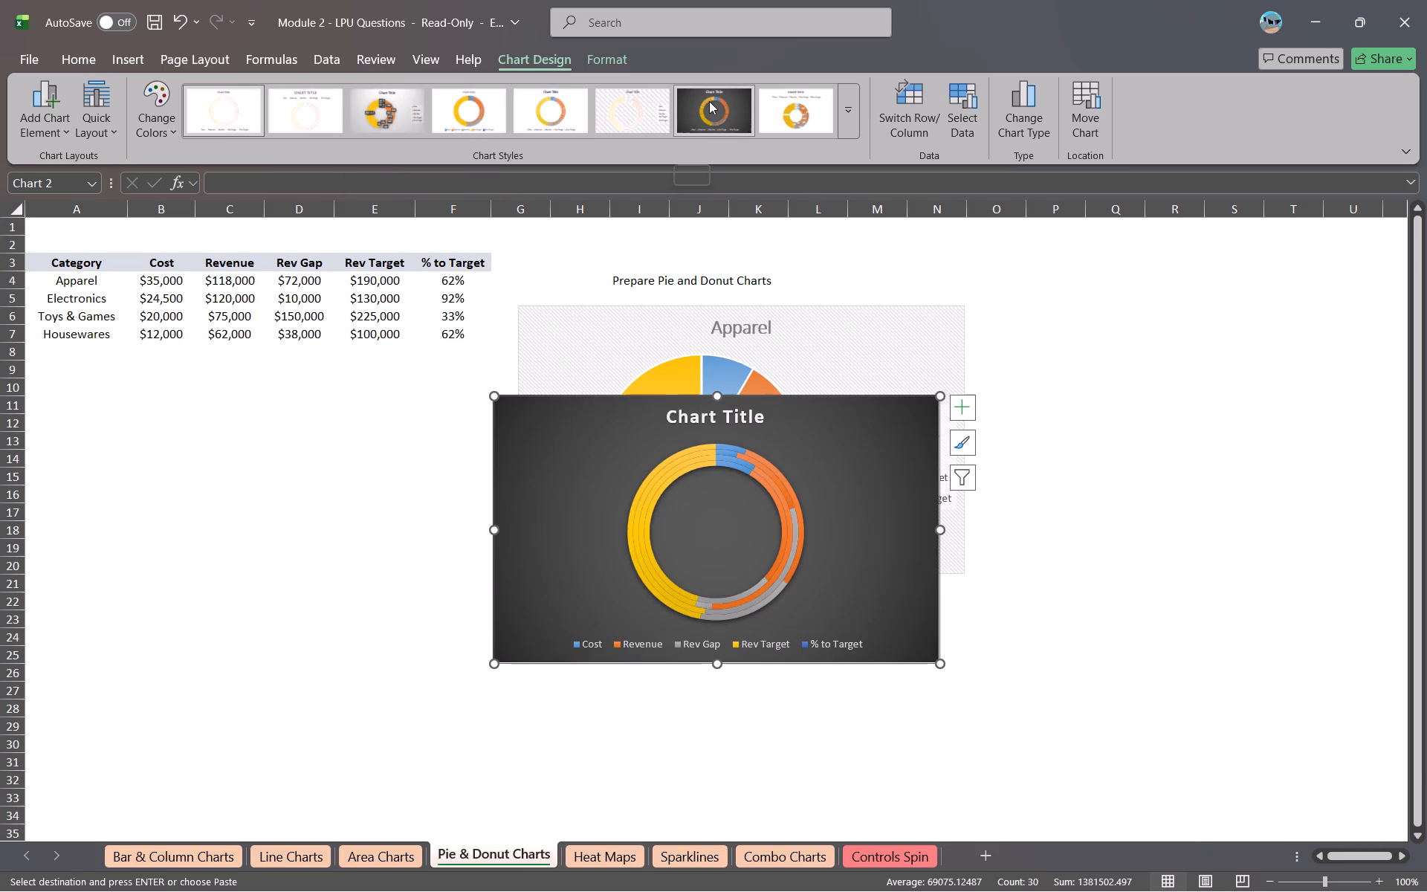
Apply the dark-background chart style to the doughnut chart and move it beneath the category table, beside the pie chart.
click(709, 101)
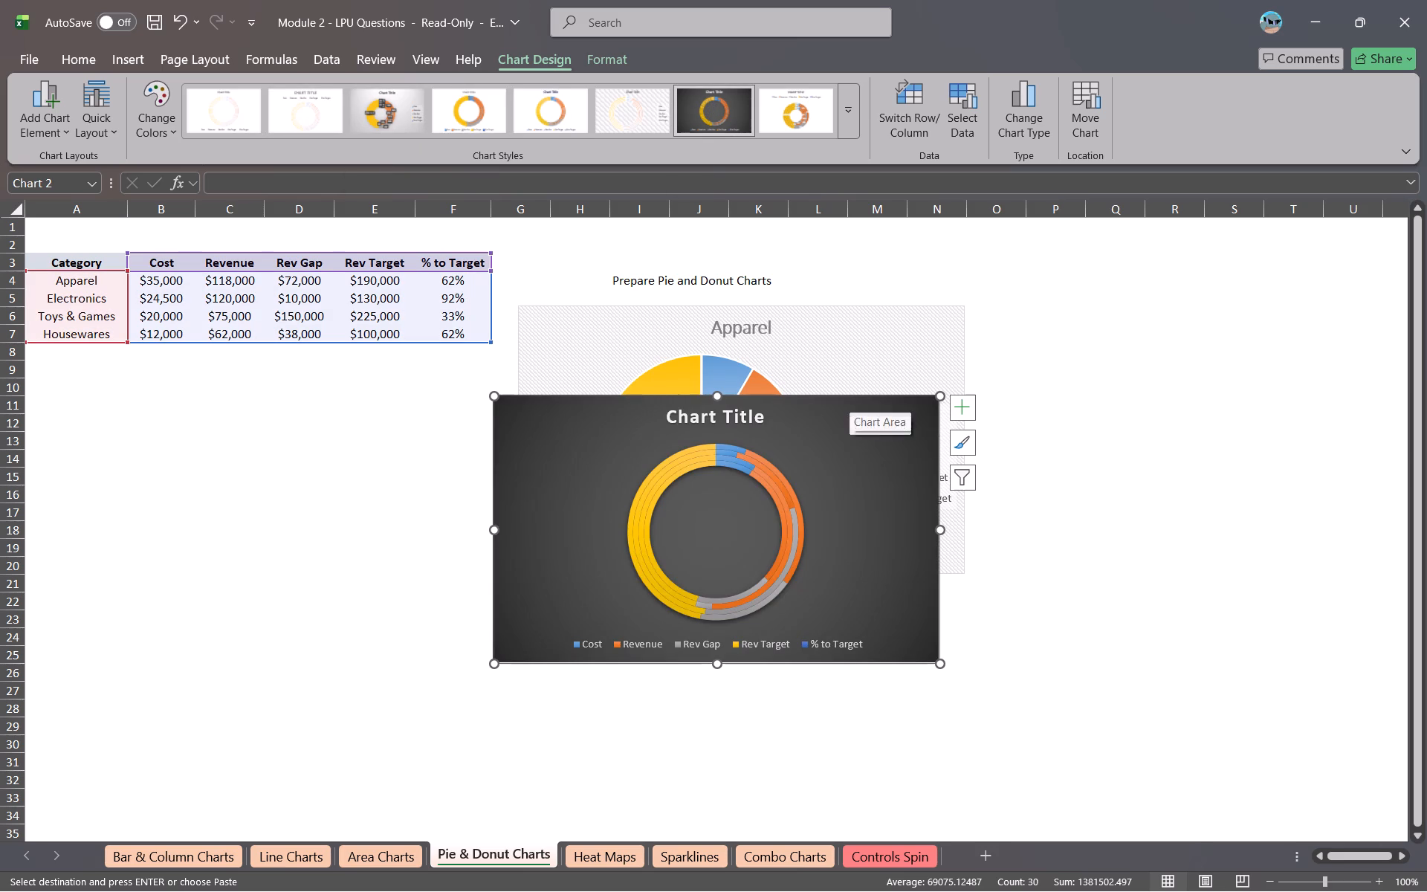
drag(850, 410, 411, 410)
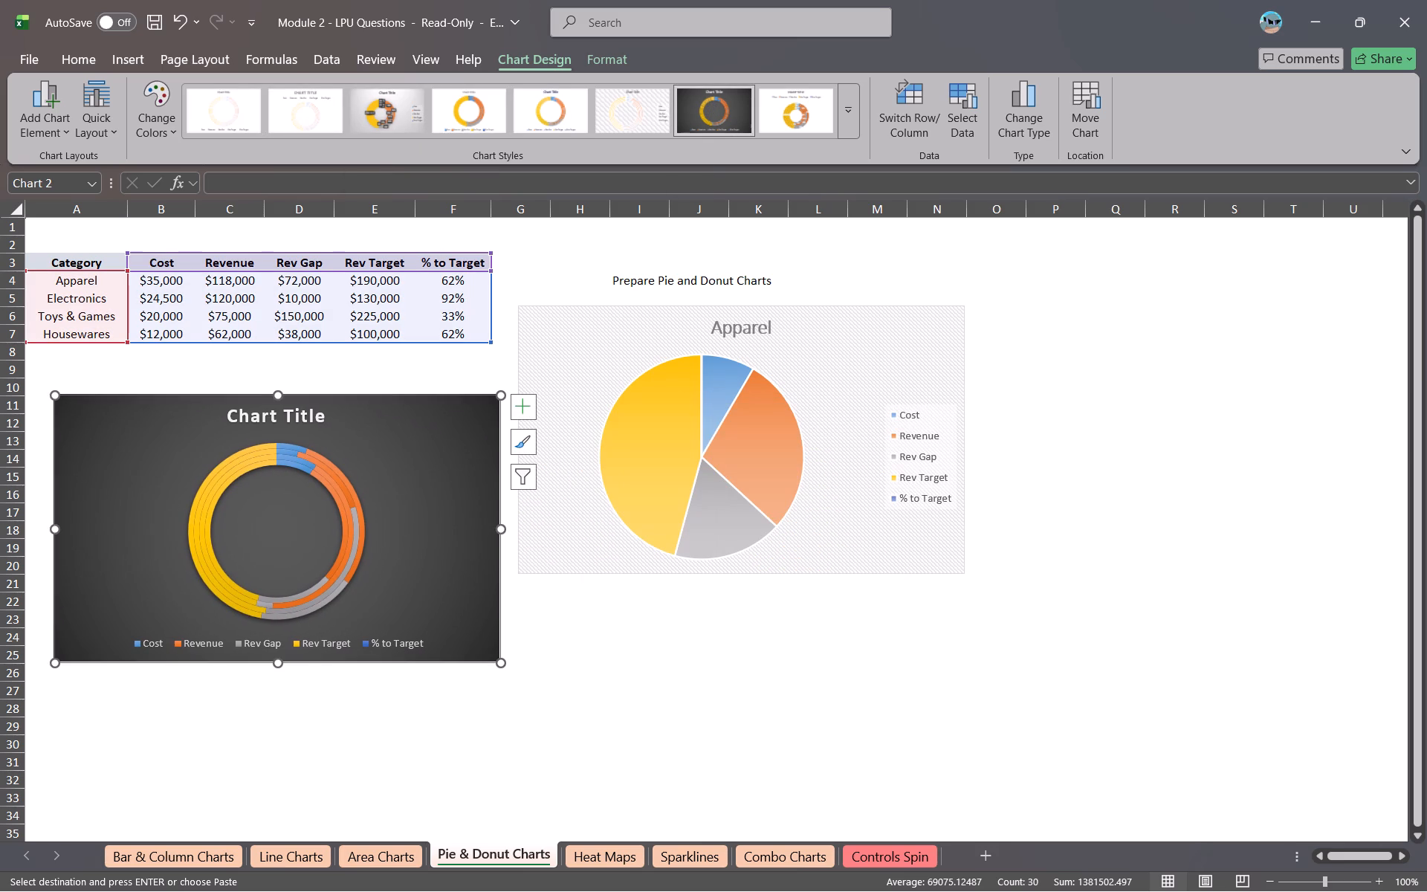
click(958, 611)
Open the Heat Maps sheet.
scroll(818, 630, down, 2)
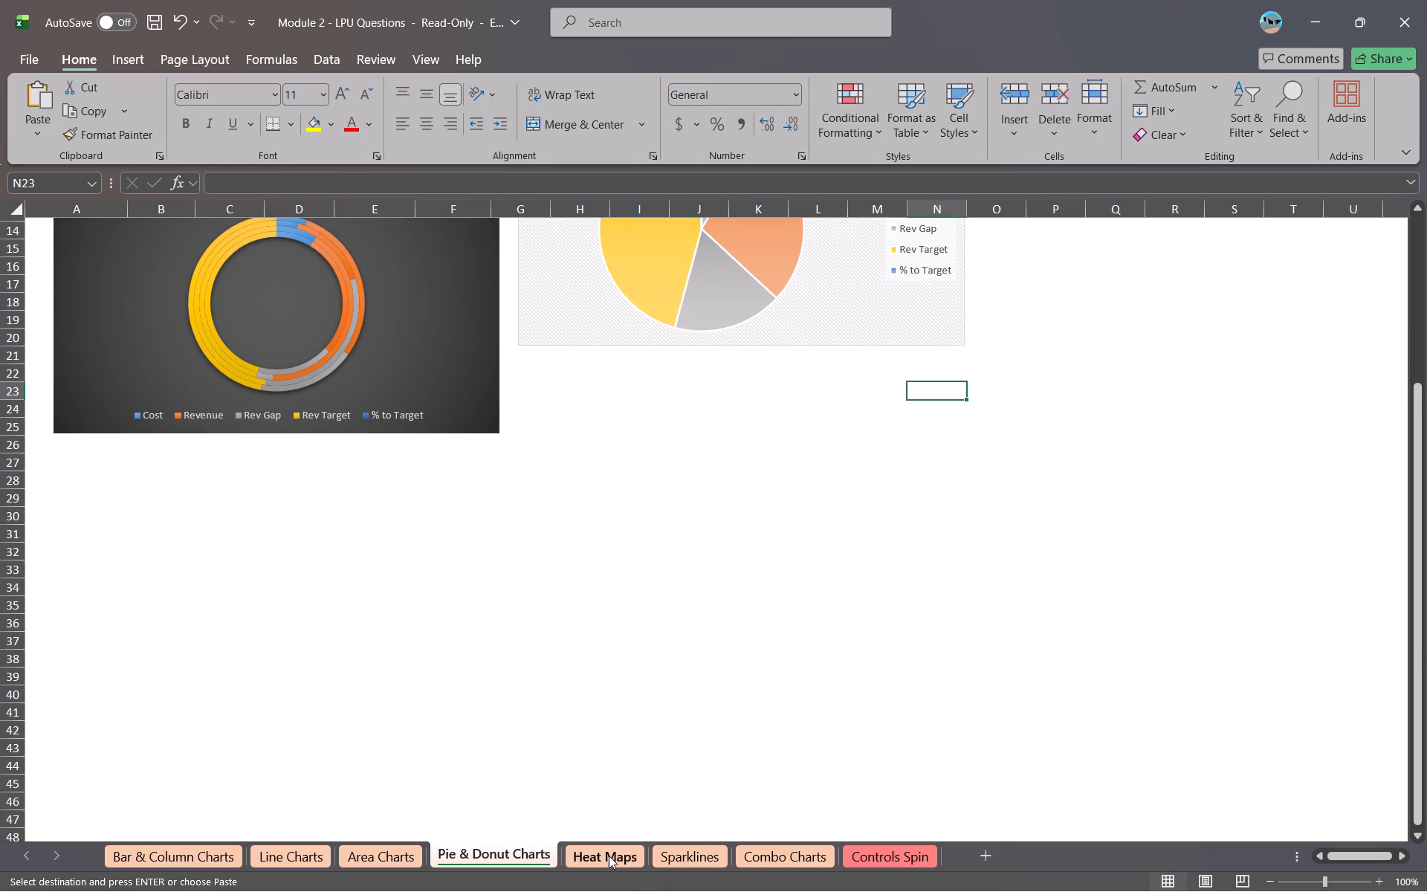
click(609, 856)
scroll(449, 491, up, 1)
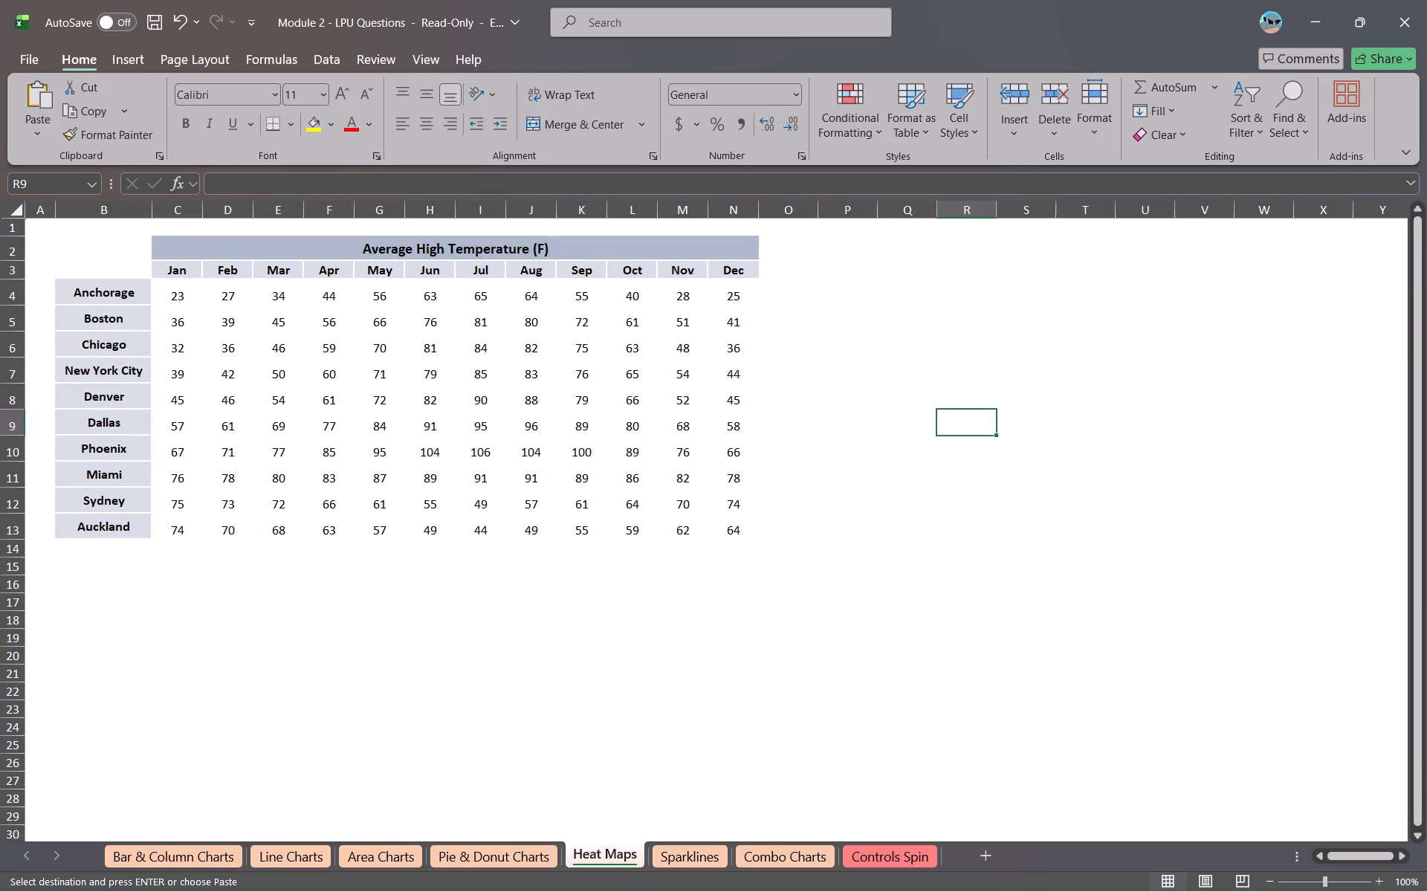
Examine the recommended charts and all chart types, including Map, for the Average High Temperature table B2:N13.
drag(76, 238, 656, 540)
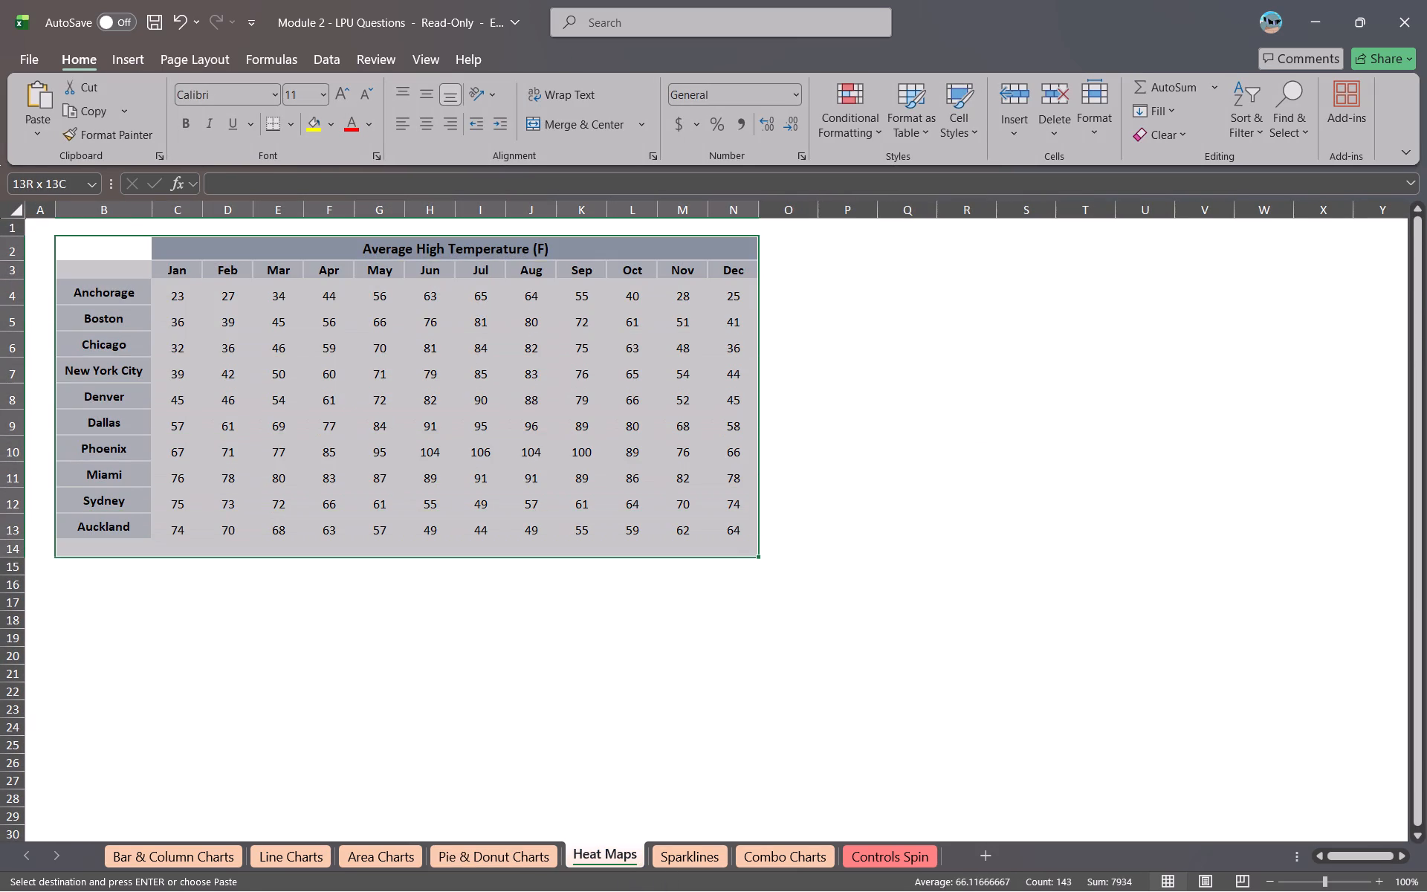
drag(656, 540, 658, 539)
click(121, 62)
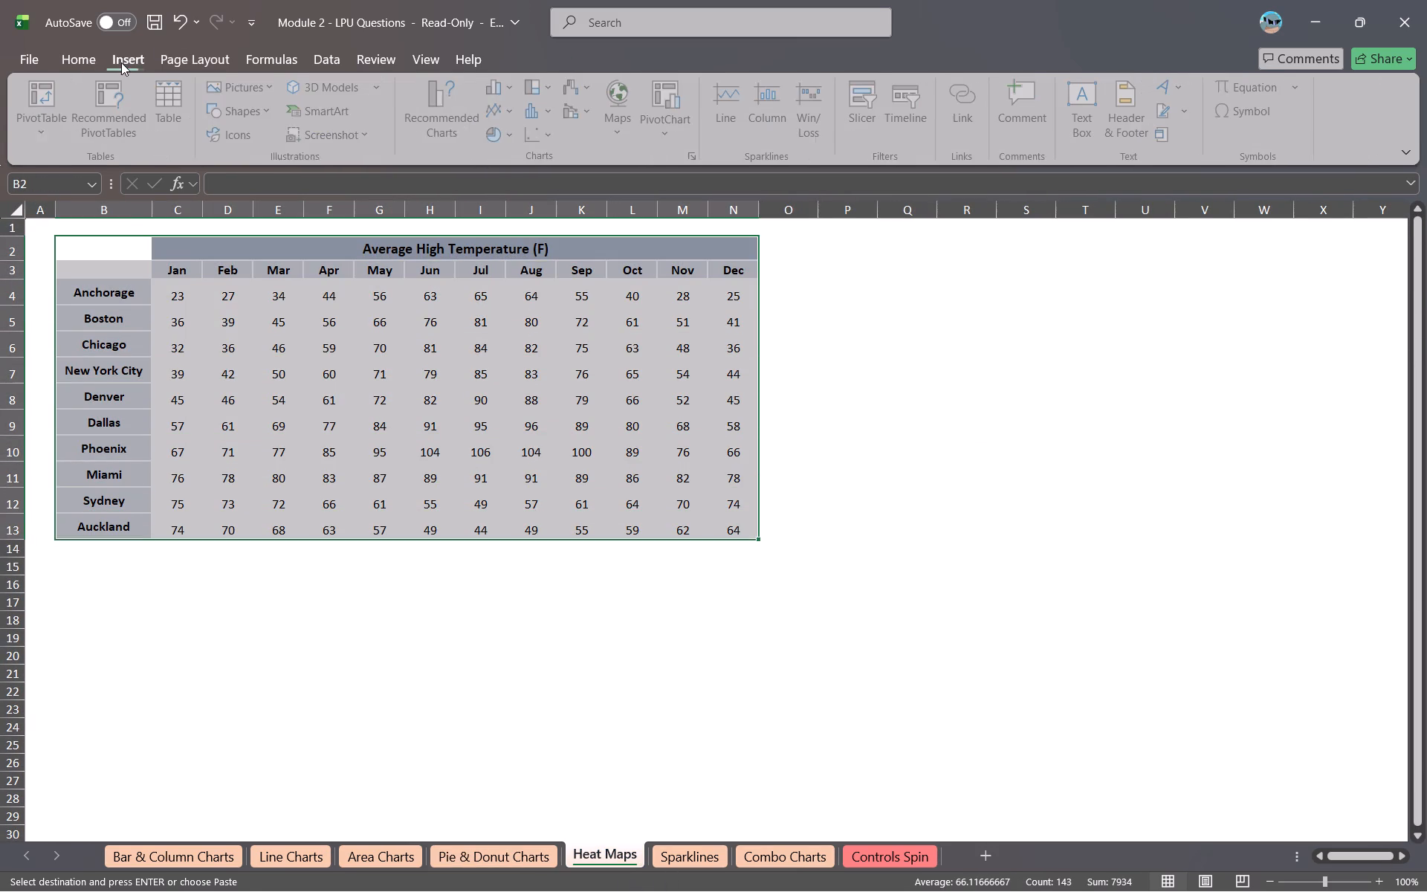
click(464, 135)
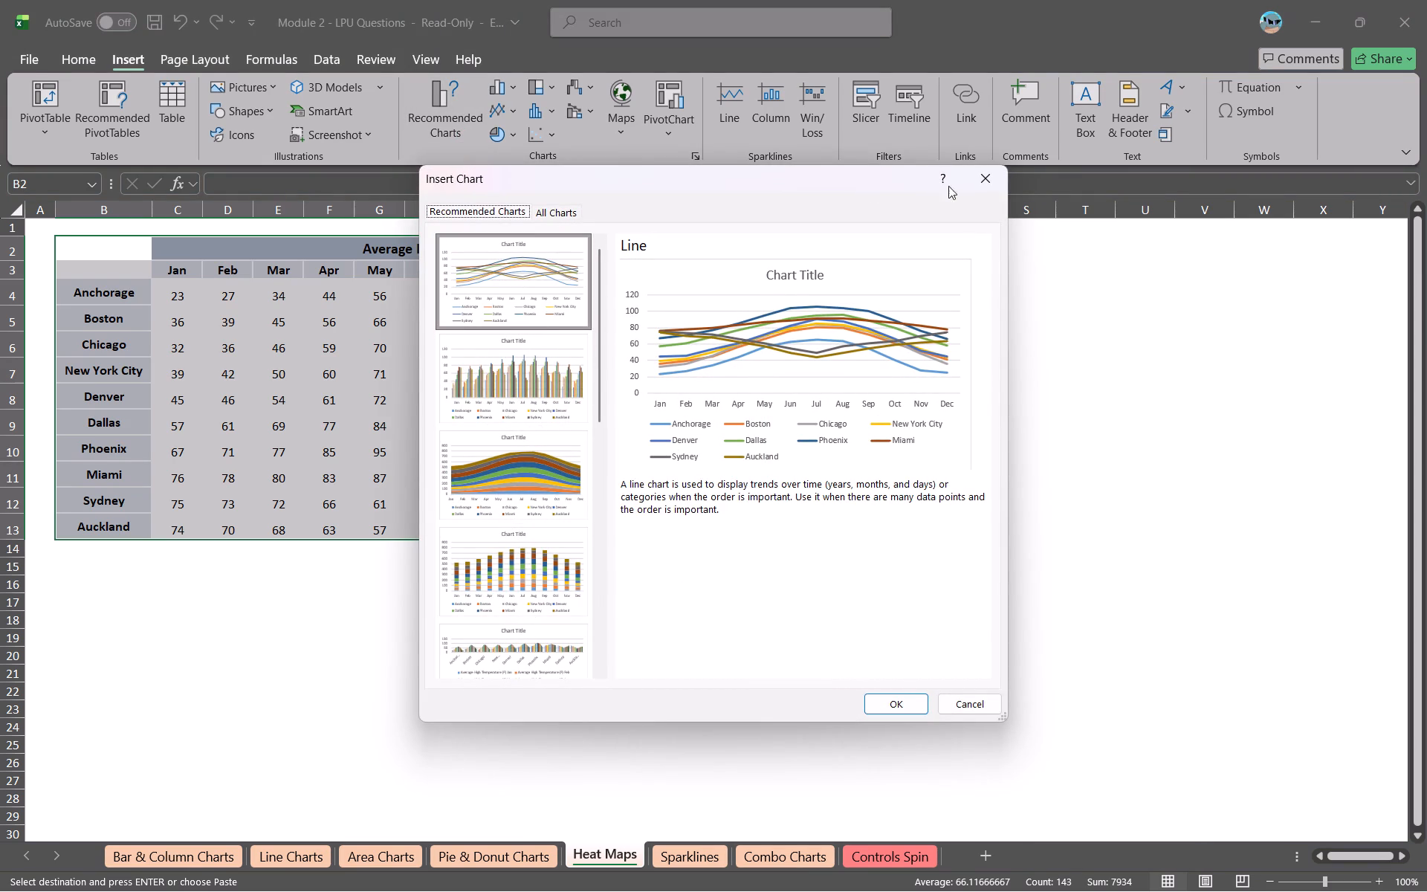
click(980, 182)
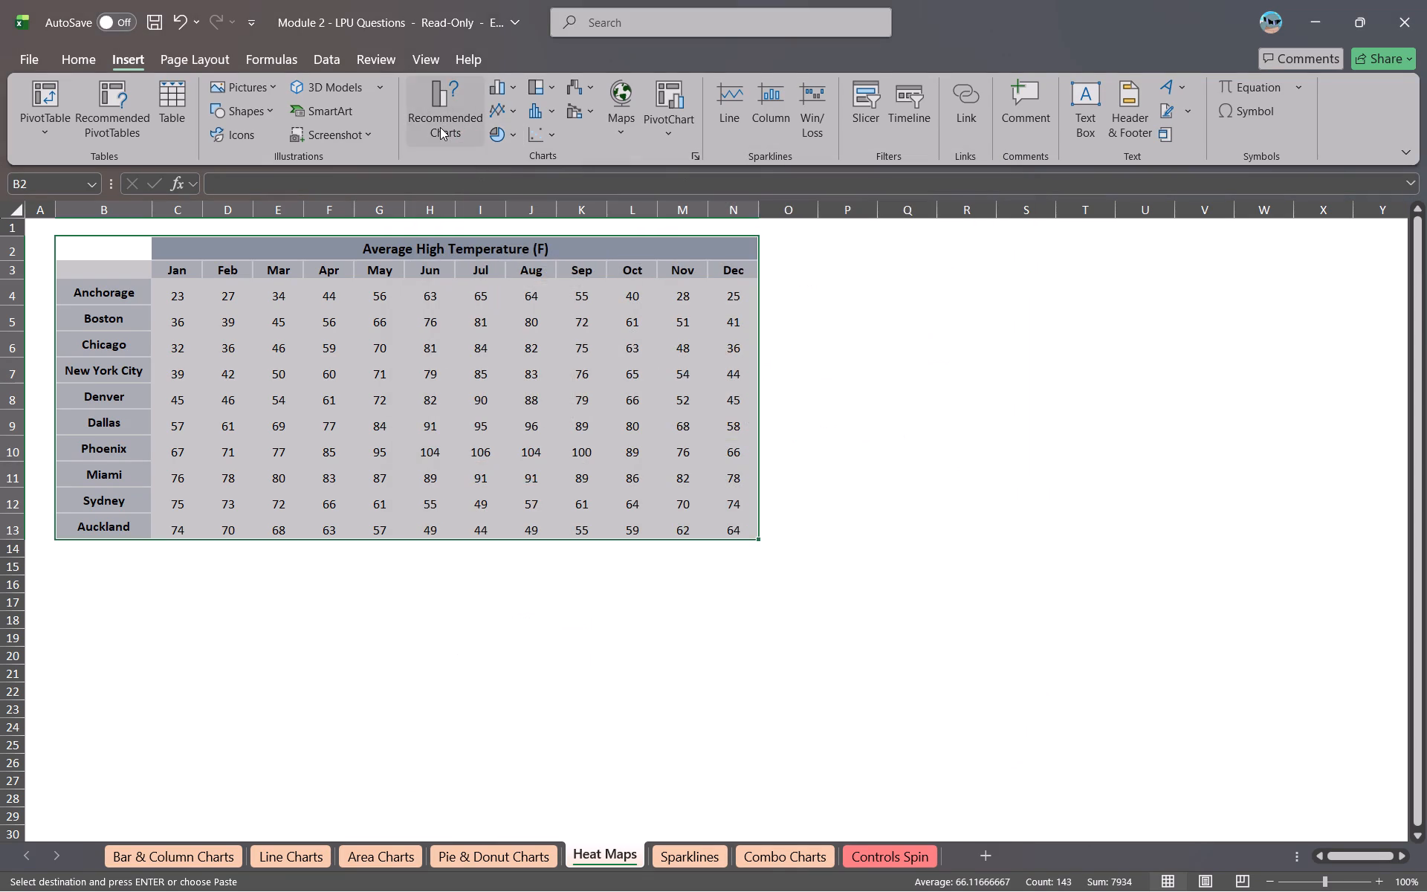
click(440, 127)
click(564, 218)
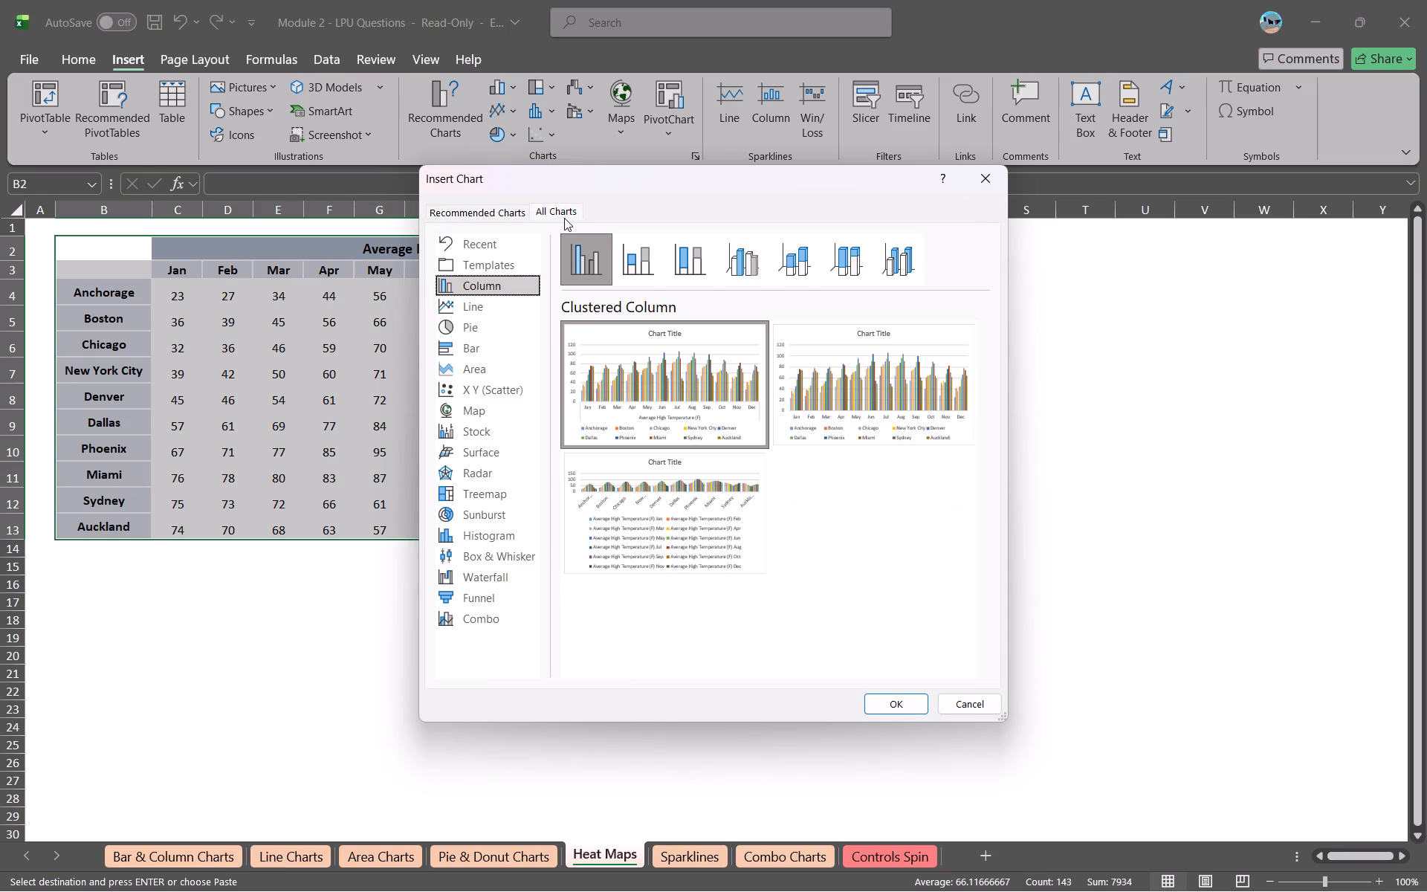
click(485, 413)
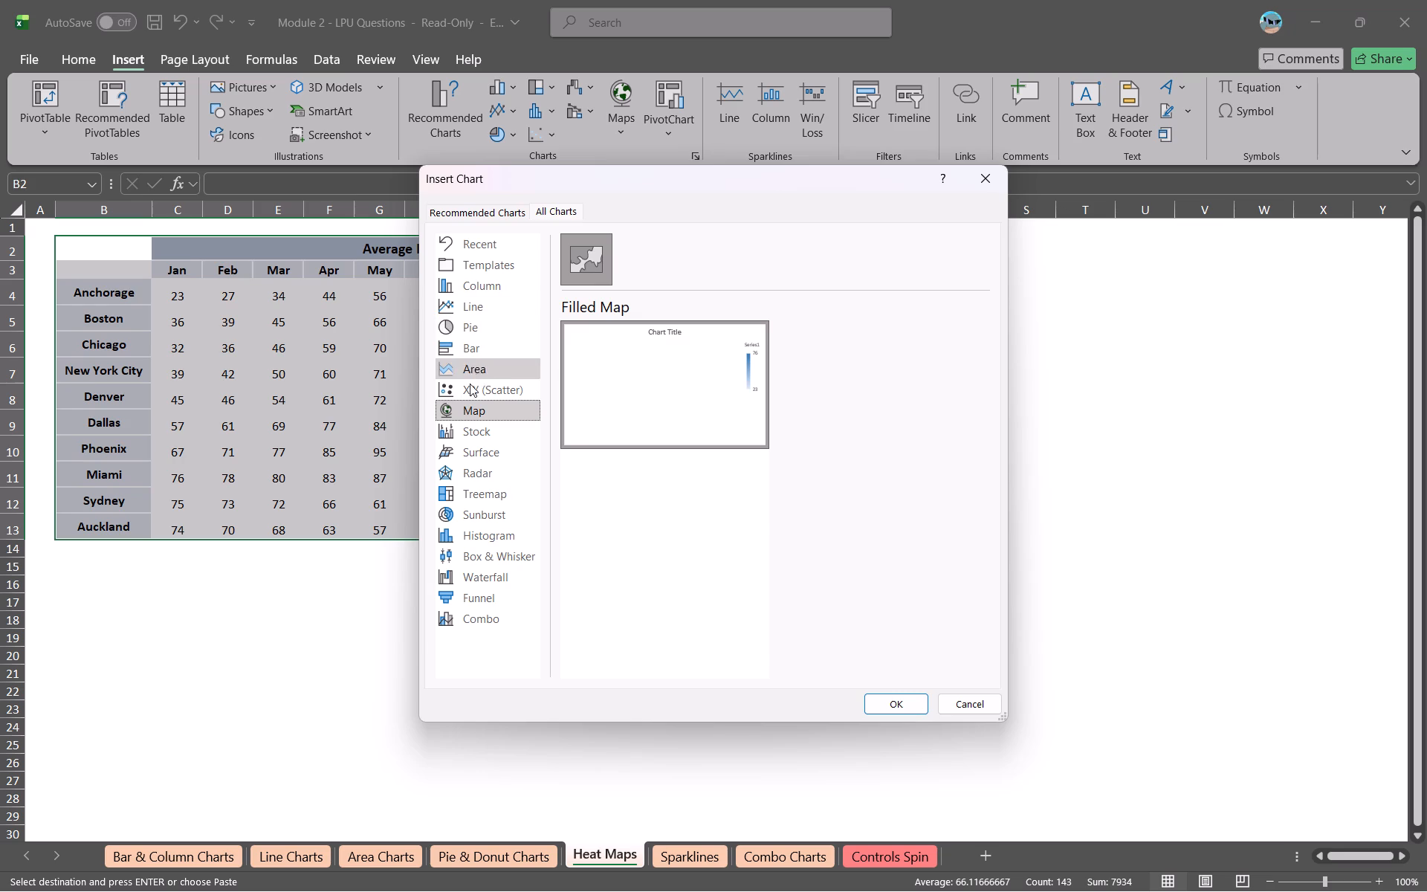
click(559, 754)
click(985, 705)
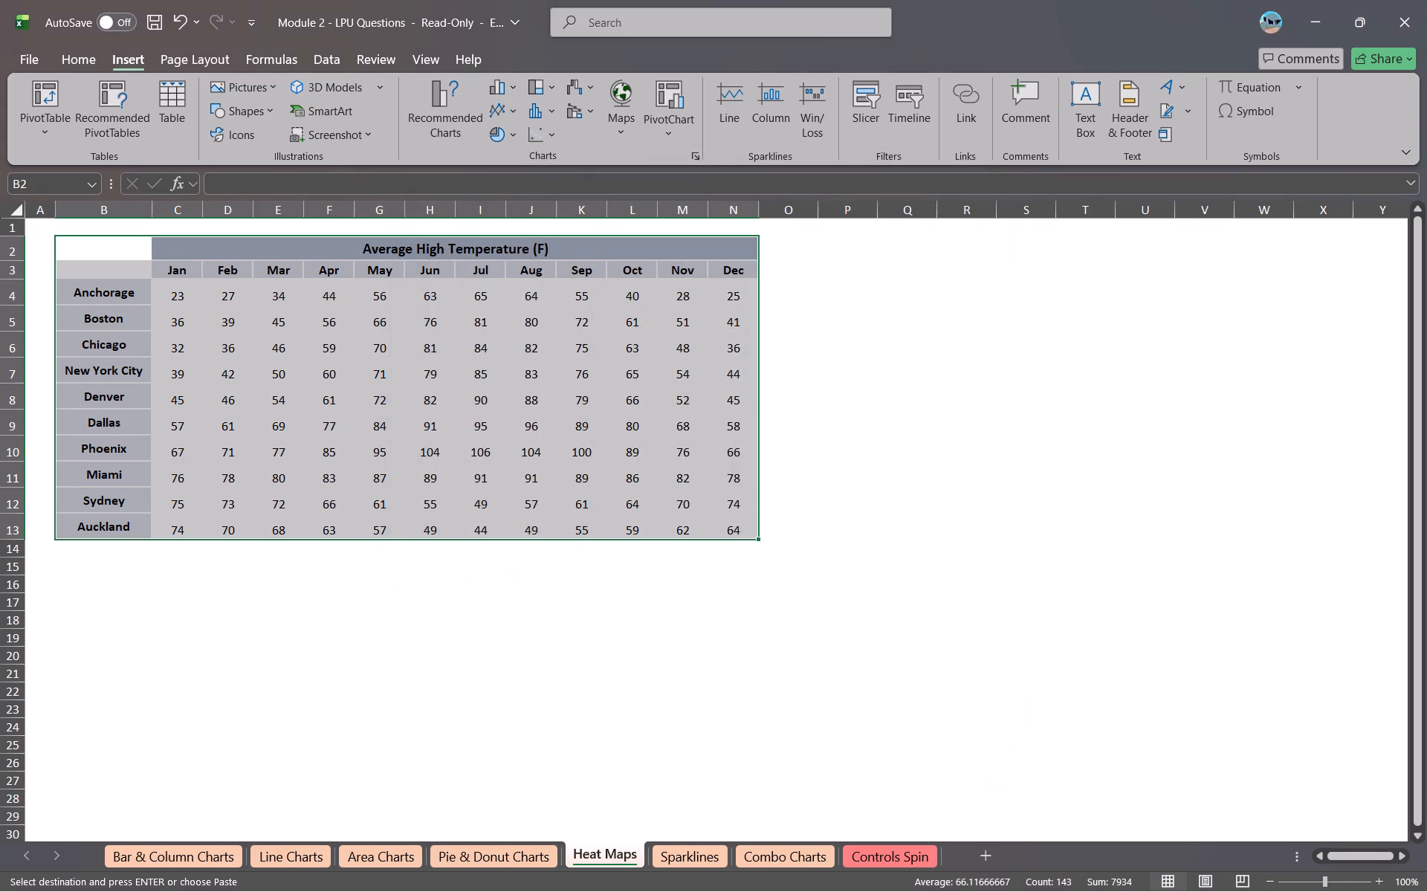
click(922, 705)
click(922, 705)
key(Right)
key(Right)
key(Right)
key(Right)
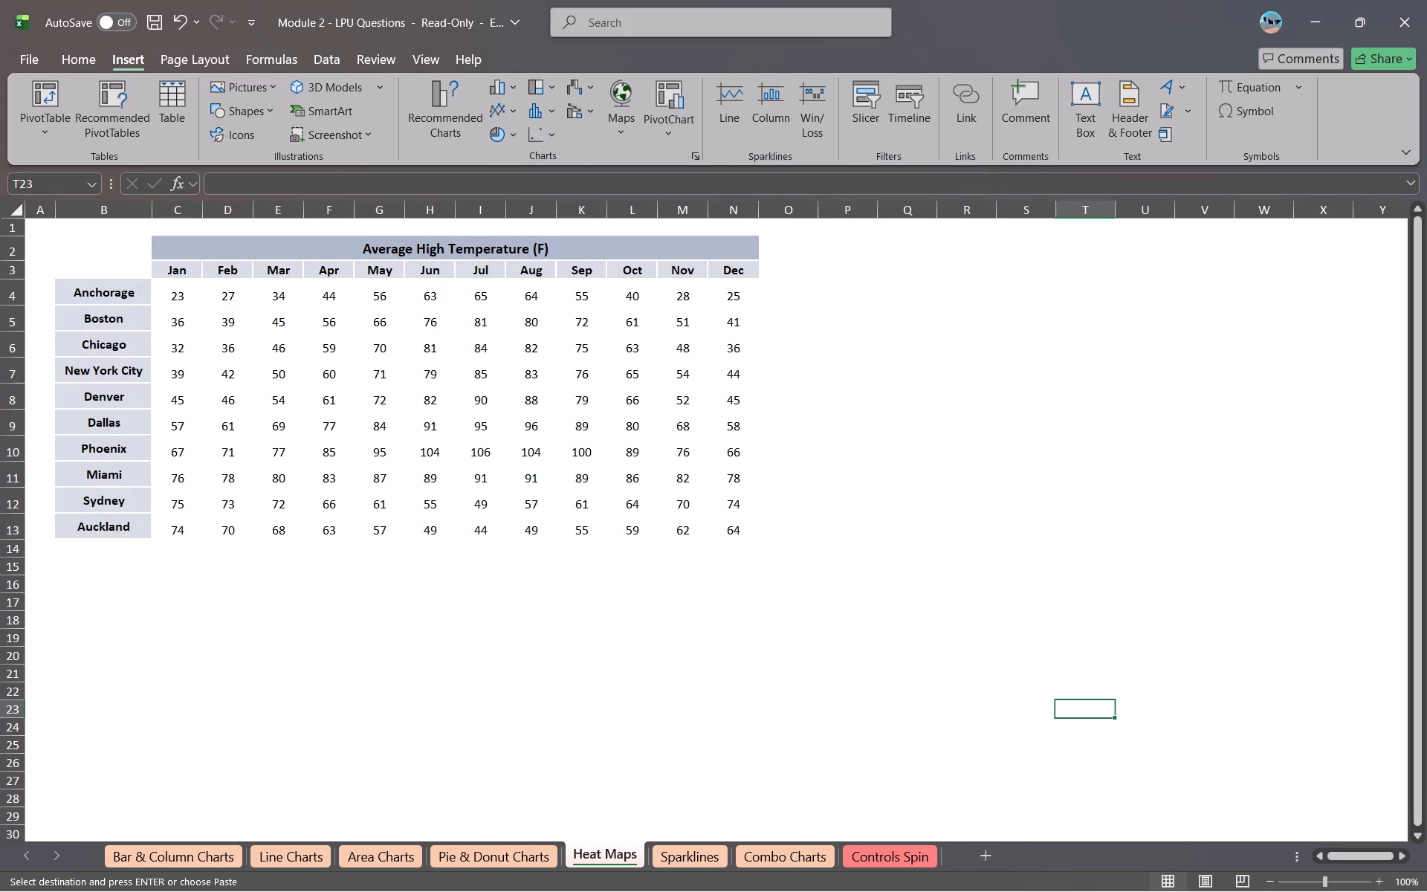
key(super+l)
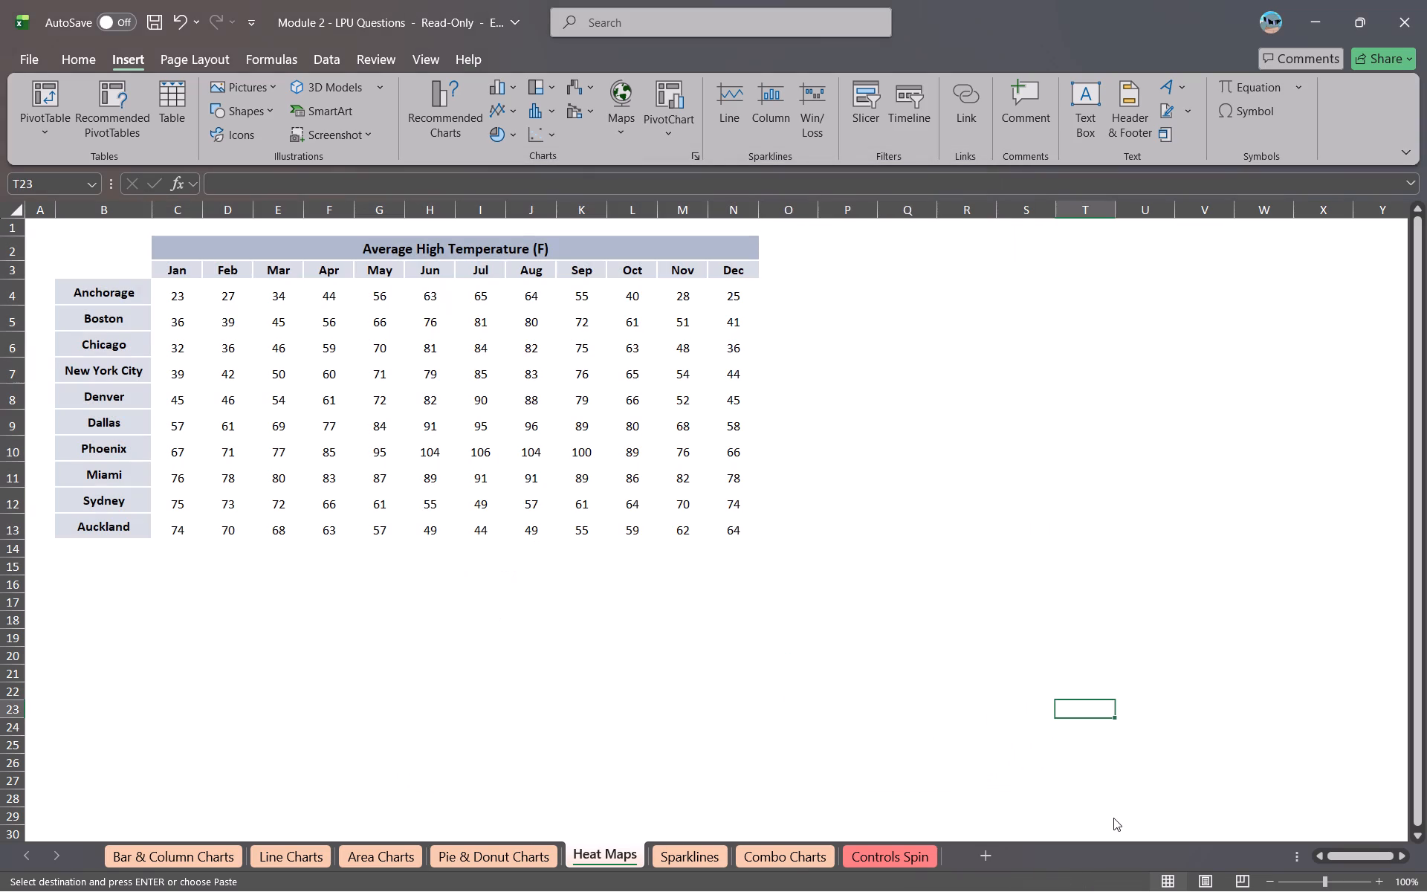
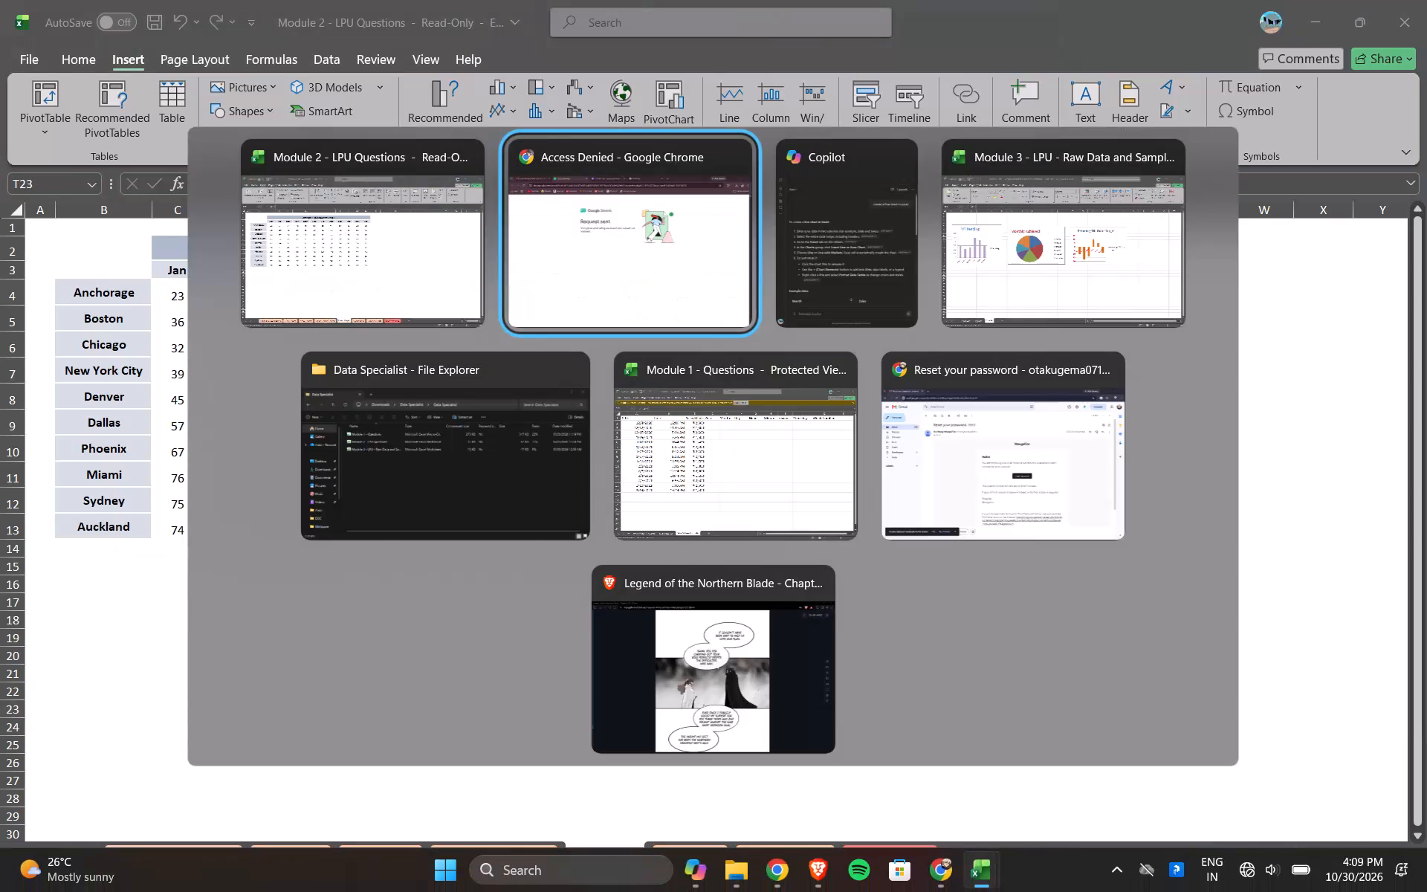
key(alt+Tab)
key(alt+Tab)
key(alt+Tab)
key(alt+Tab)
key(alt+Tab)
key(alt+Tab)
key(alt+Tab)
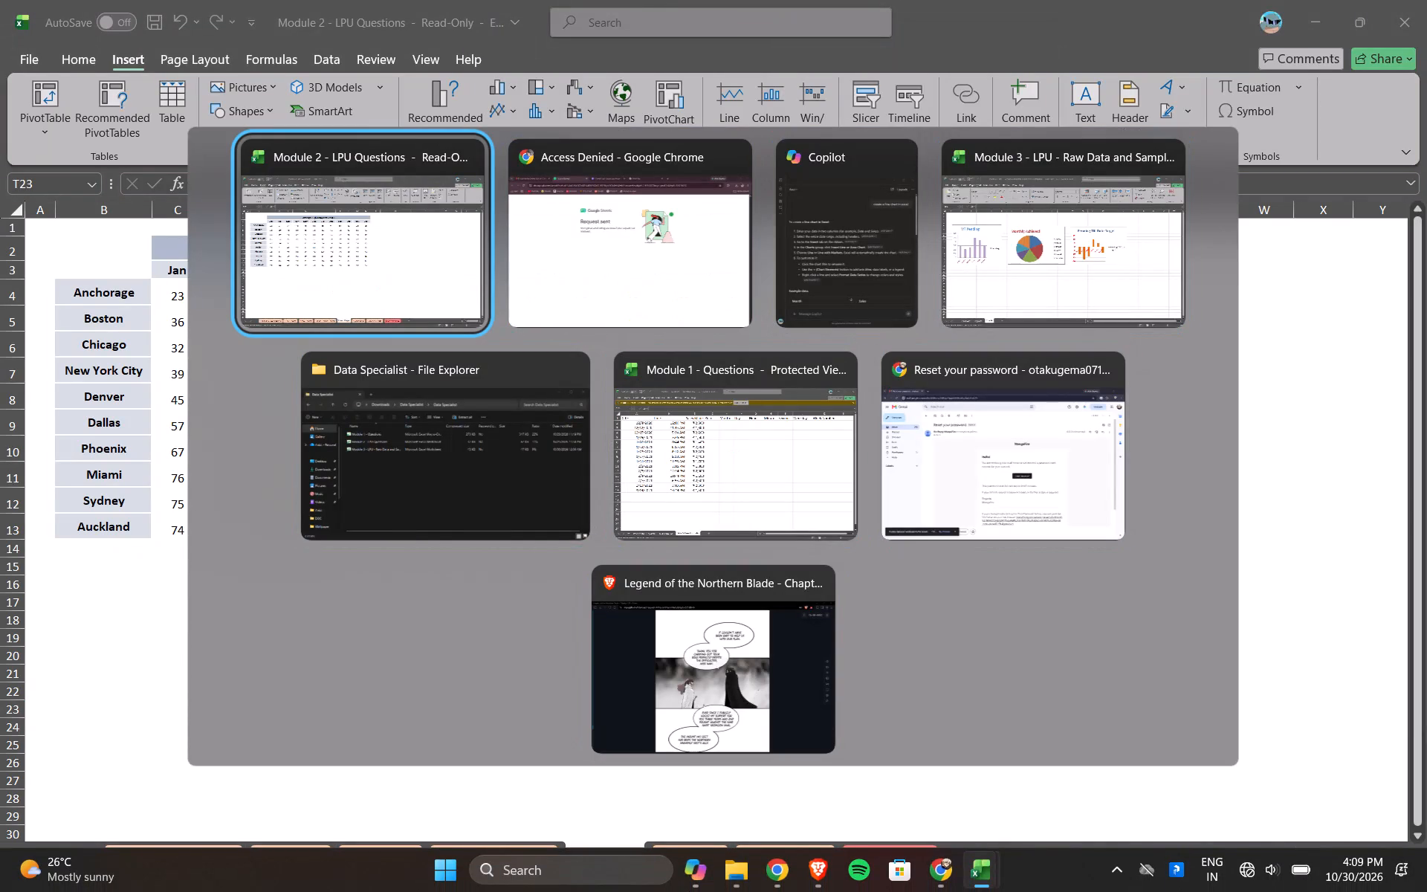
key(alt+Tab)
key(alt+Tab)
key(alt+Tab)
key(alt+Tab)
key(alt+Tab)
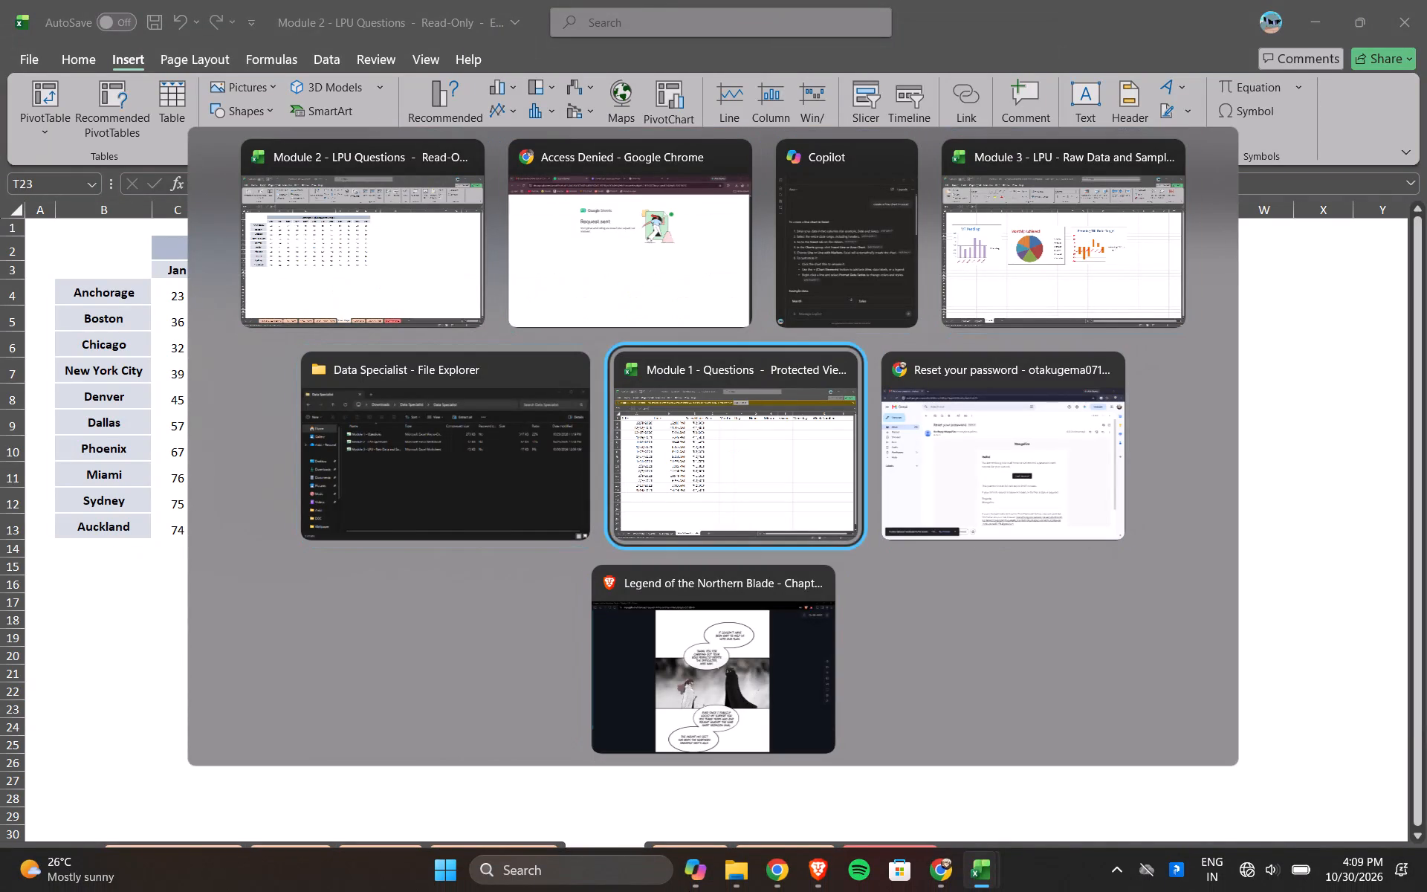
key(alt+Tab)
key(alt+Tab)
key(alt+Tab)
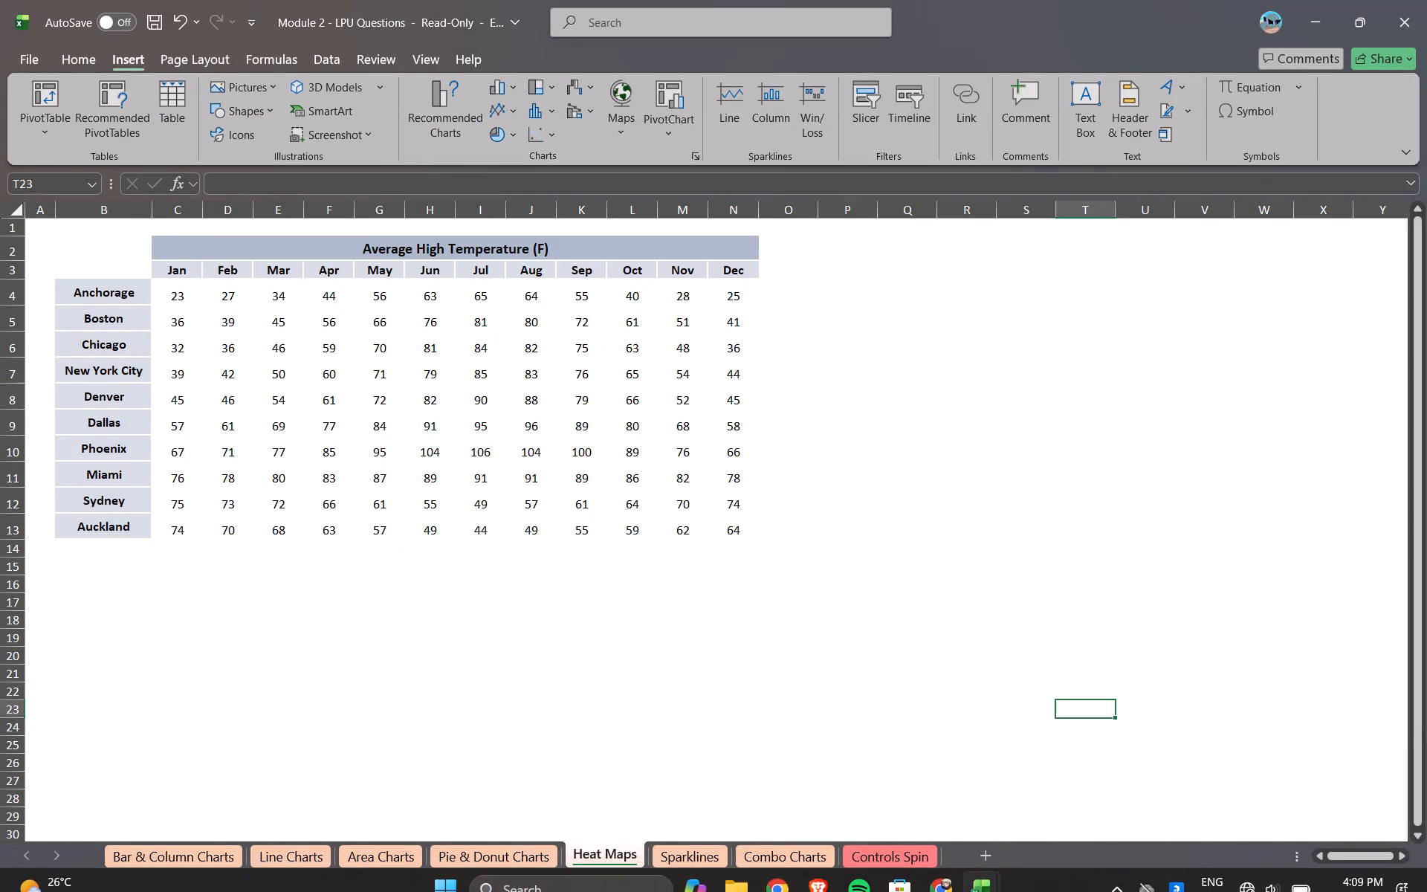
Select the empty corner cell B3 of the Average High Temperature table.
click(84, 278)
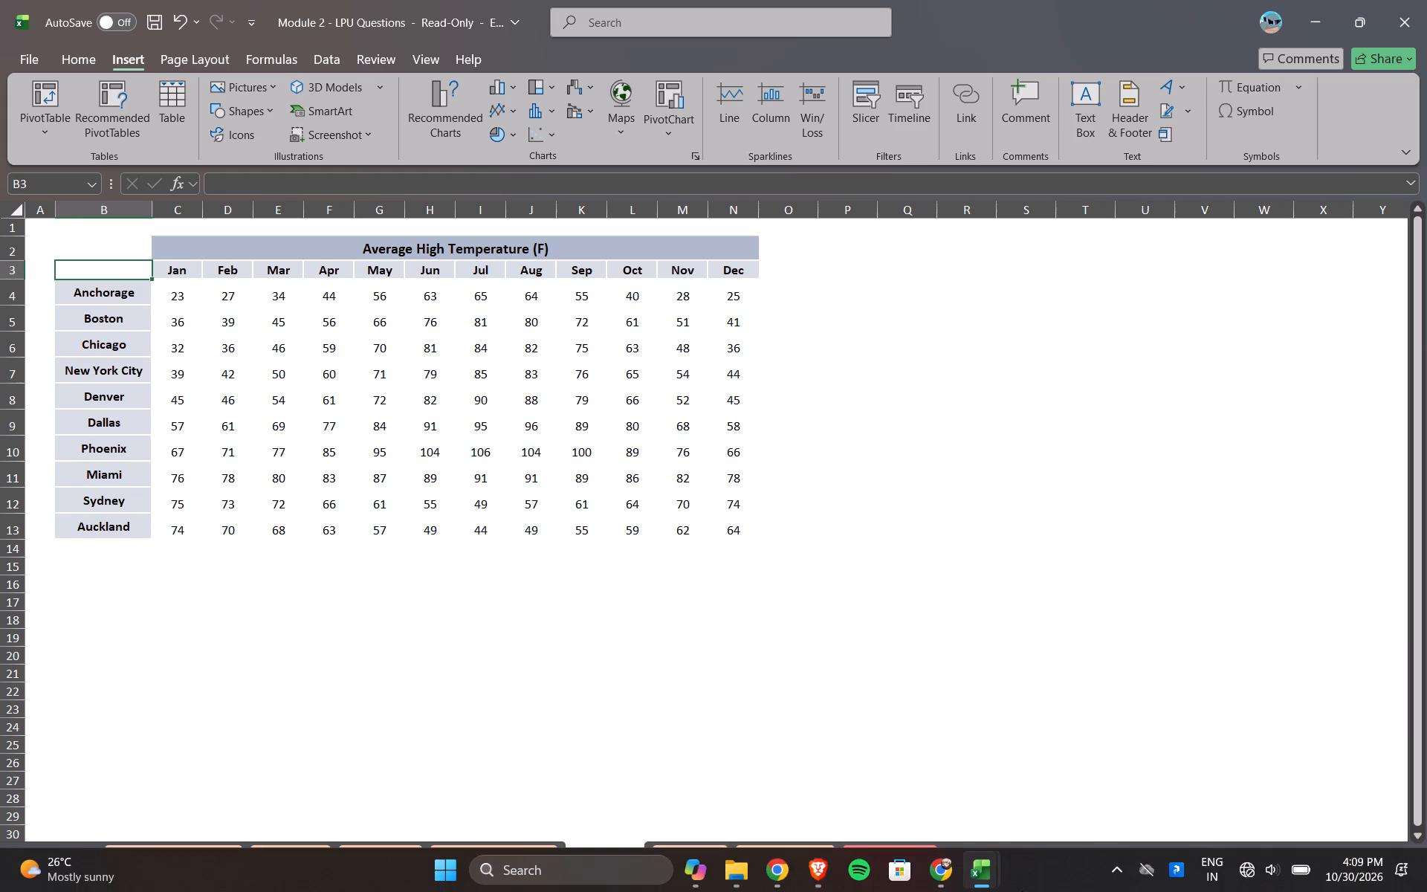
Switch to the Brave browser and open chatgpt.com in a new tab.
click(815, 871)
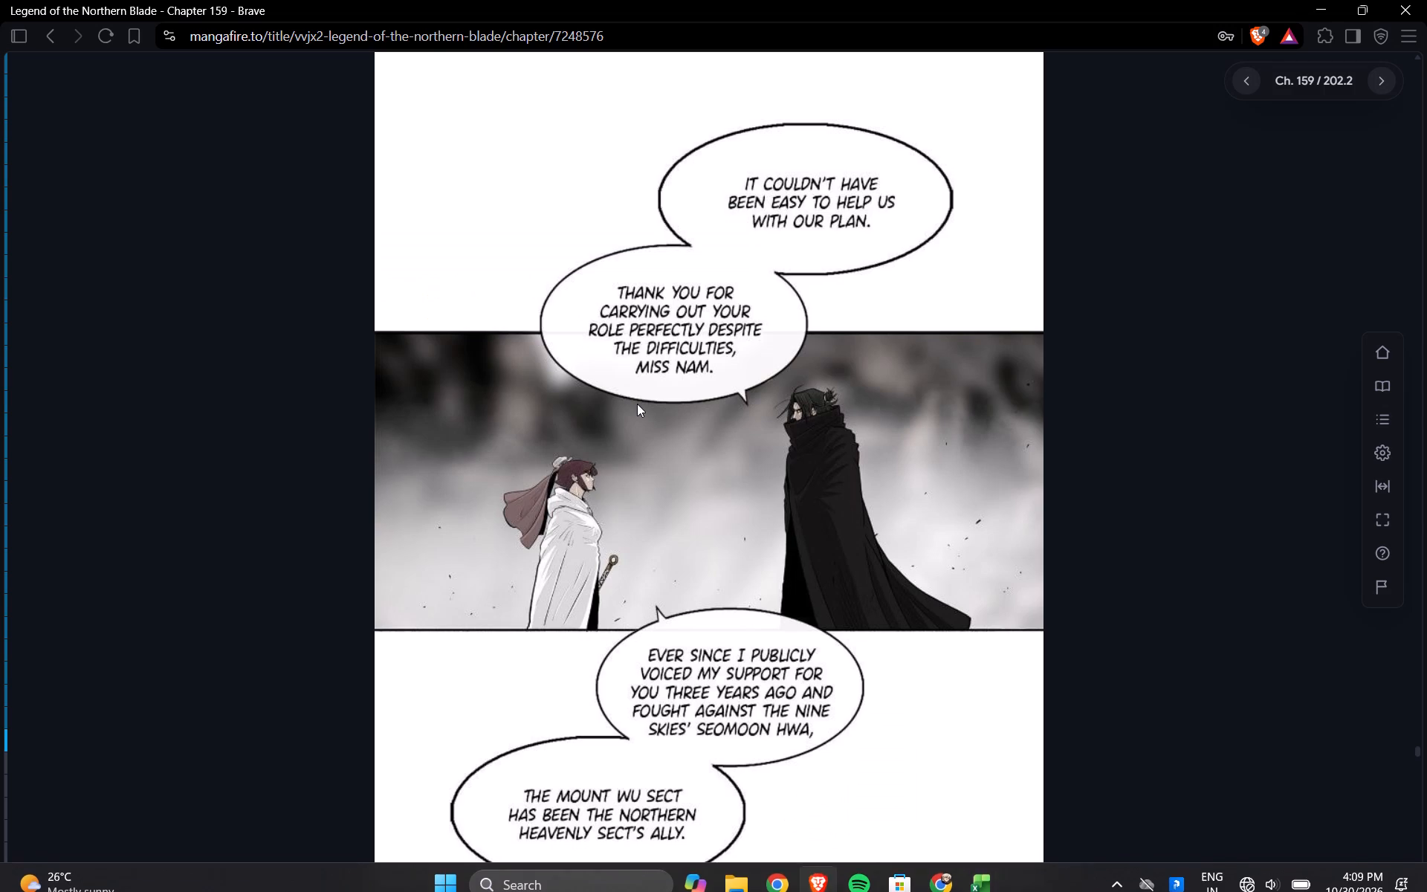
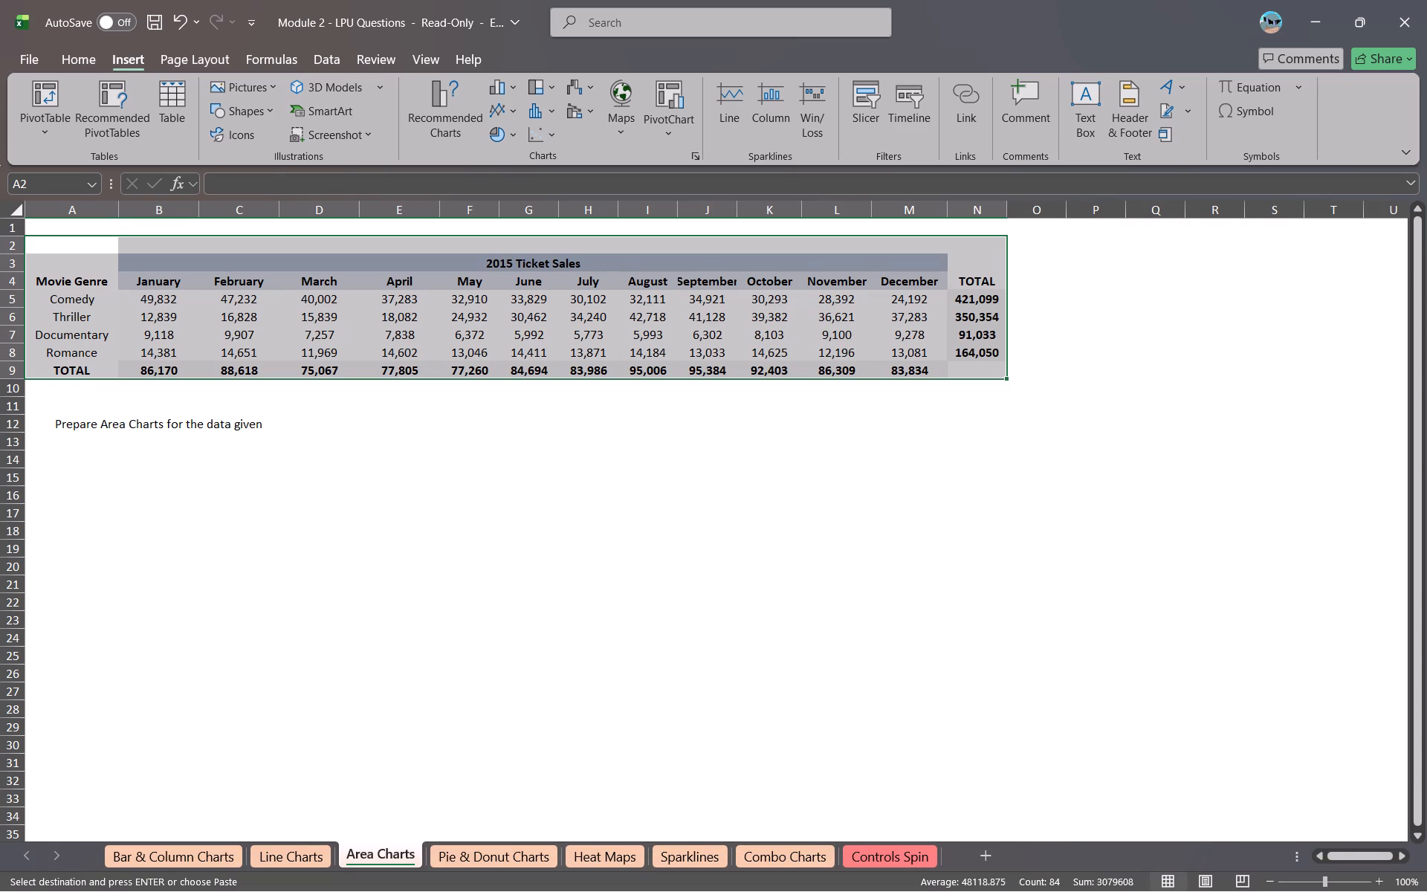
Review the Bar & Column, Line, Area and Pie & Donut chart sheets to find which visual is still missing.
click(153, 856)
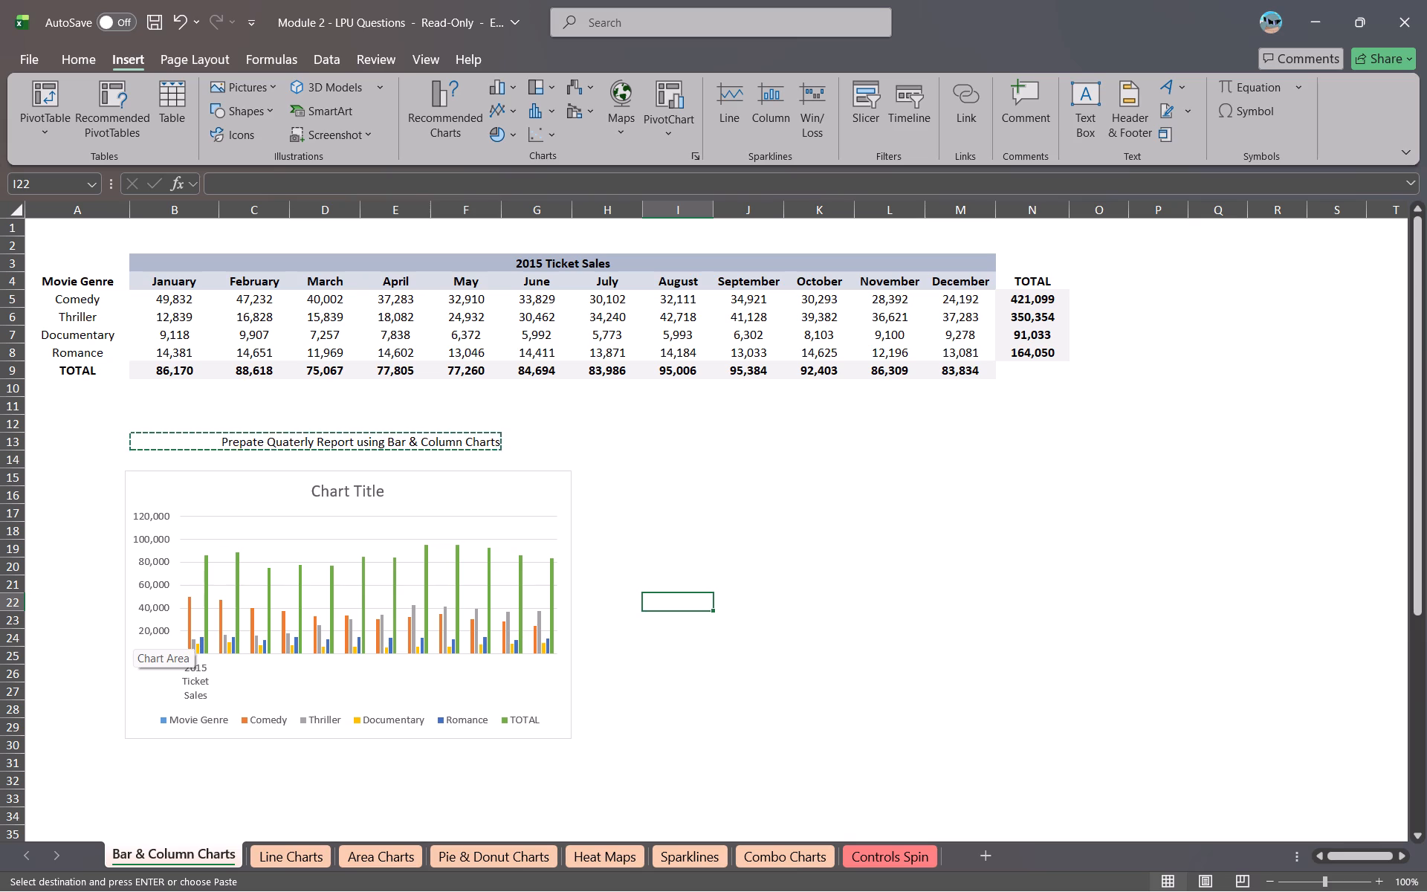
click(276, 849)
click(462, 647)
scroll(462, 647, up, 1)
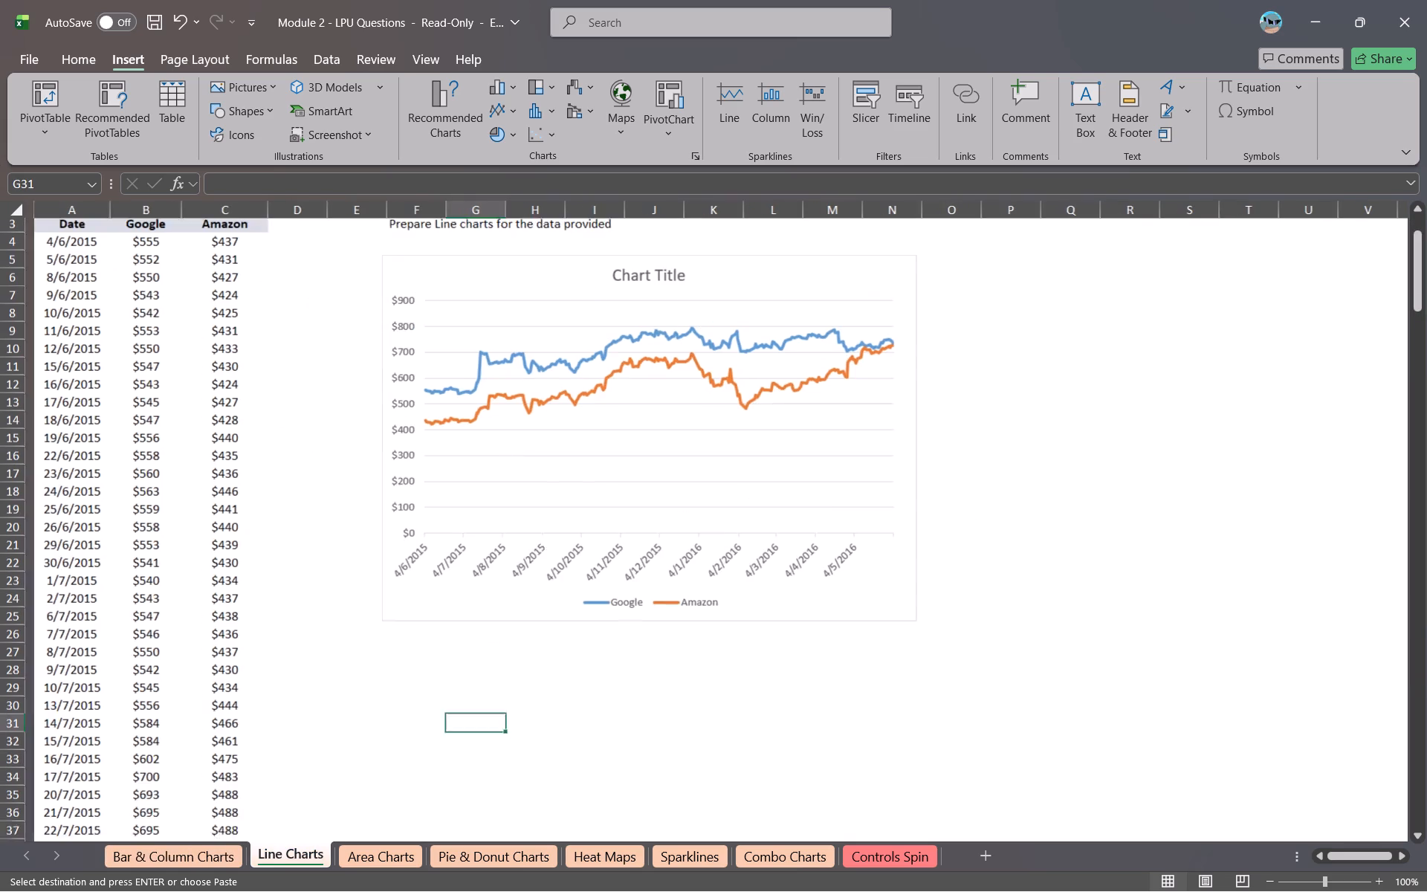
scroll(462, 647, up, 1)
click(386, 858)
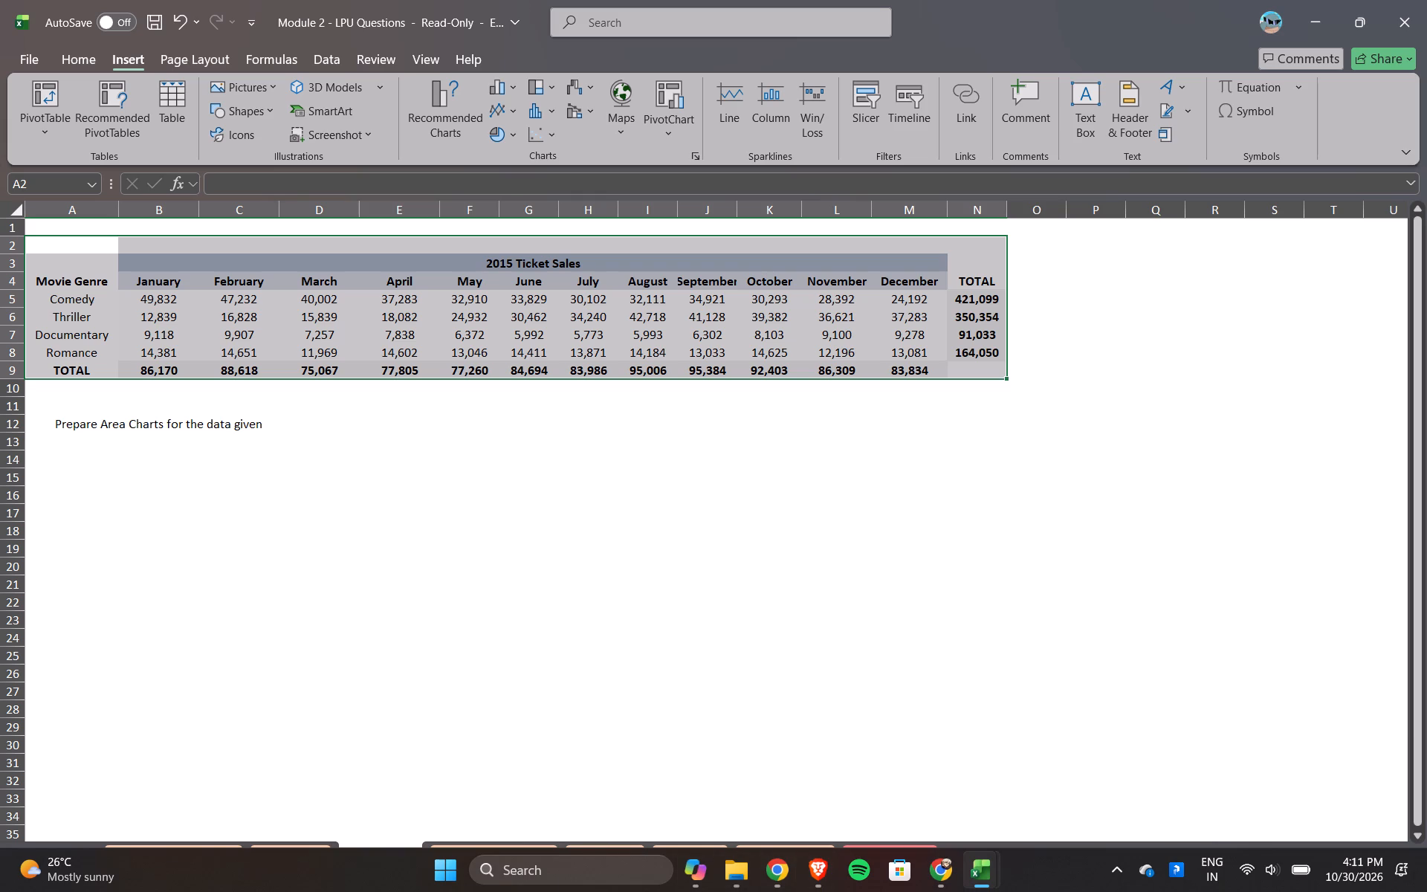
click(444, 762)
click(453, 856)
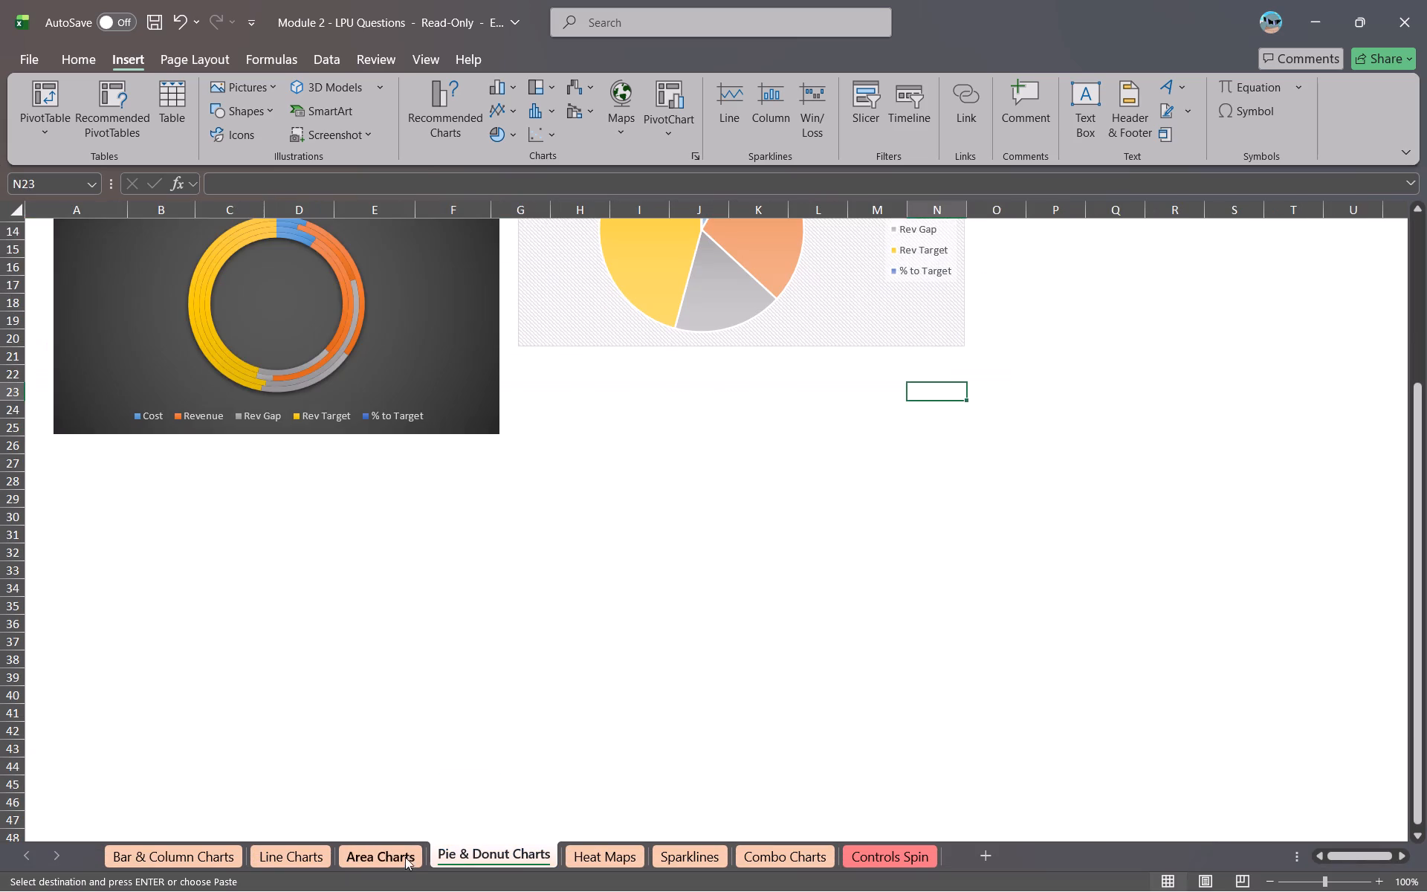
click(382, 857)
scroll(379, 641, up, 1)
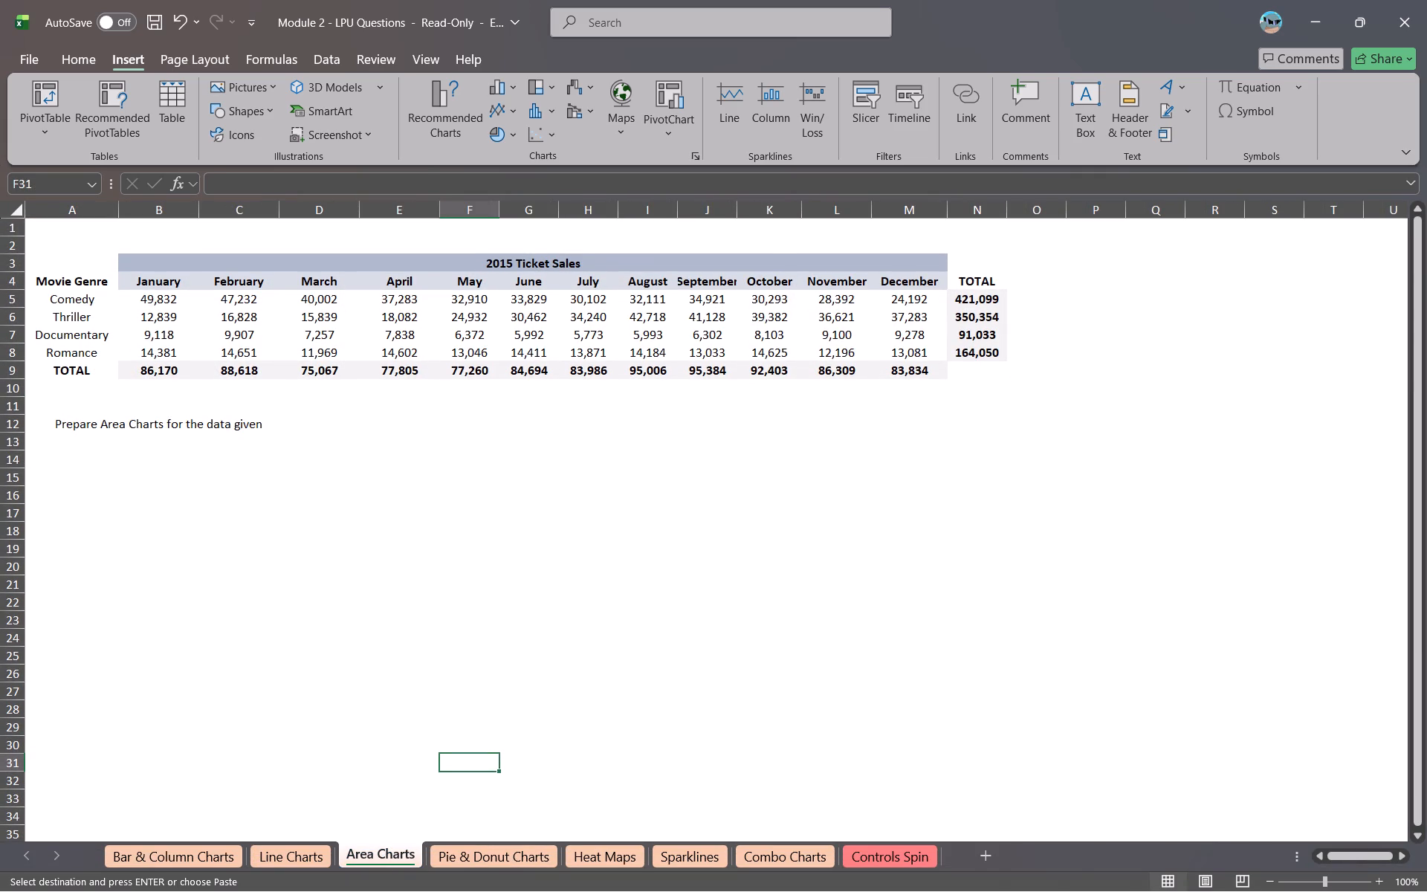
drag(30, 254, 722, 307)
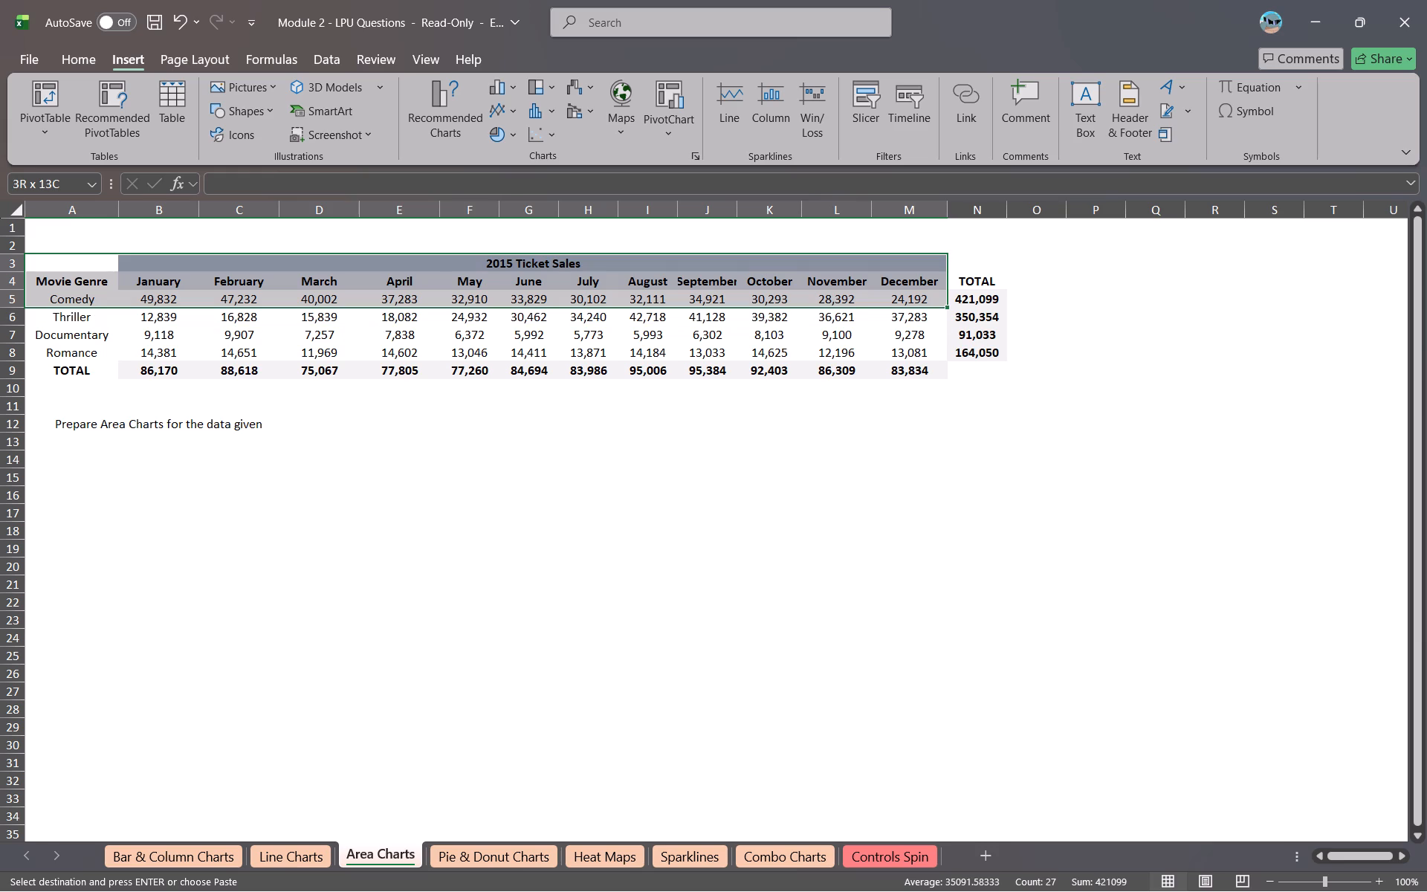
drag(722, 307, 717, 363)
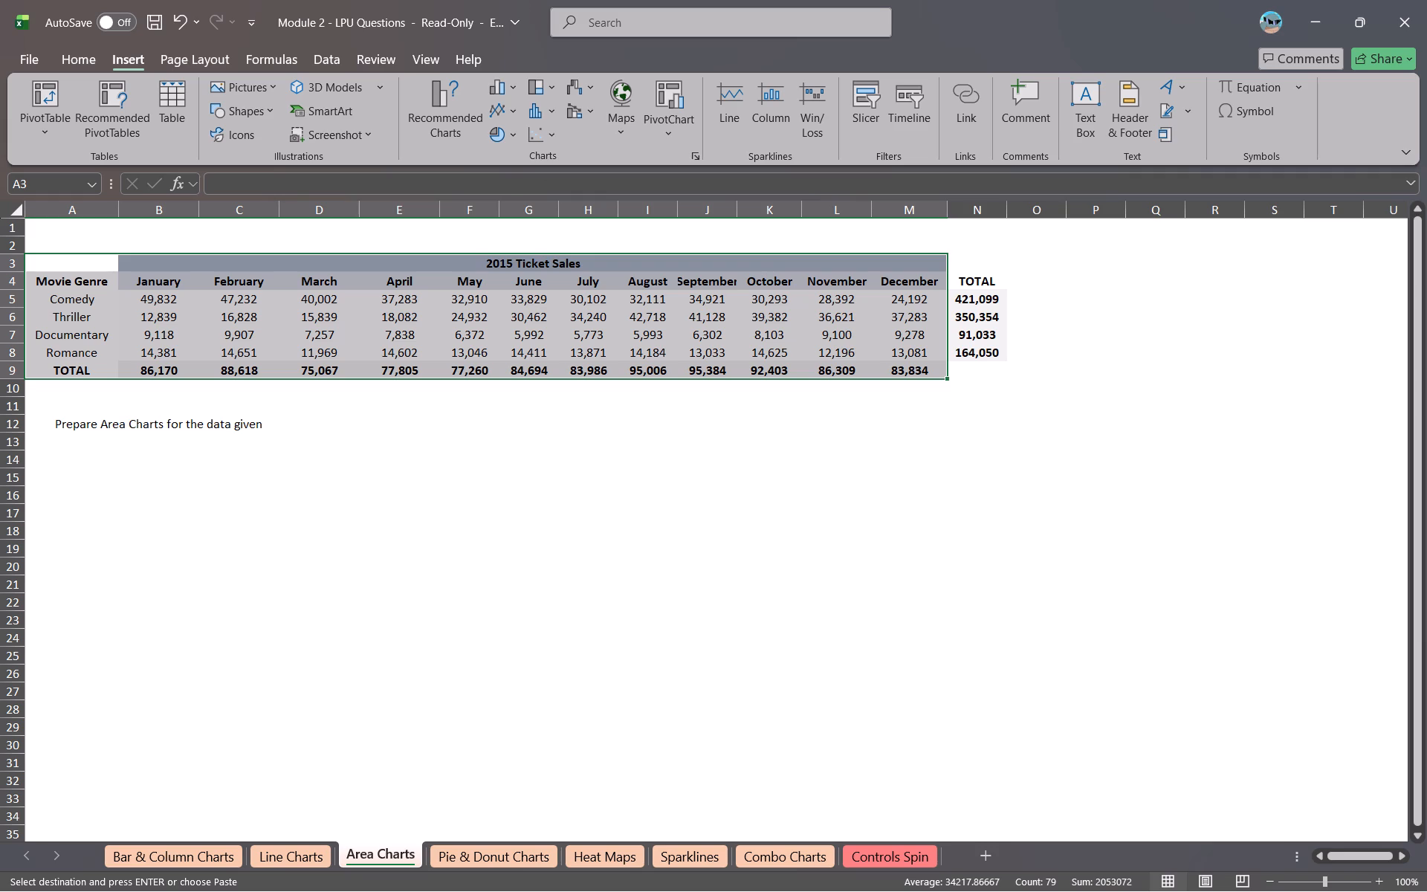
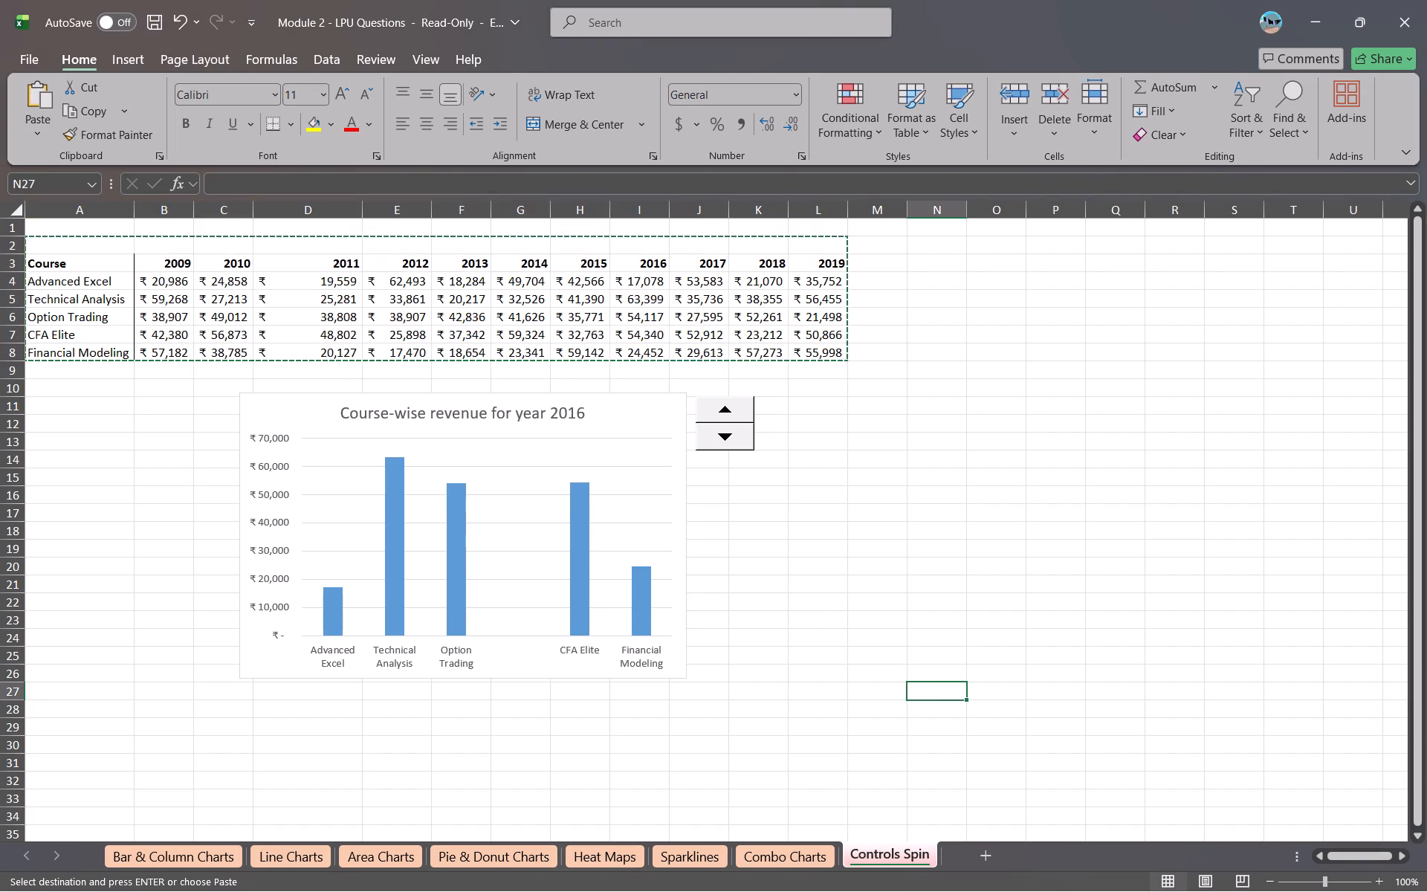
key(ctrl+s)
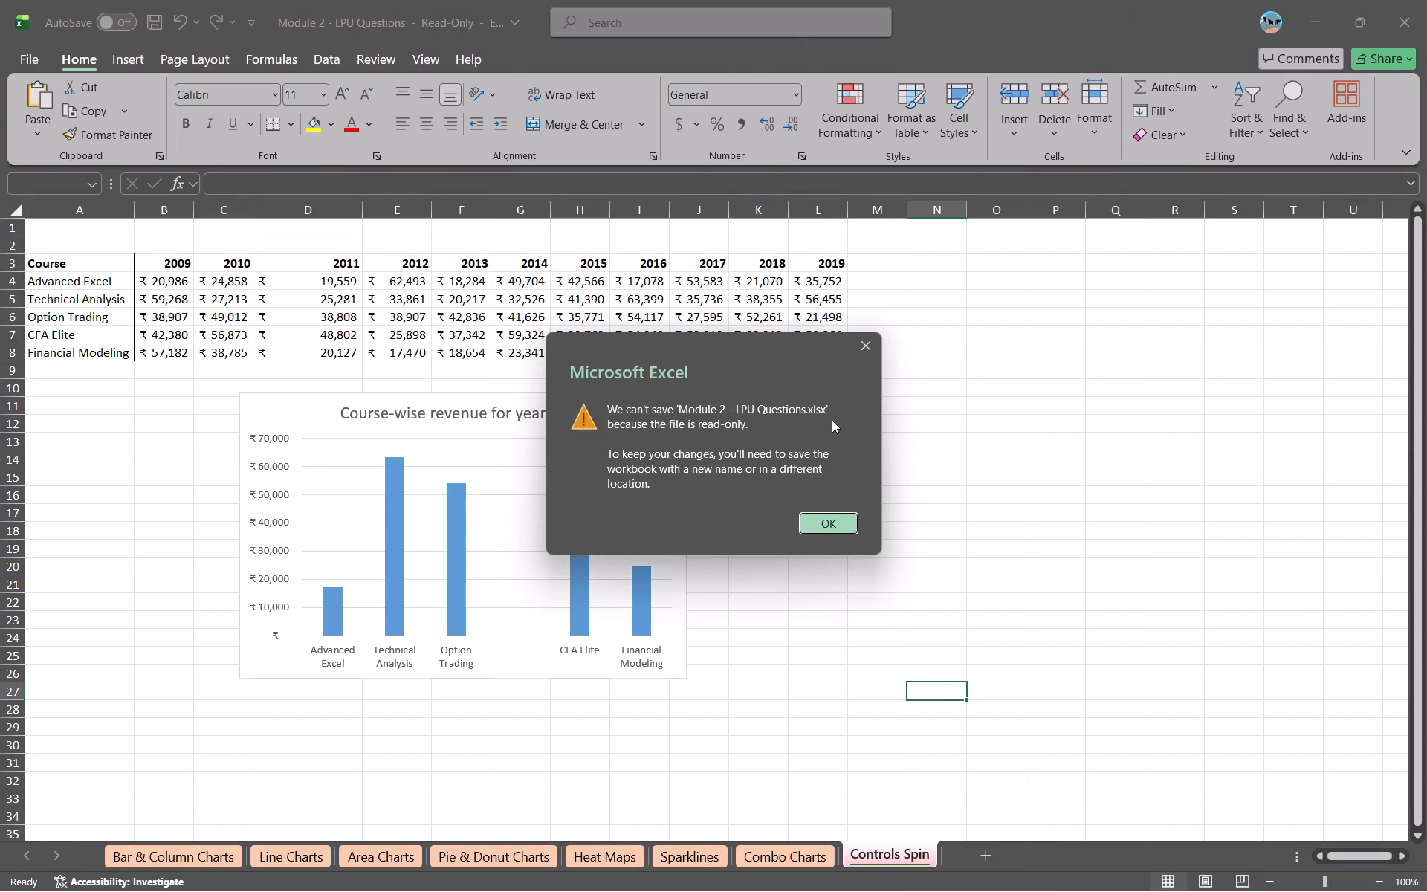
click(870, 351)
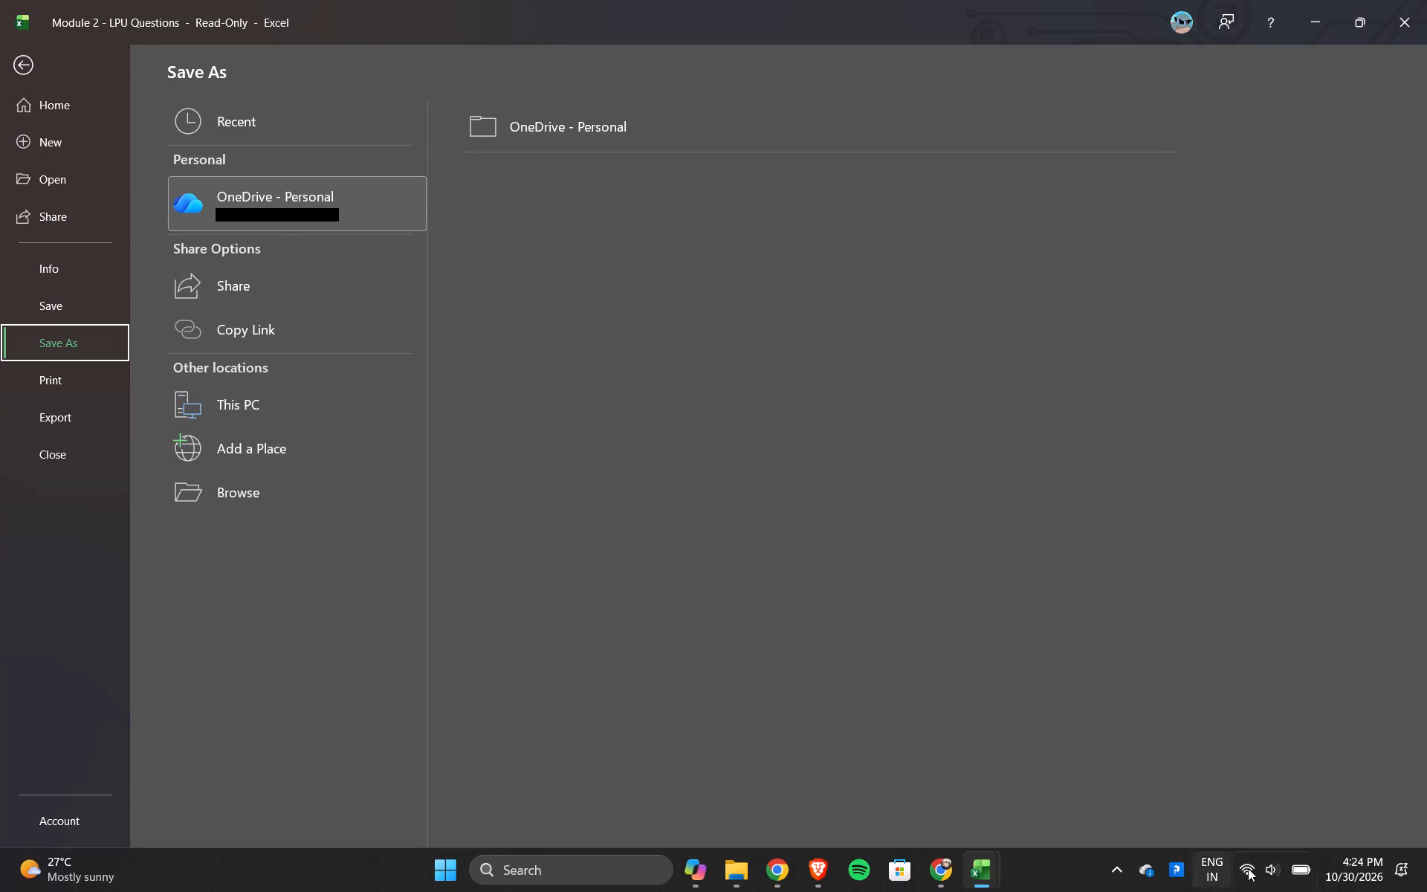
Start saving a copy of the Module 2 workbook to this PC's Desktop and create a folder named Commet there.
click(88, 345)
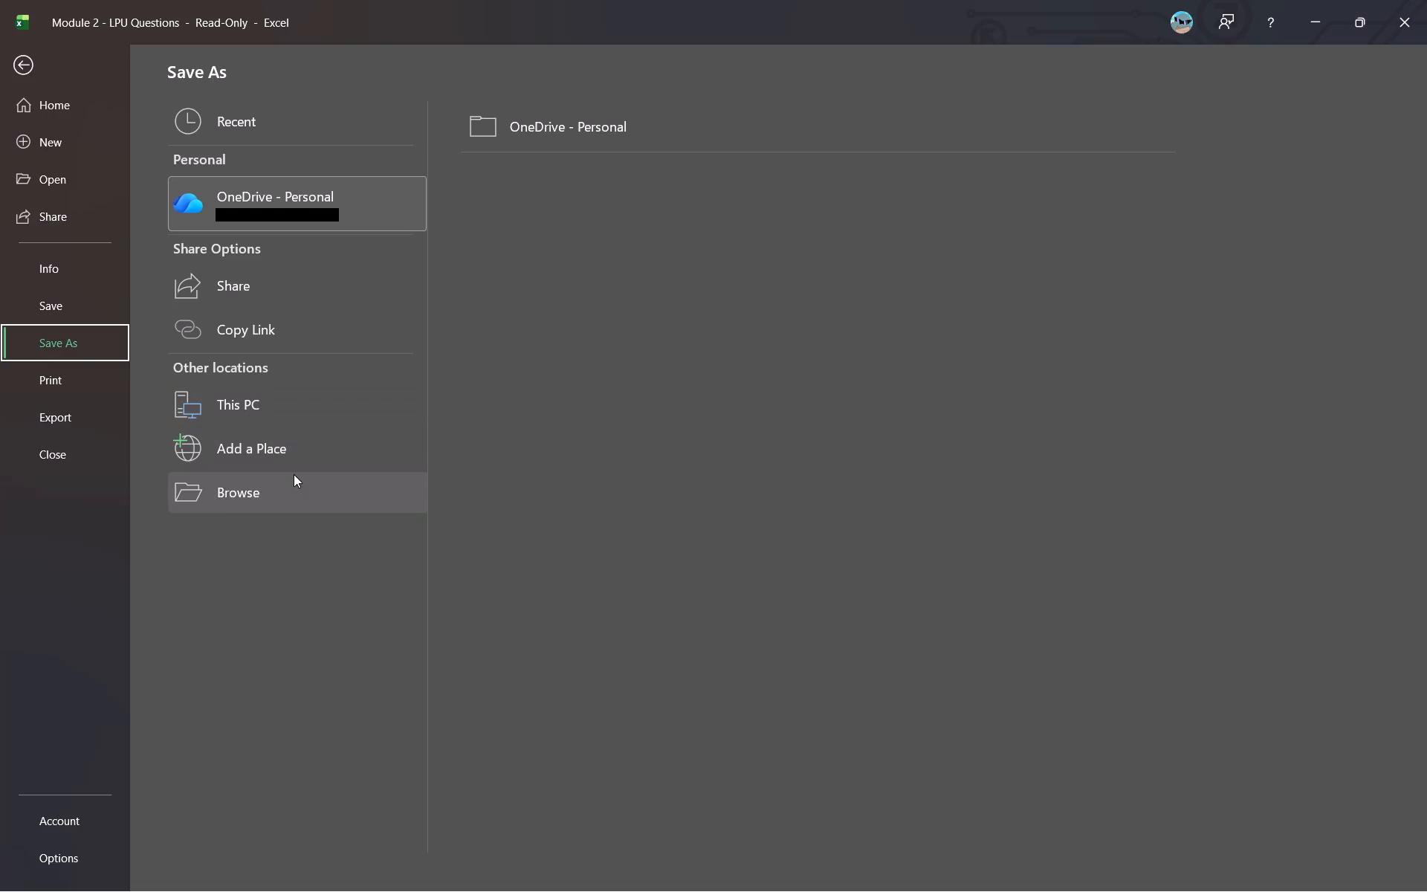
click(316, 384)
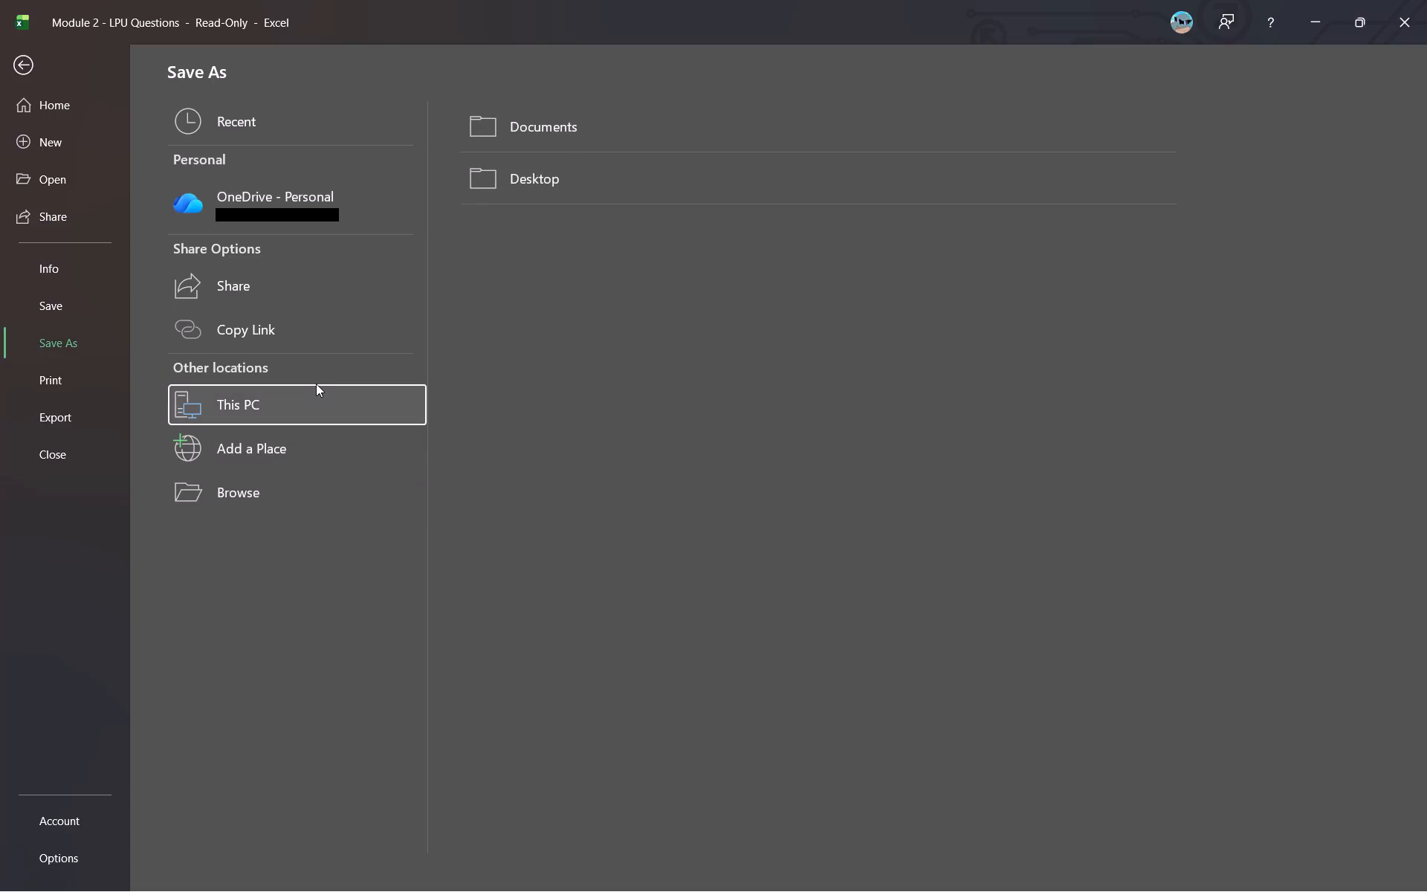
double_click(514, 161)
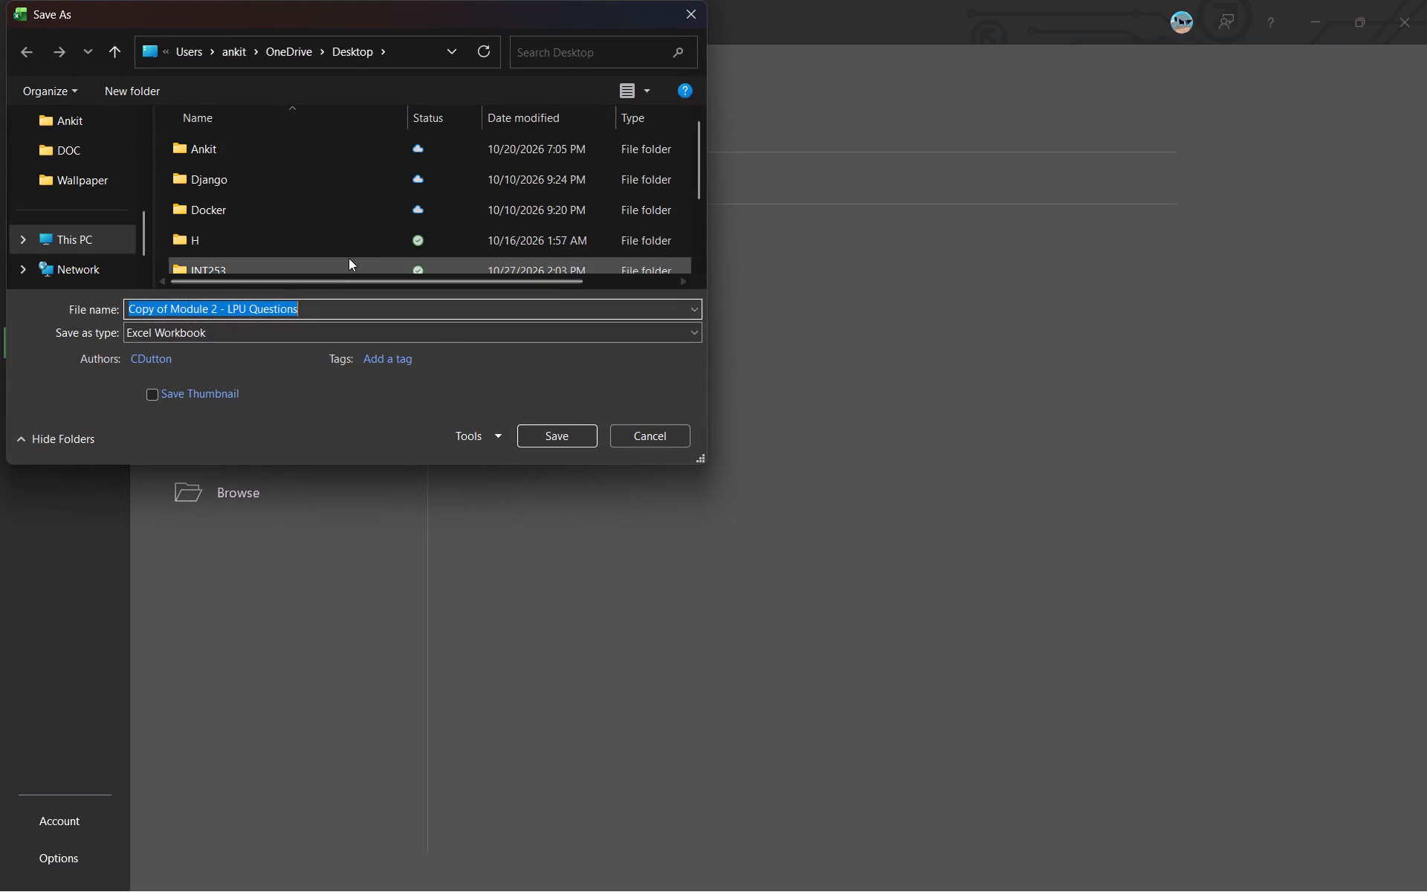
scroll(349, 258, down, 15)
right_click(349, 258)
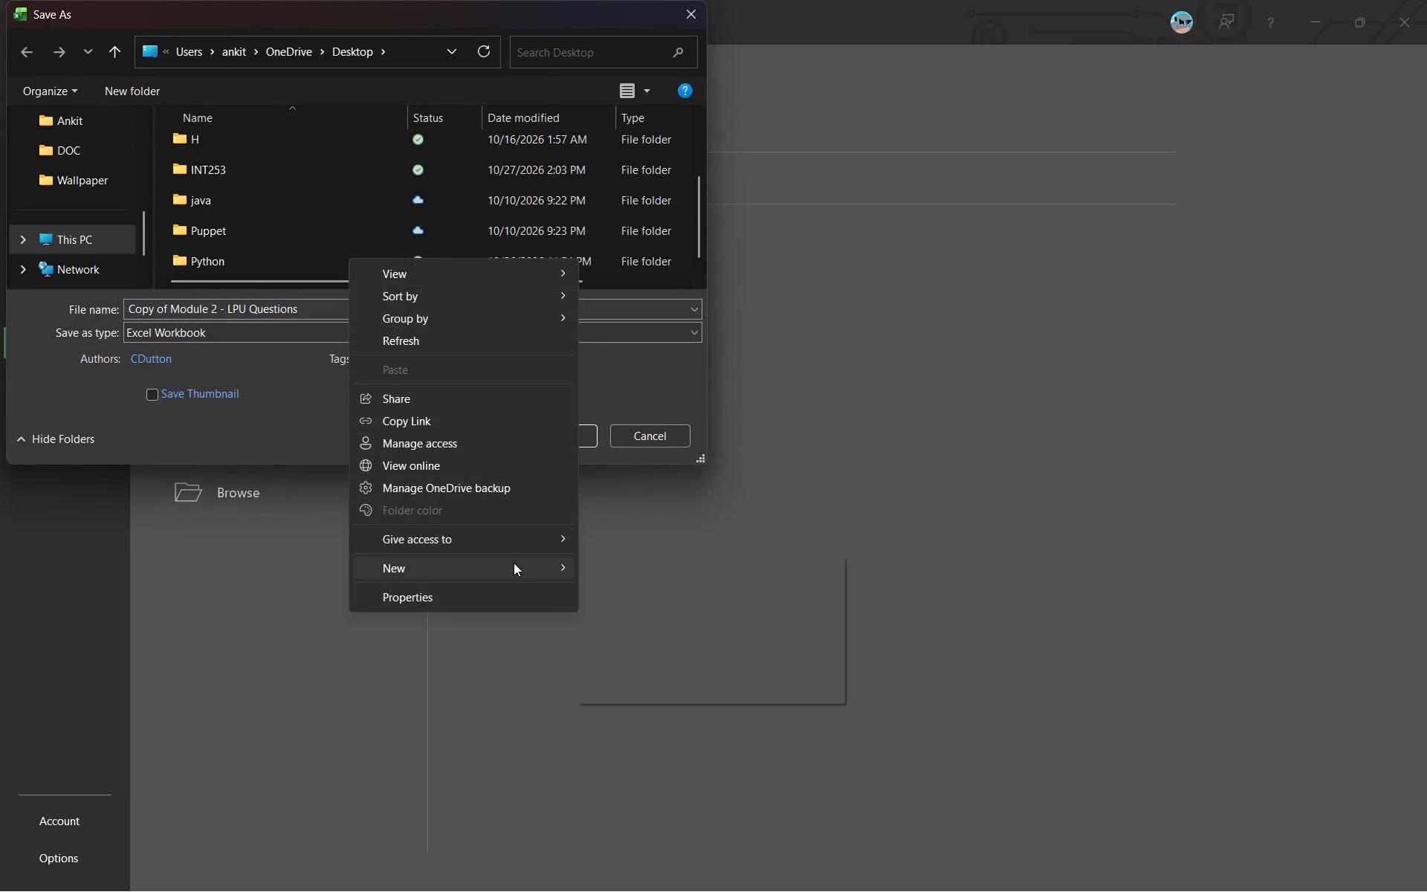
click(598, 563)
text(Commet)
key(Return)
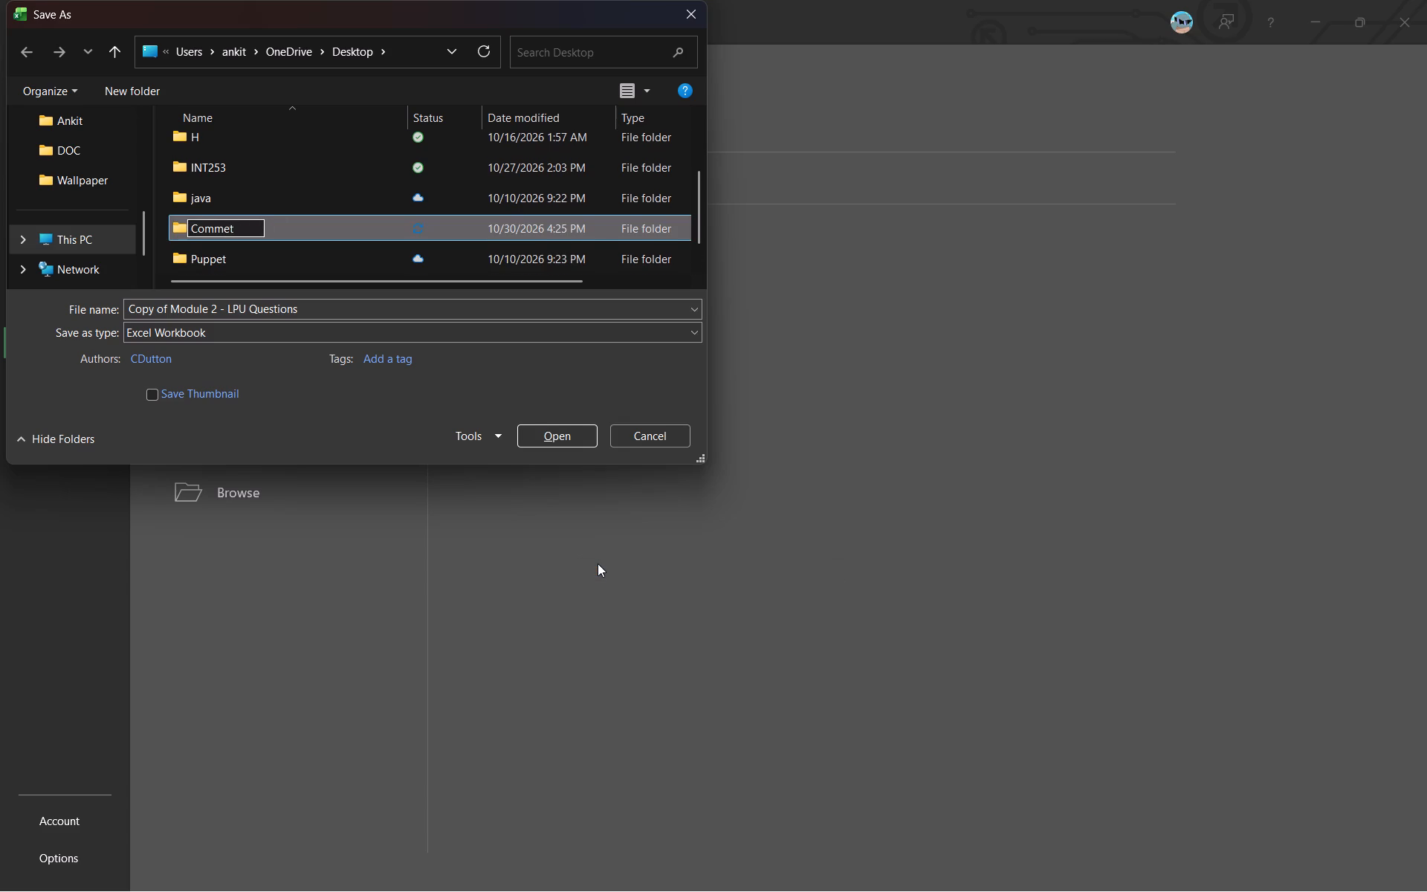
Save the Module 2 workbook as moudle_2 inside the Commet folder and dismiss the AutoSave tip.
double_click(309, 313)
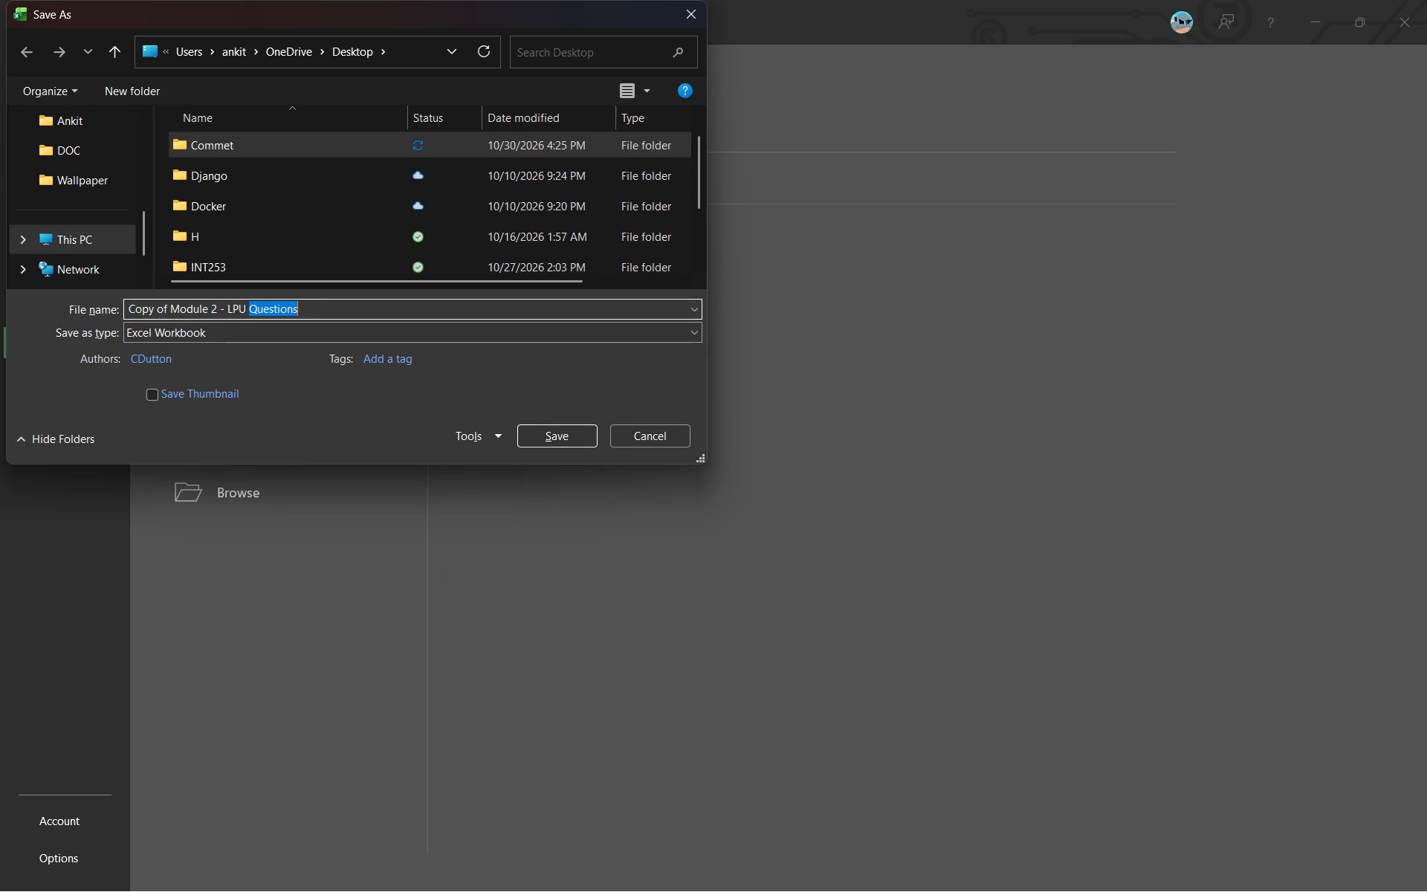
double_click(309, 313)
key(ctrl+a)
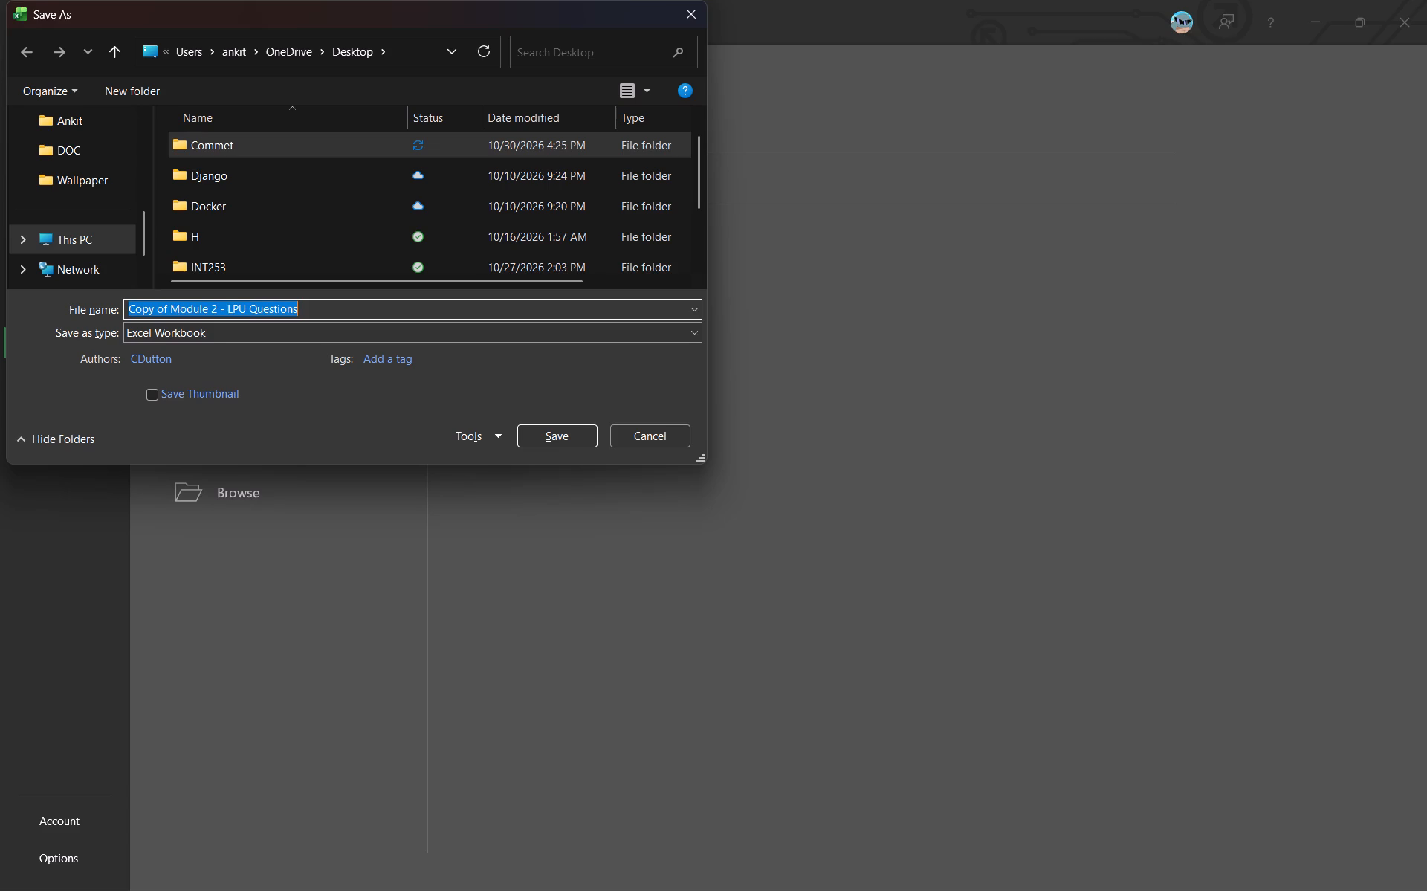
text(mo)
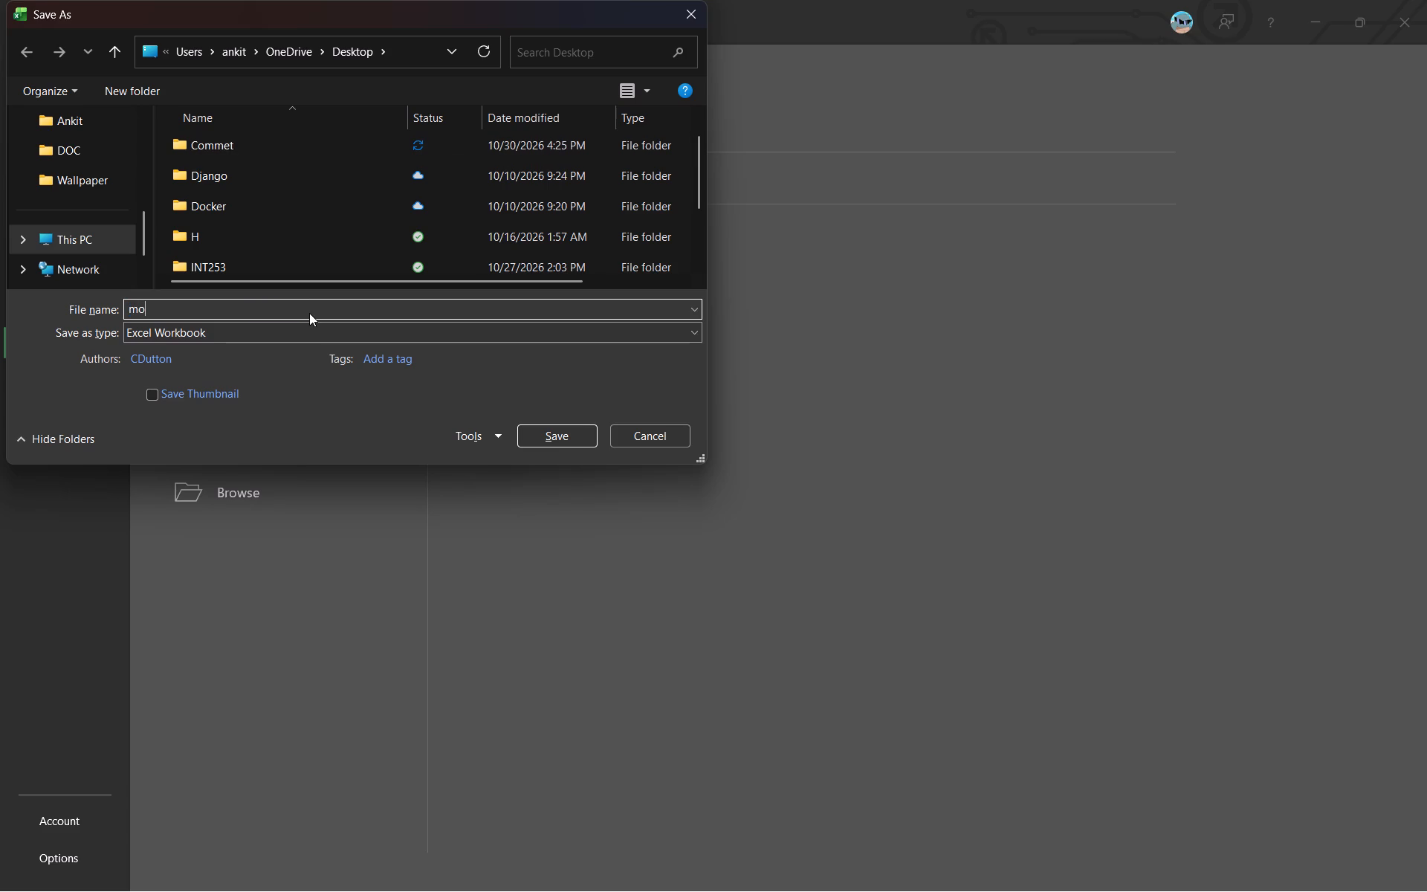
text(udle)
key(space)
key(BackSpace)
text(_2)
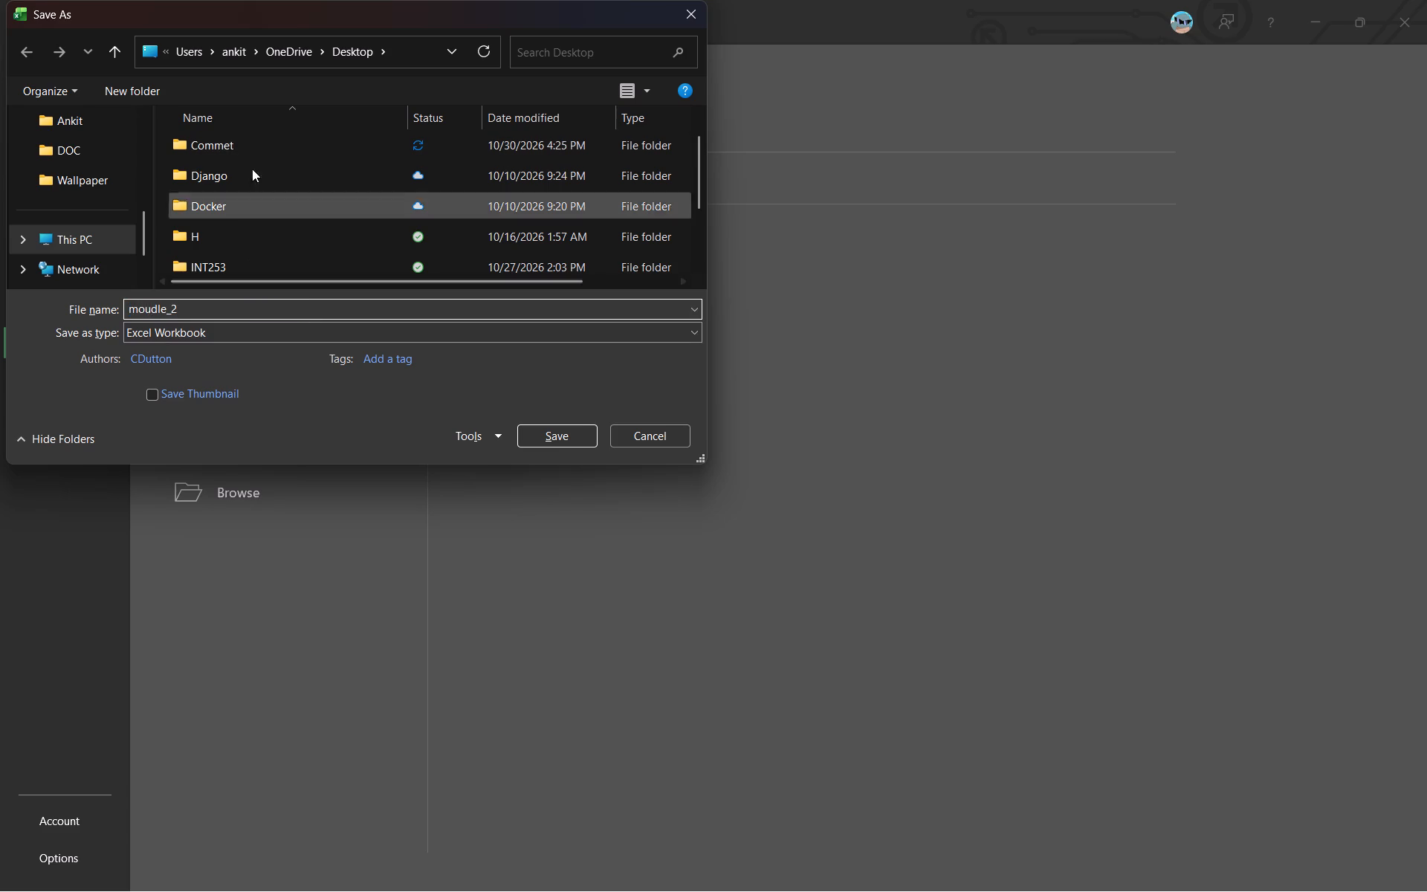
click(257, 143)
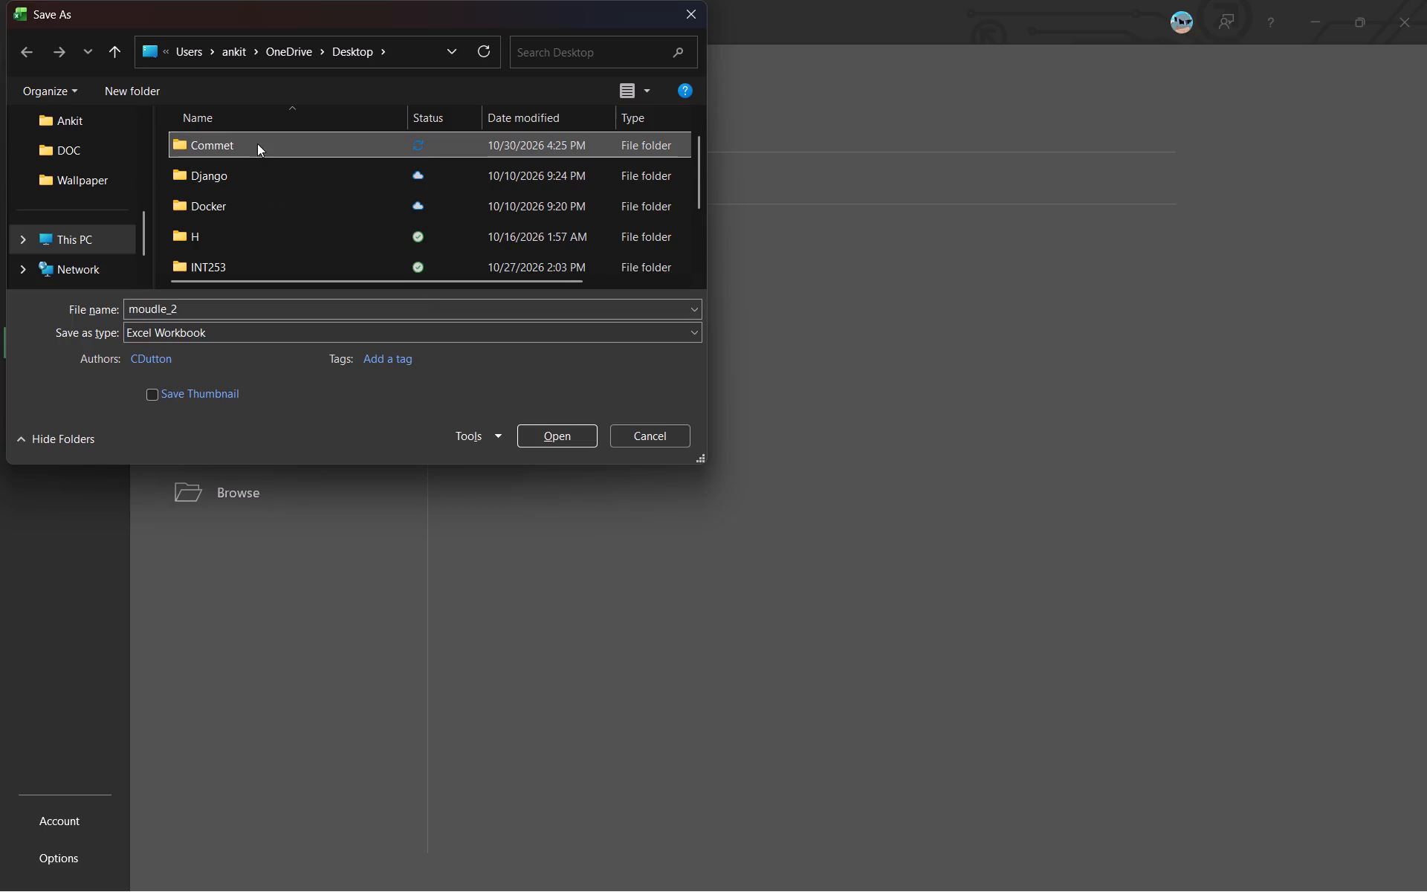
click(532, 436)
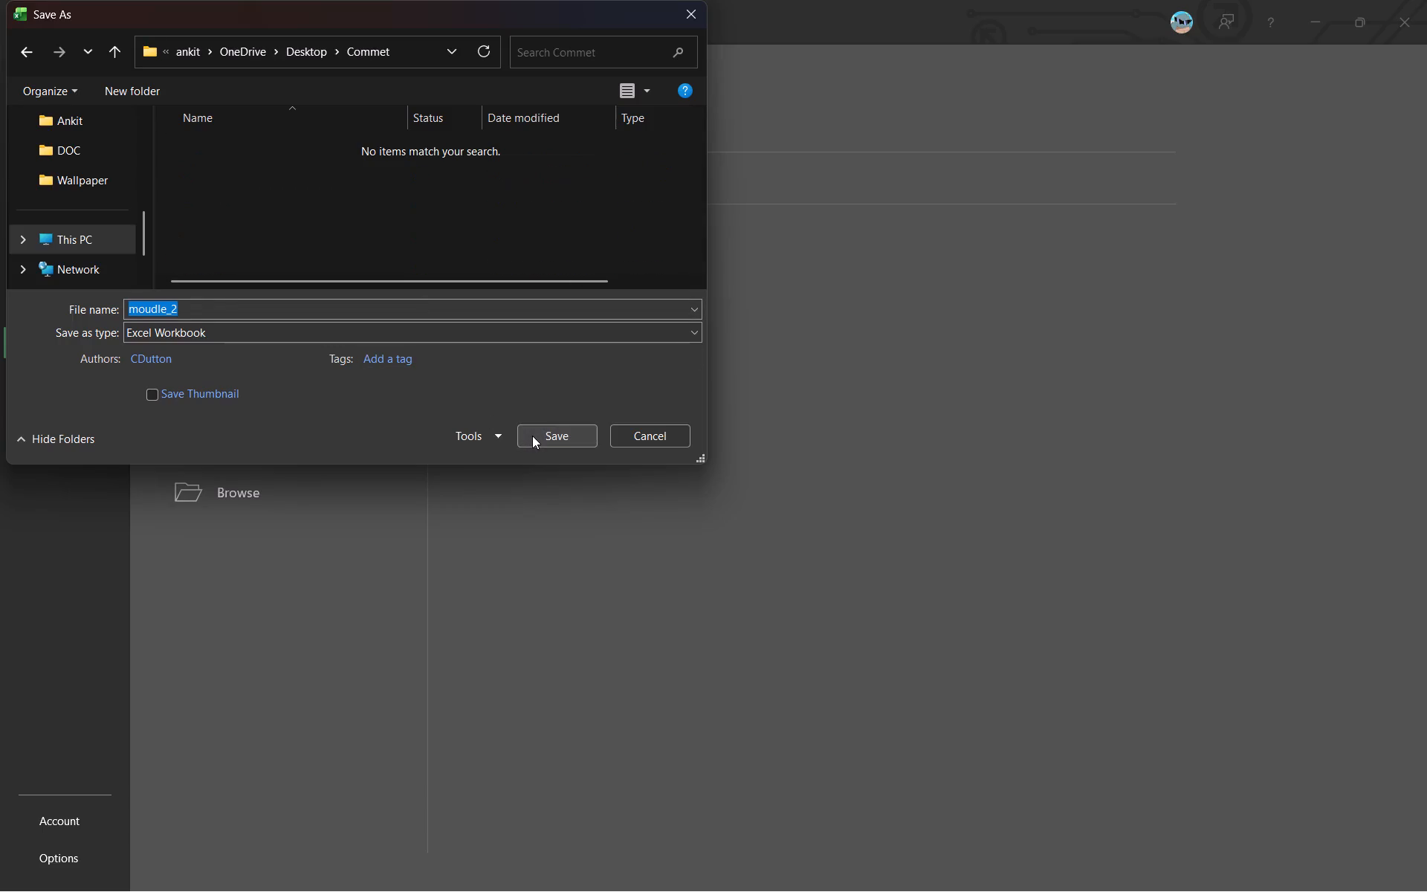
click(532, 436)
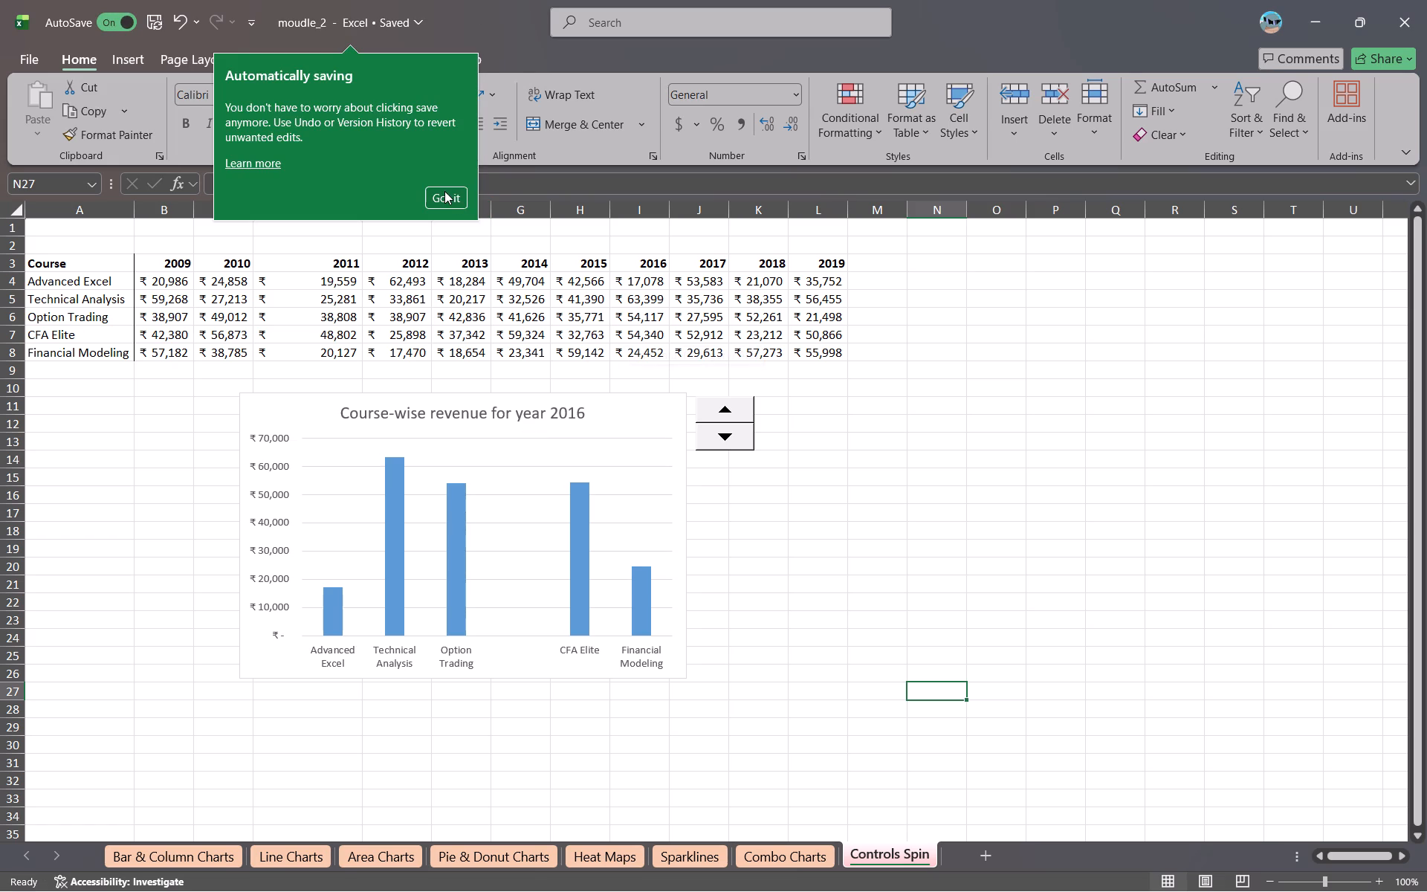
click(444, 191)
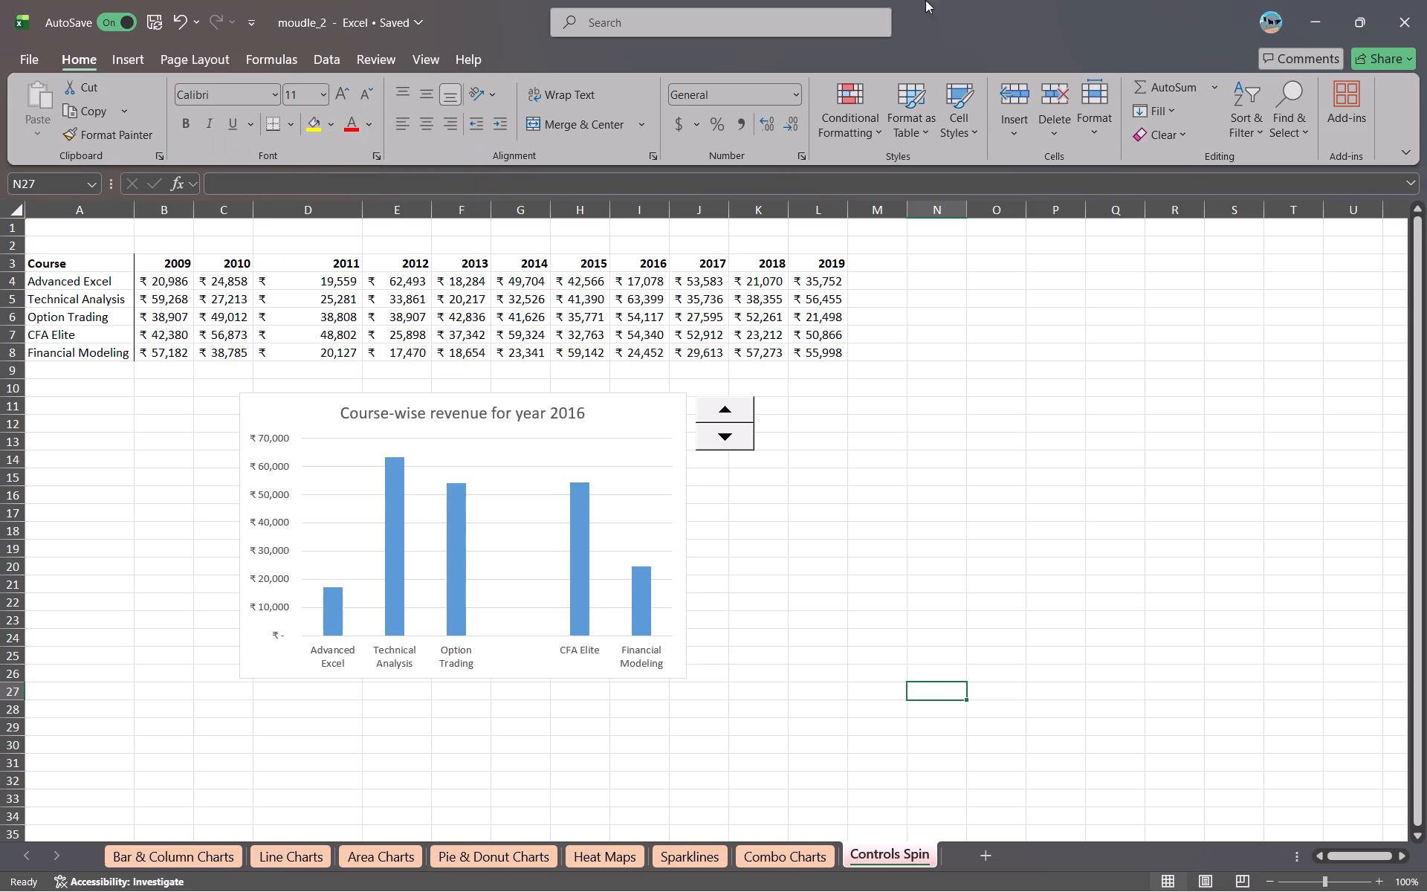
Close the moudle_2 workbook.
click(1422, 0)
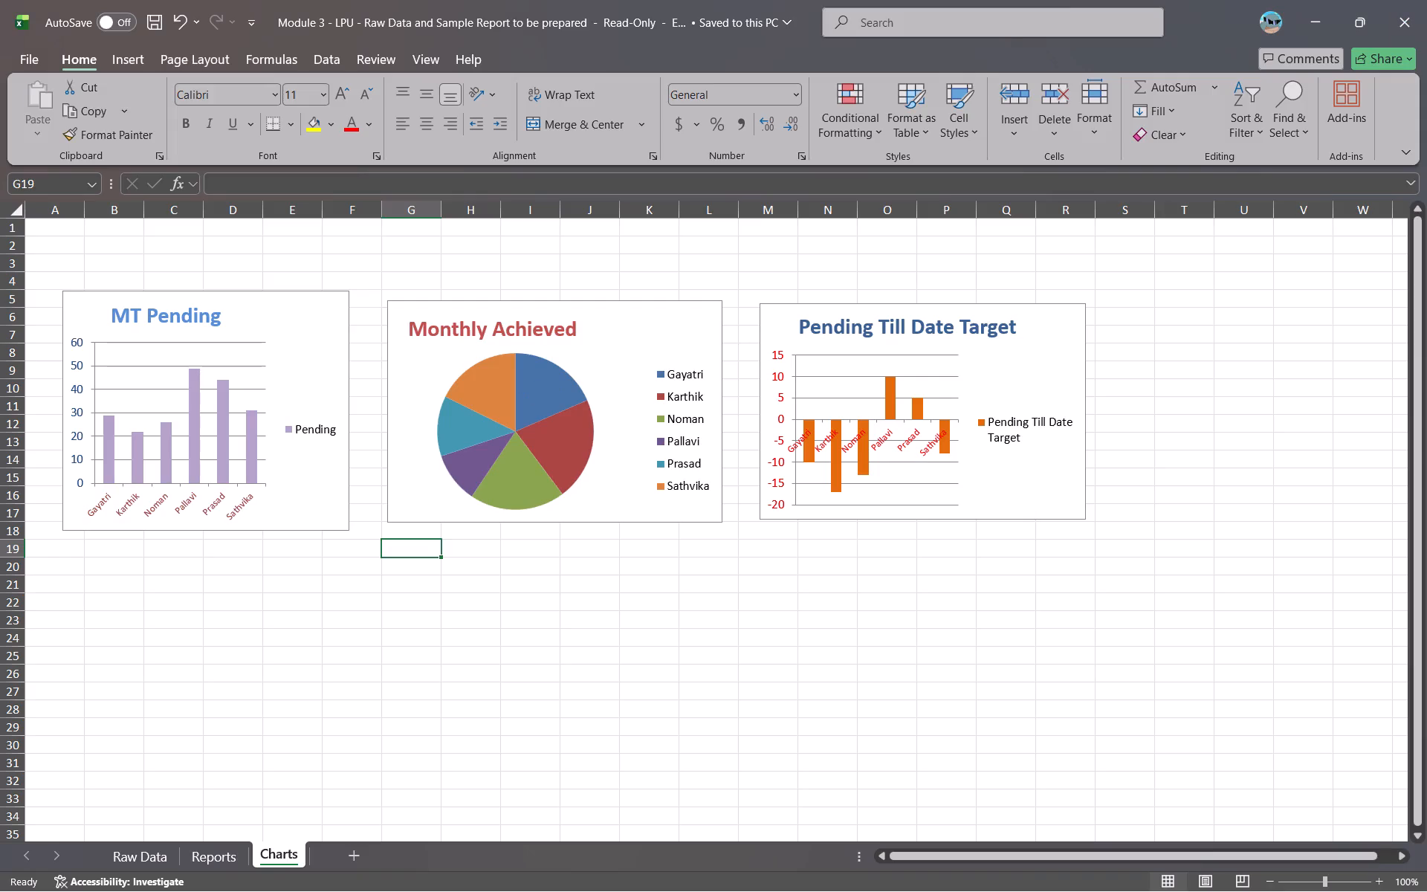
Copy columns A to N, S No through GCCODE, from the Module 3 workbook's Raw Data sheet.
click(120, 869)
scroll(278, 358, down, 4)
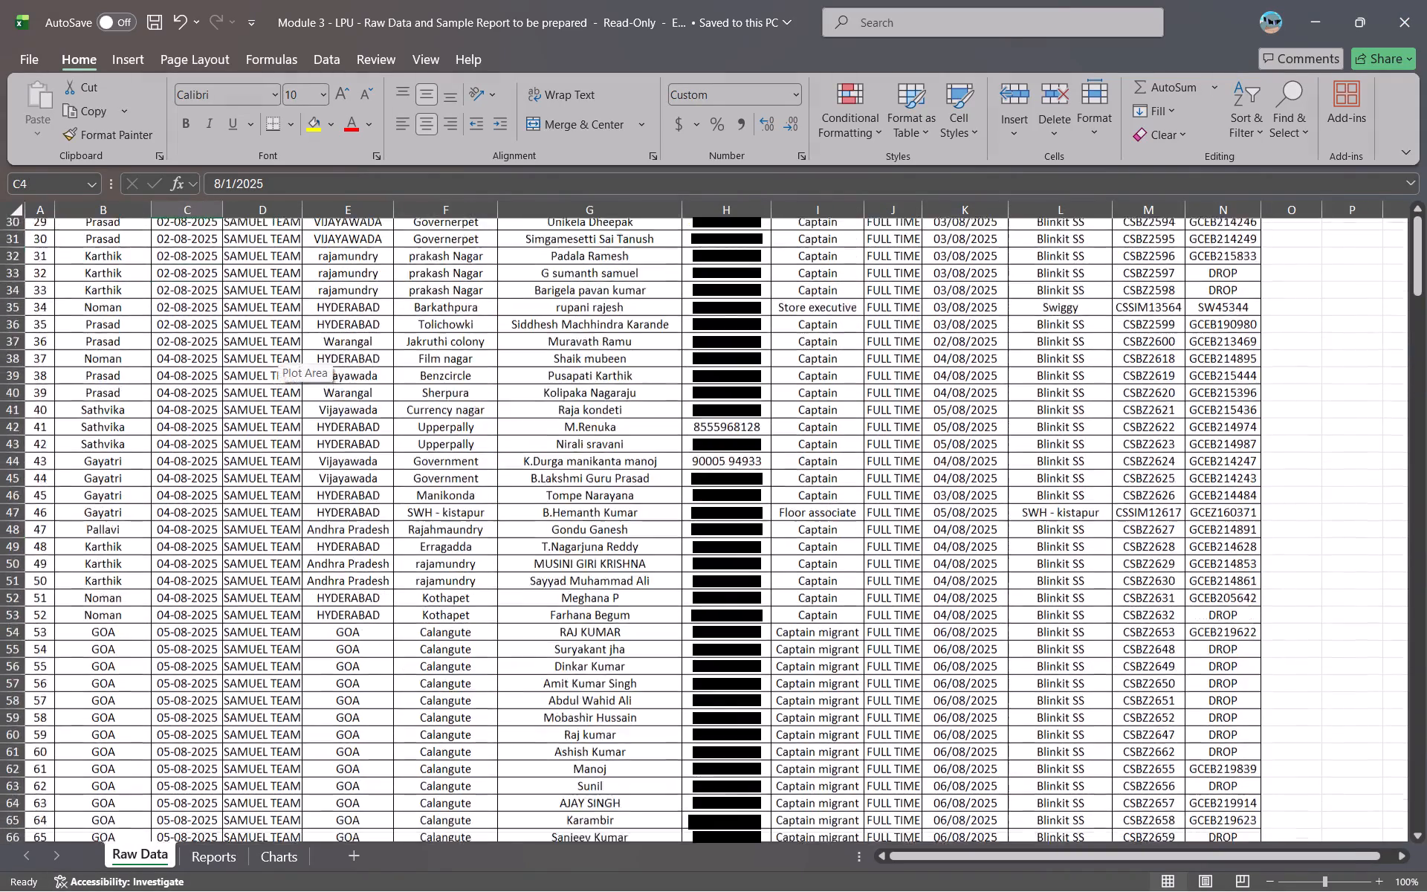
scroll(278, 358, down, 5)
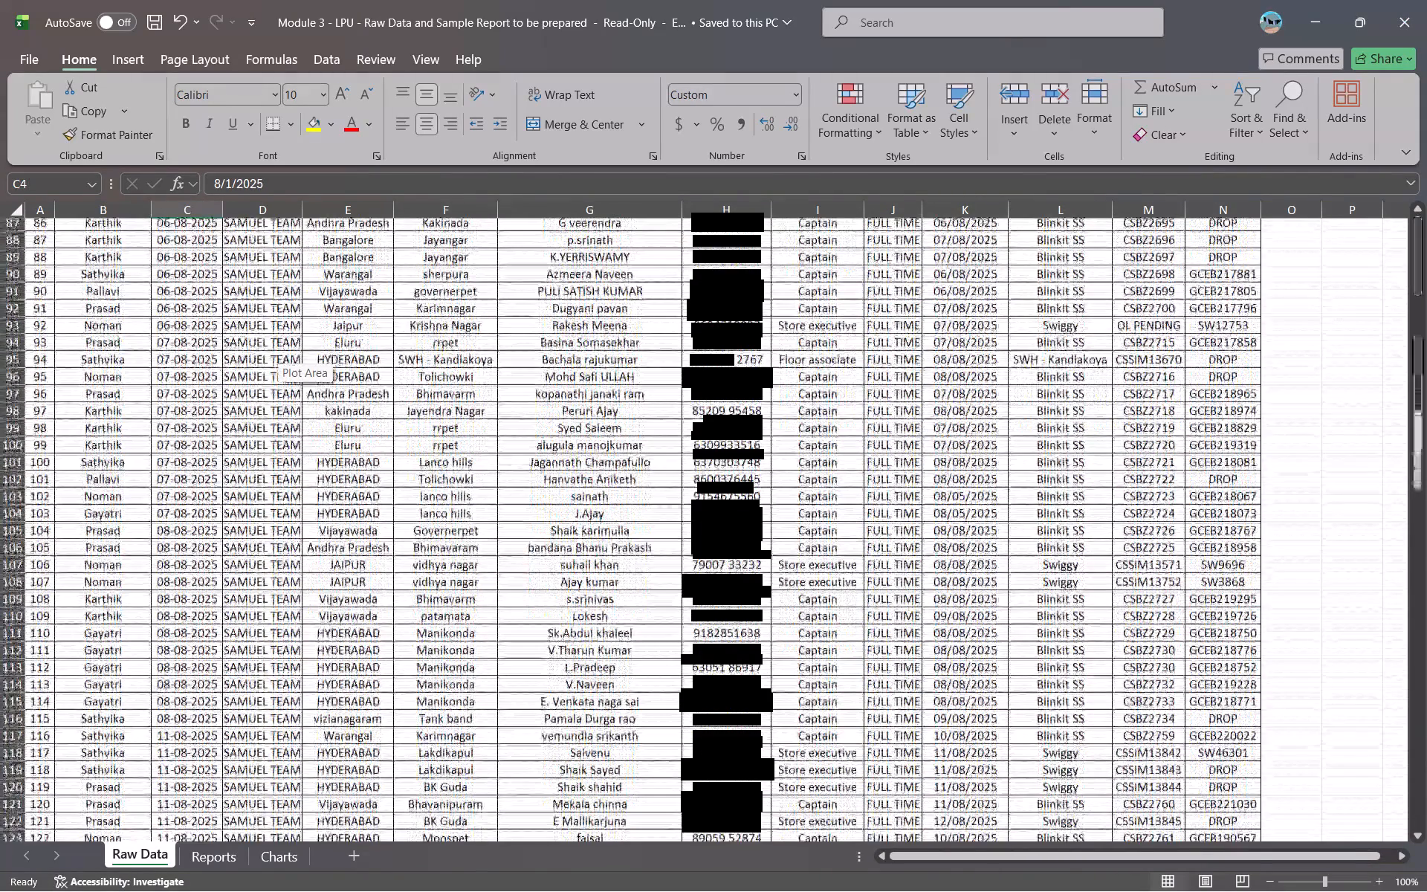
scroll(278, 358, up, 7)
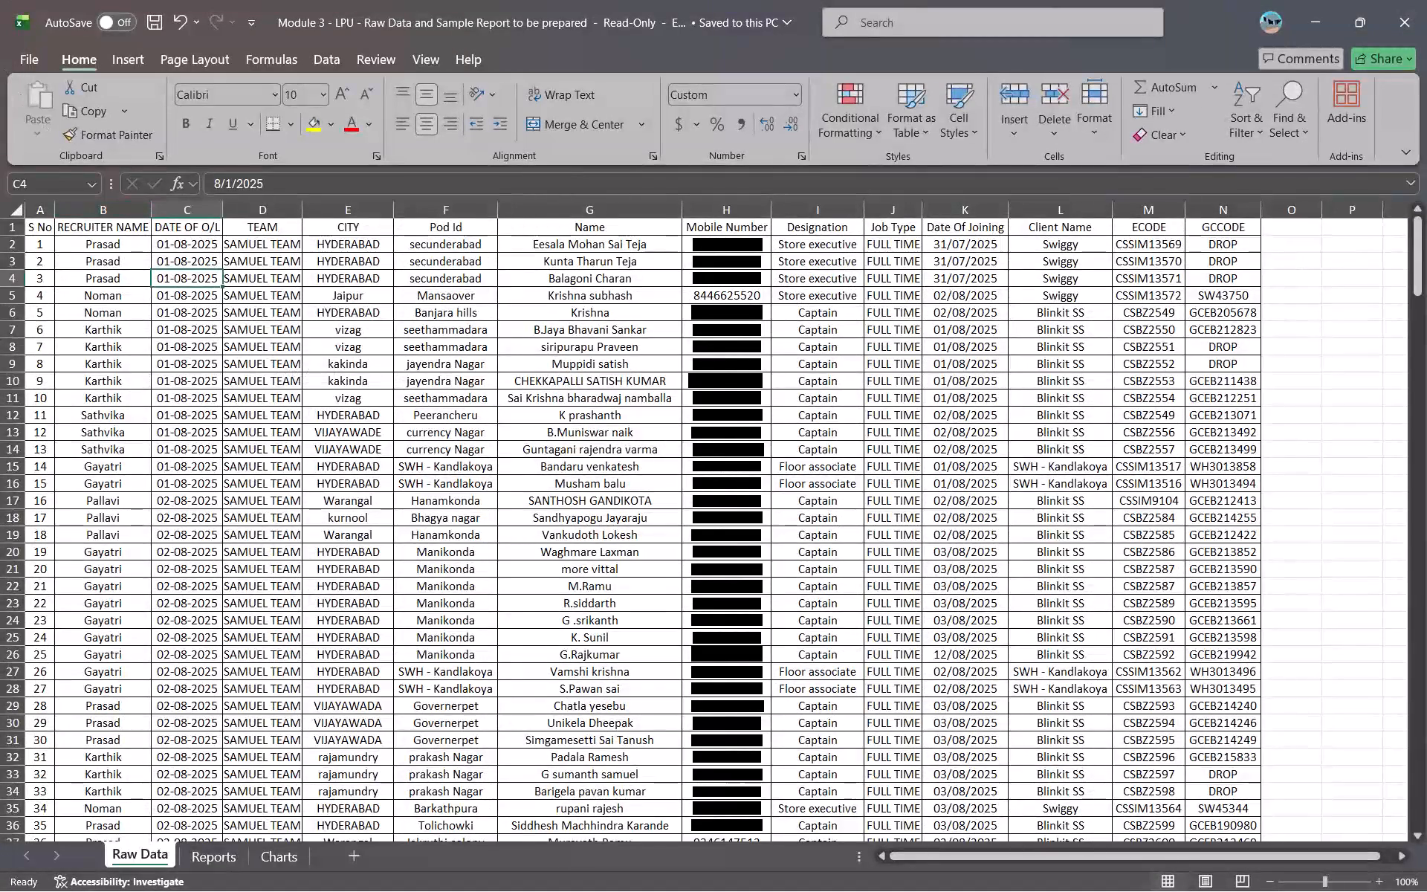
drag(43, 208, 828, 294)
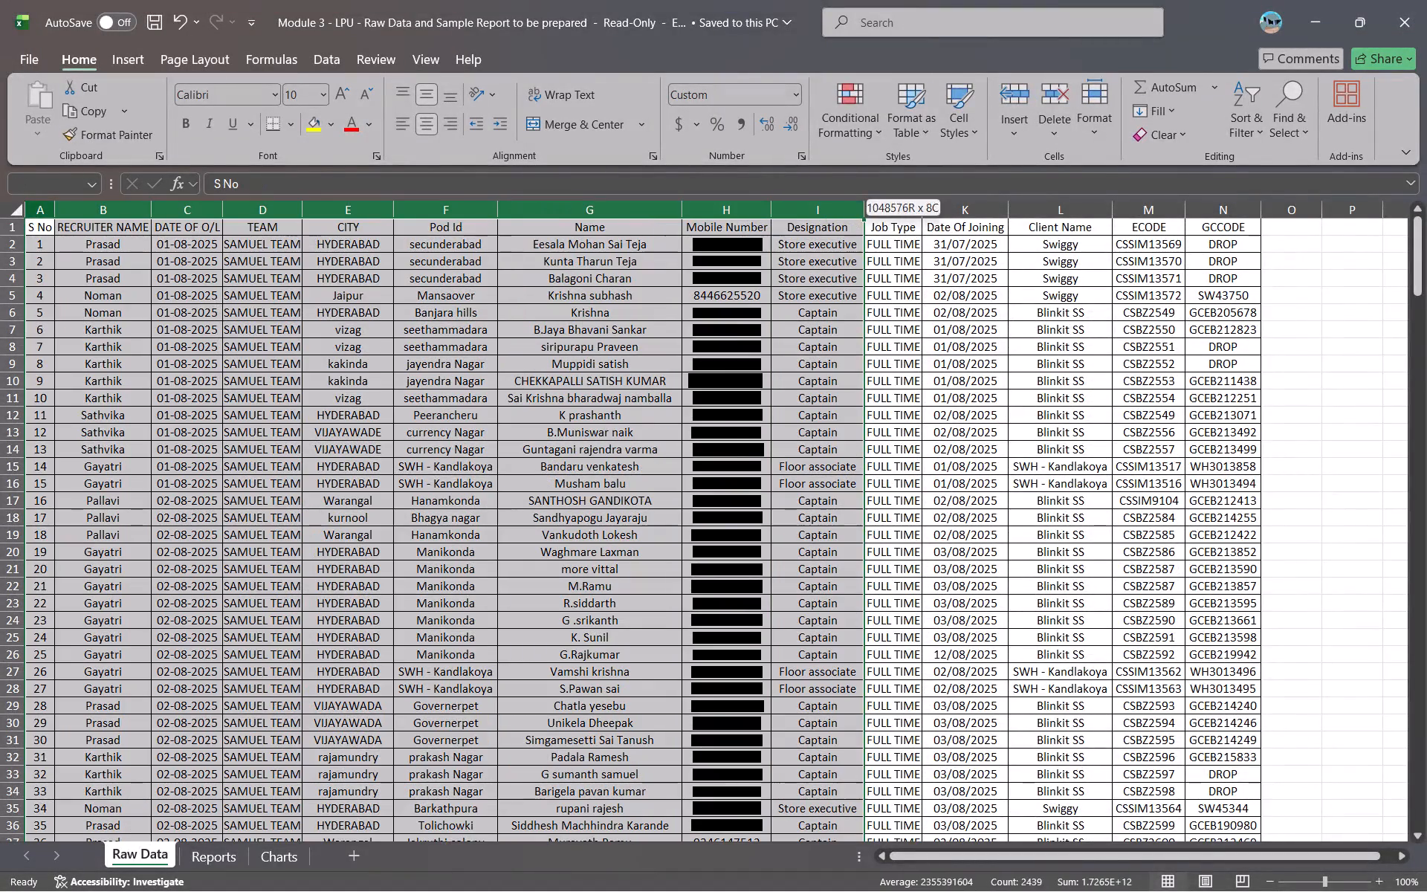
drag(828, 294, 1278, 252)
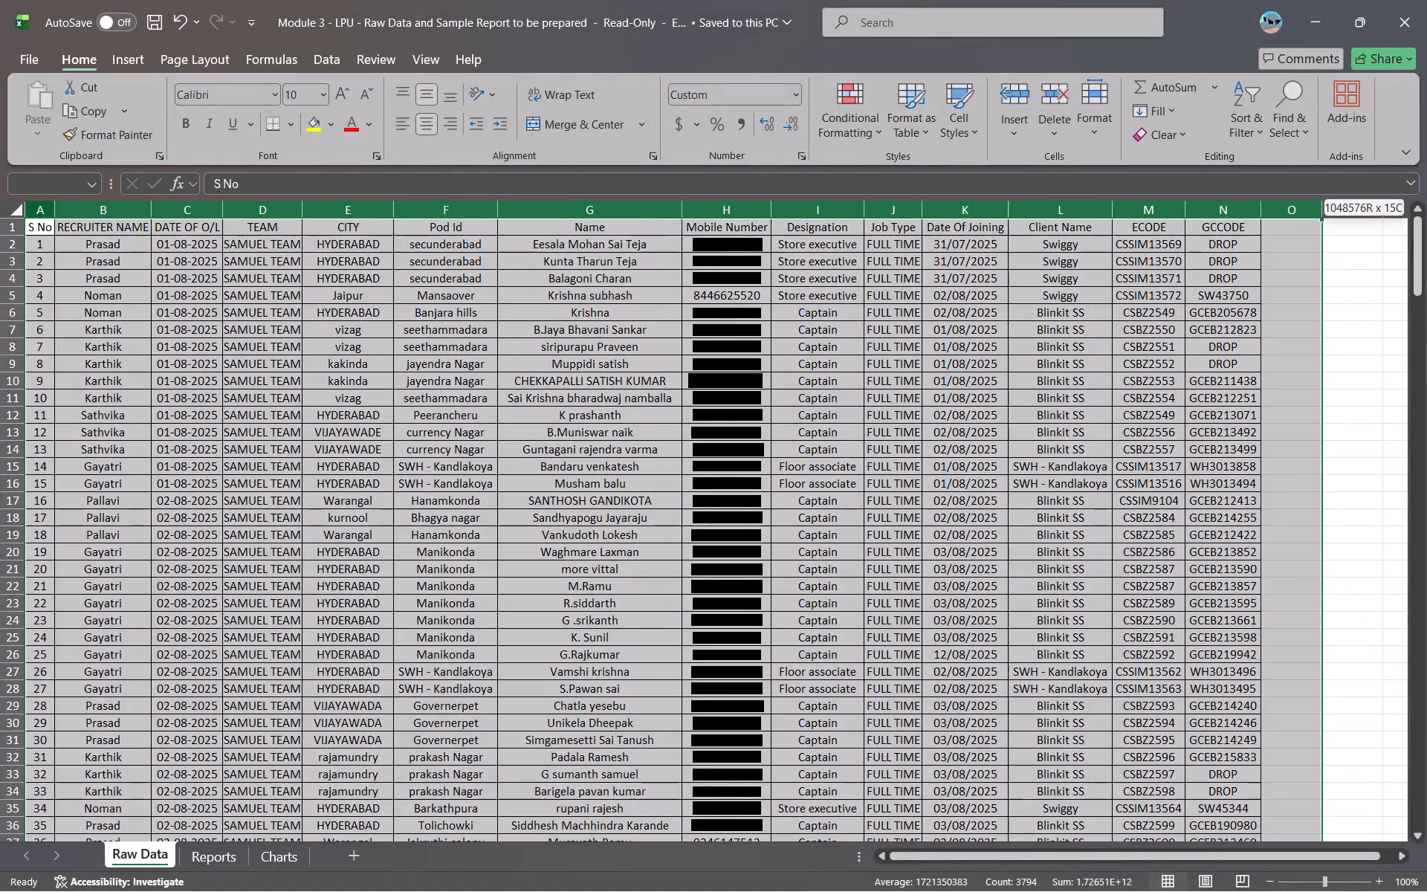
drag(1278, 252, 1251, 226)
key(ctrl+c)
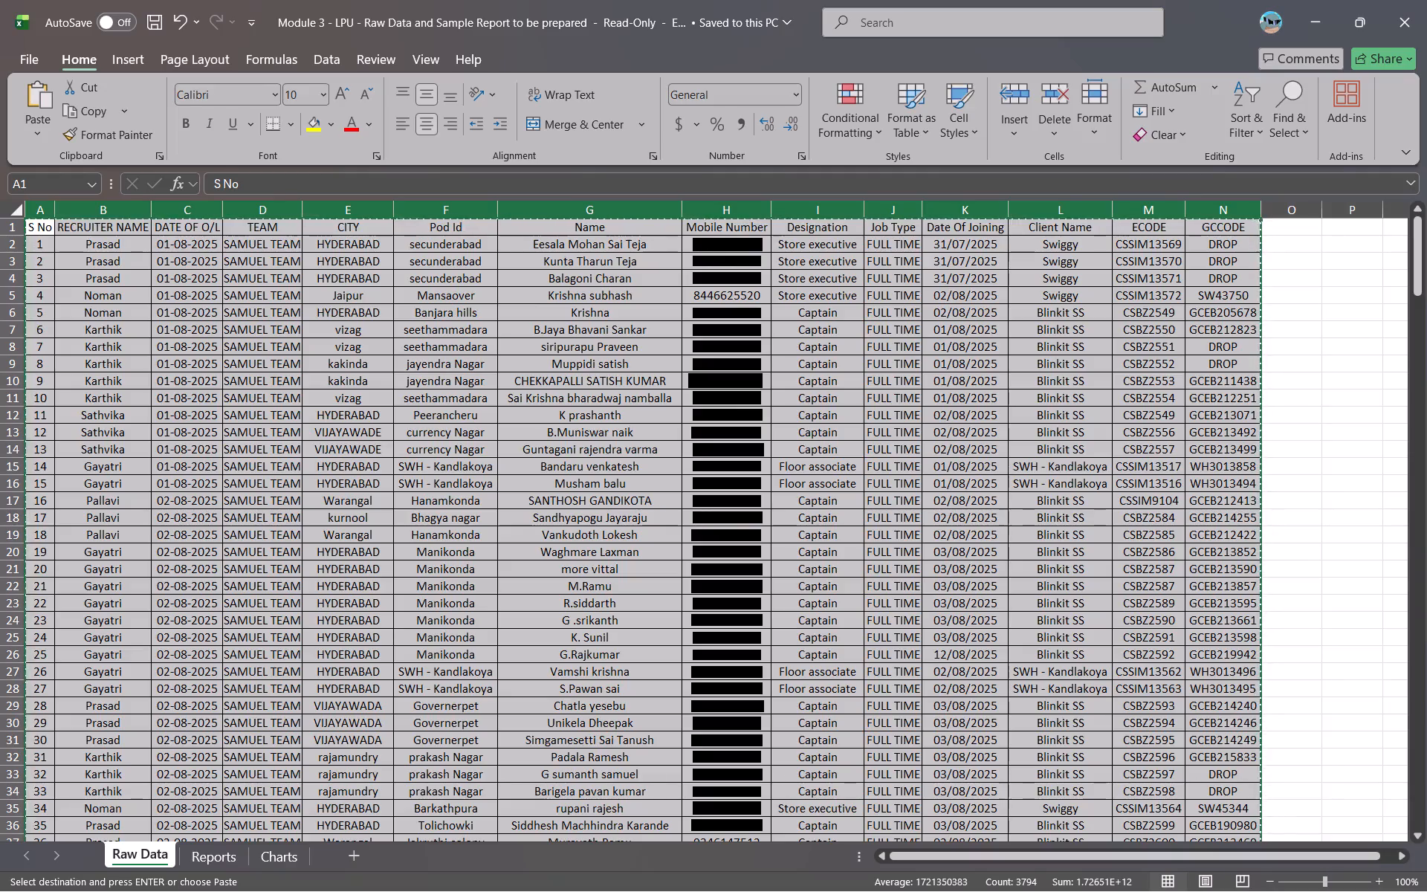
key(alt+Tab)
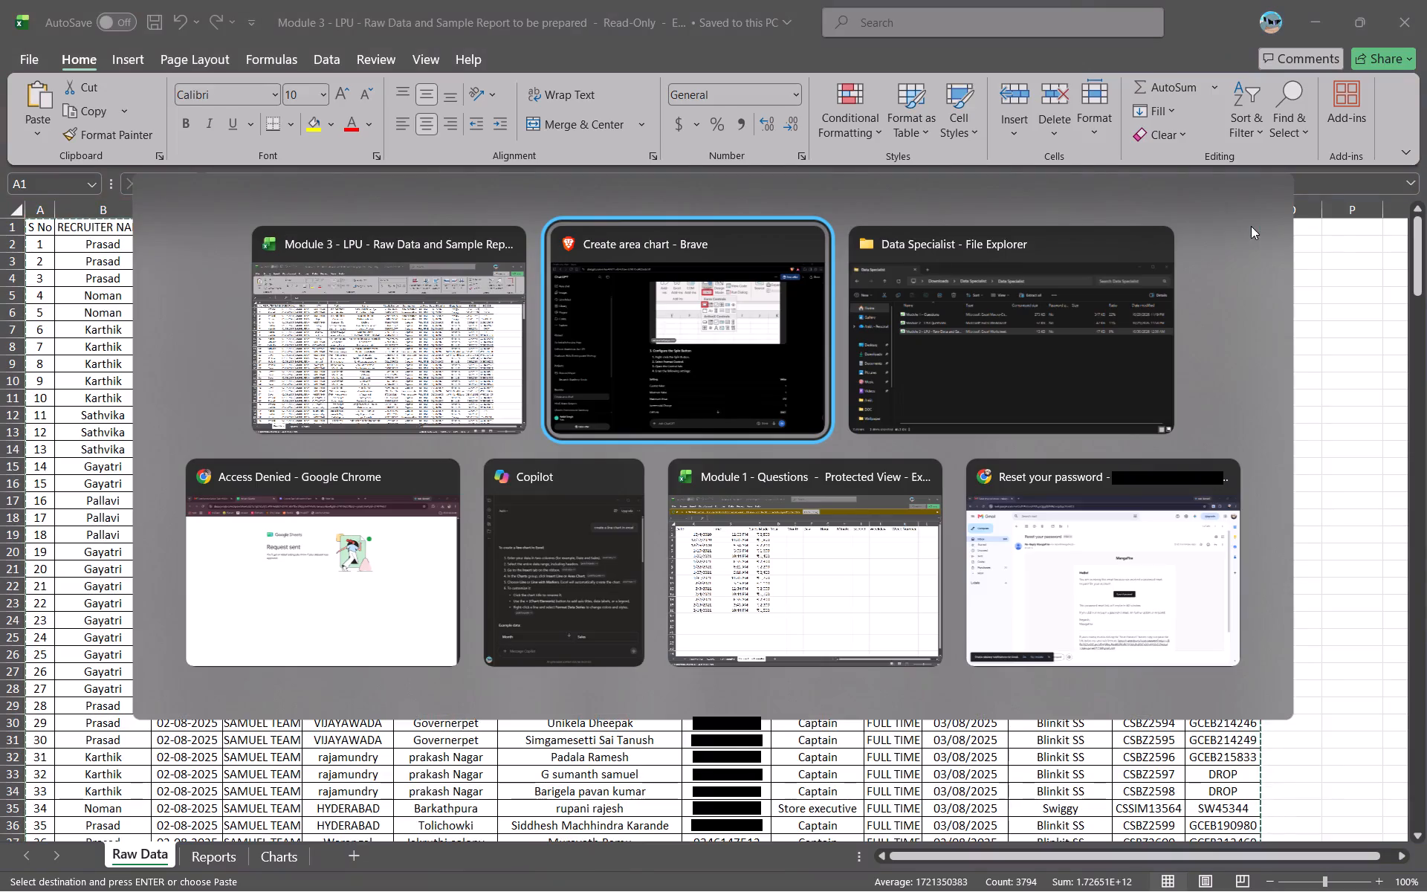
key(alt+Tab)
key(alt+Tab)
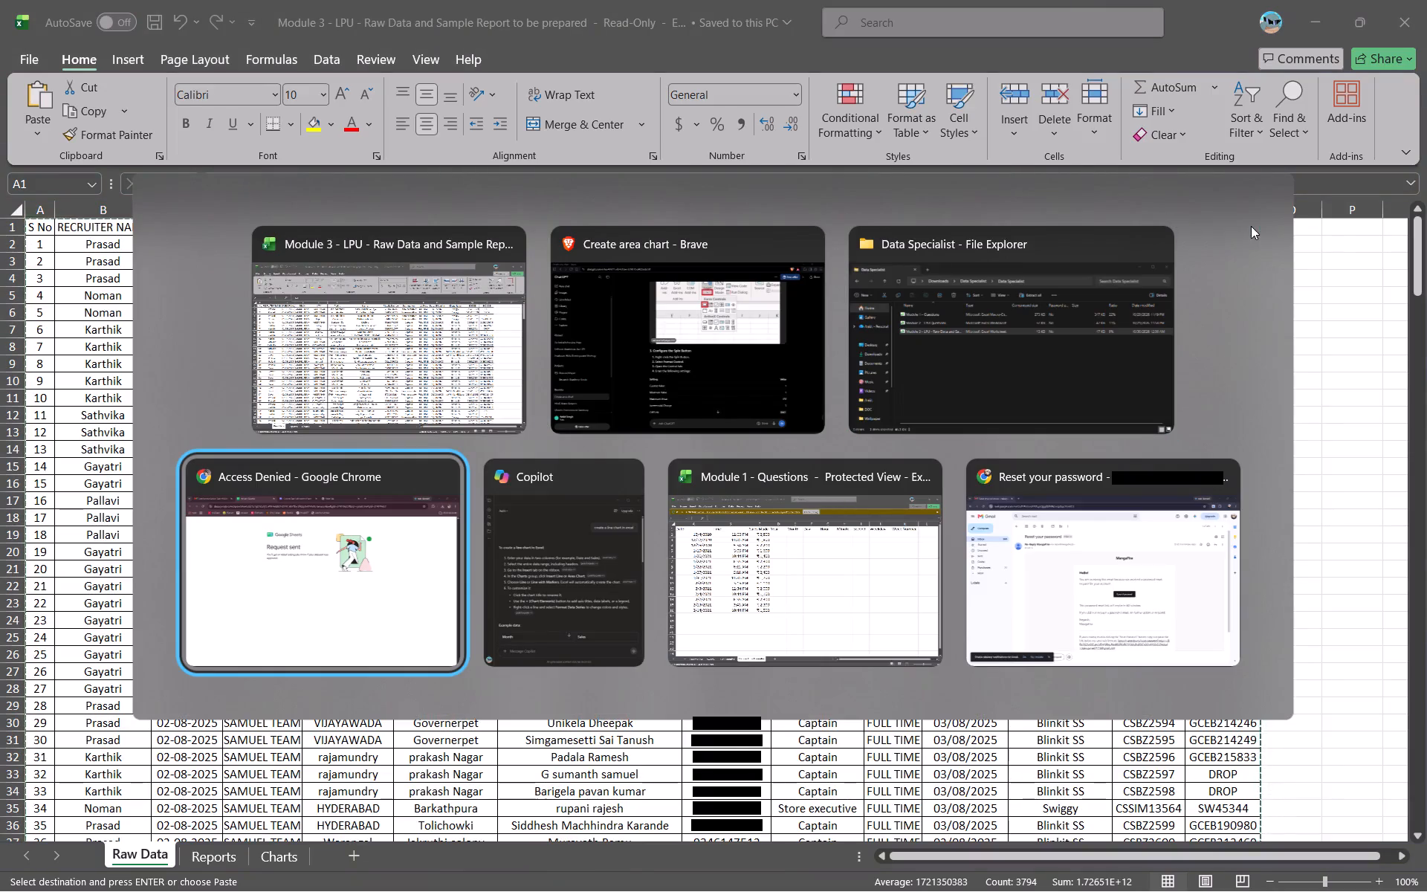
click(936, 0)
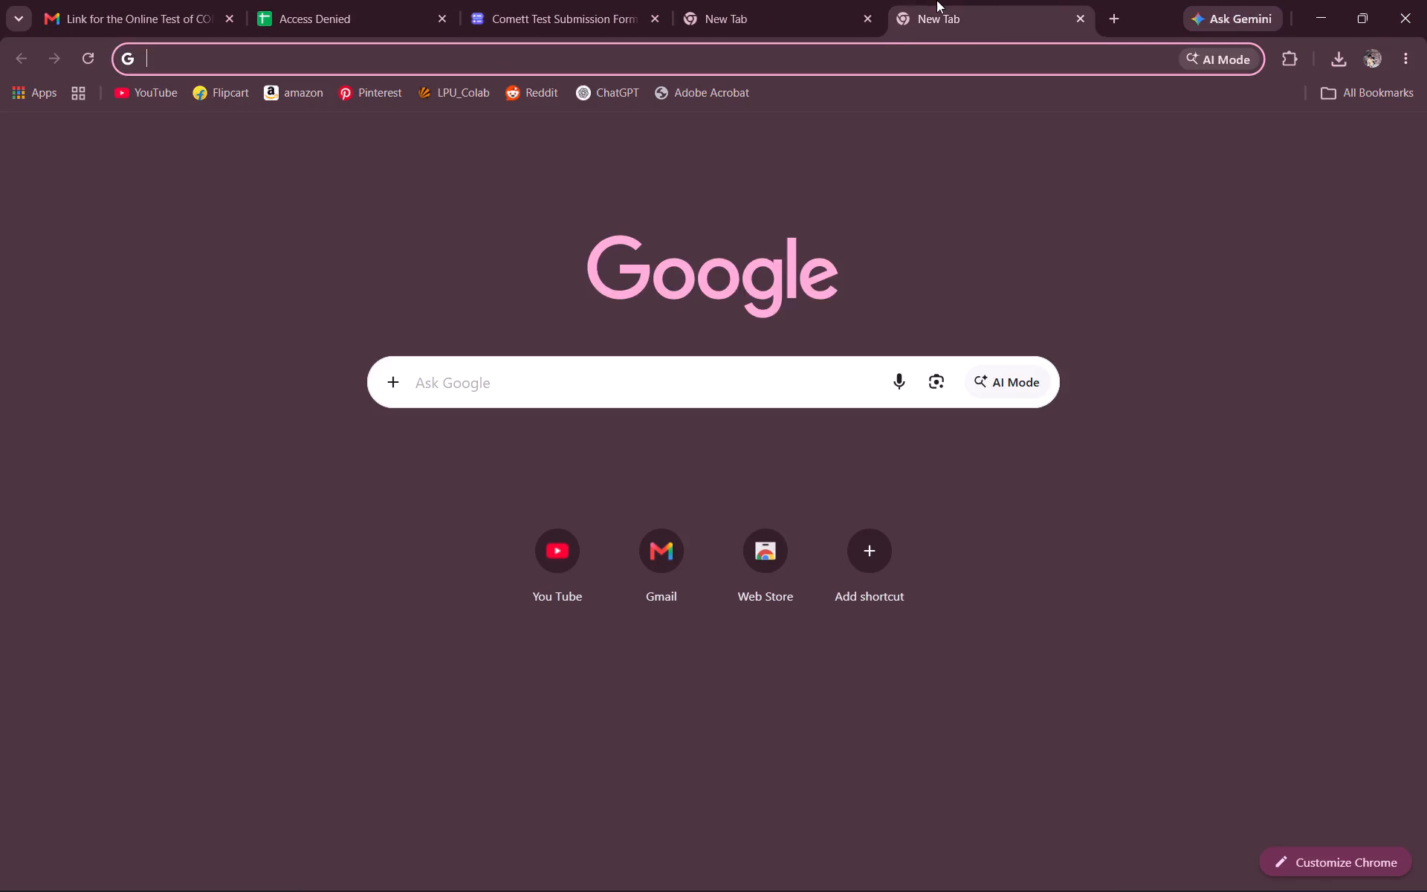
text(sheets)
key(Return)
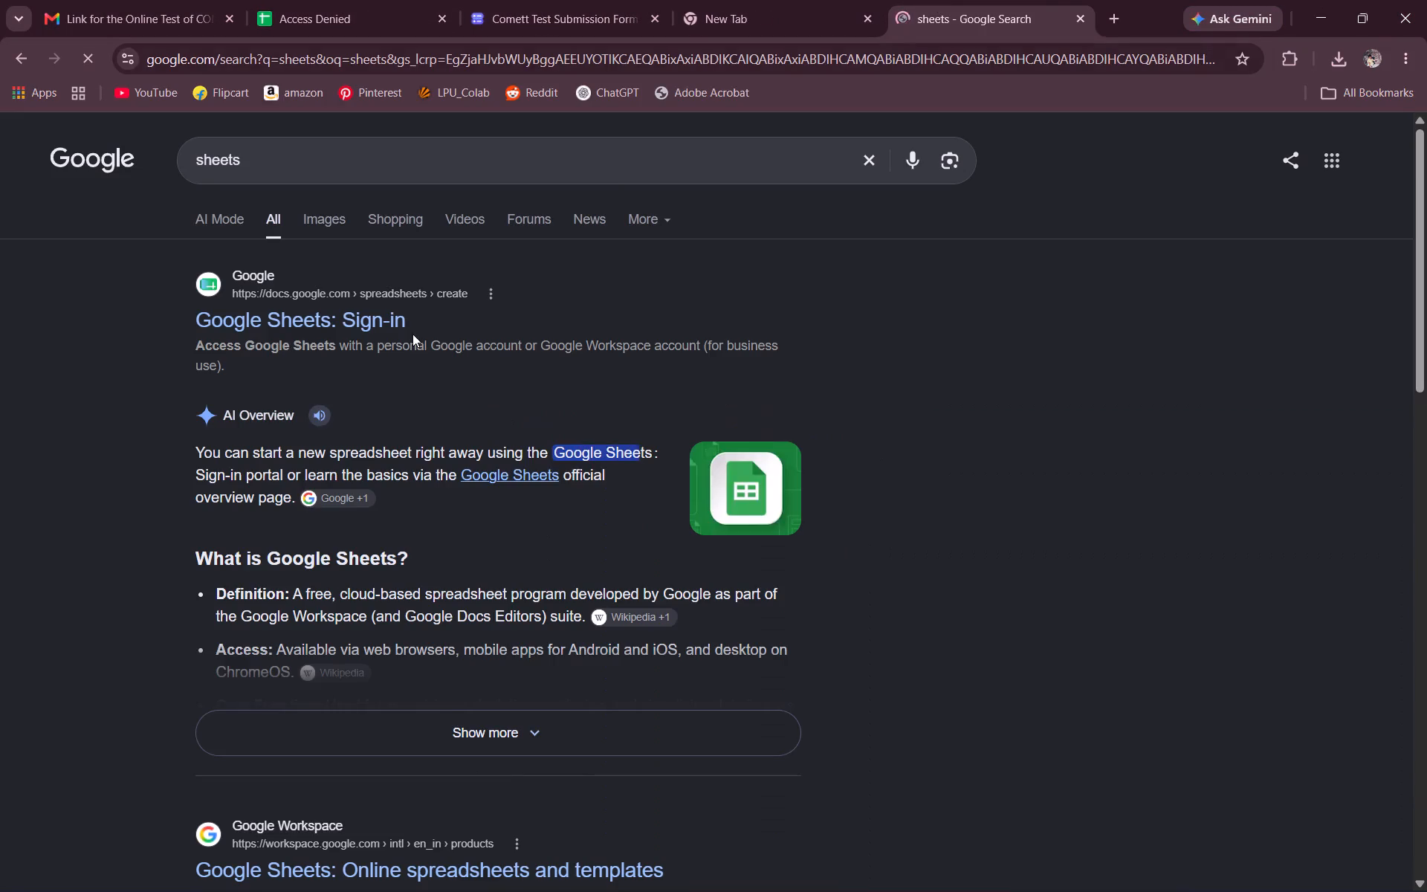
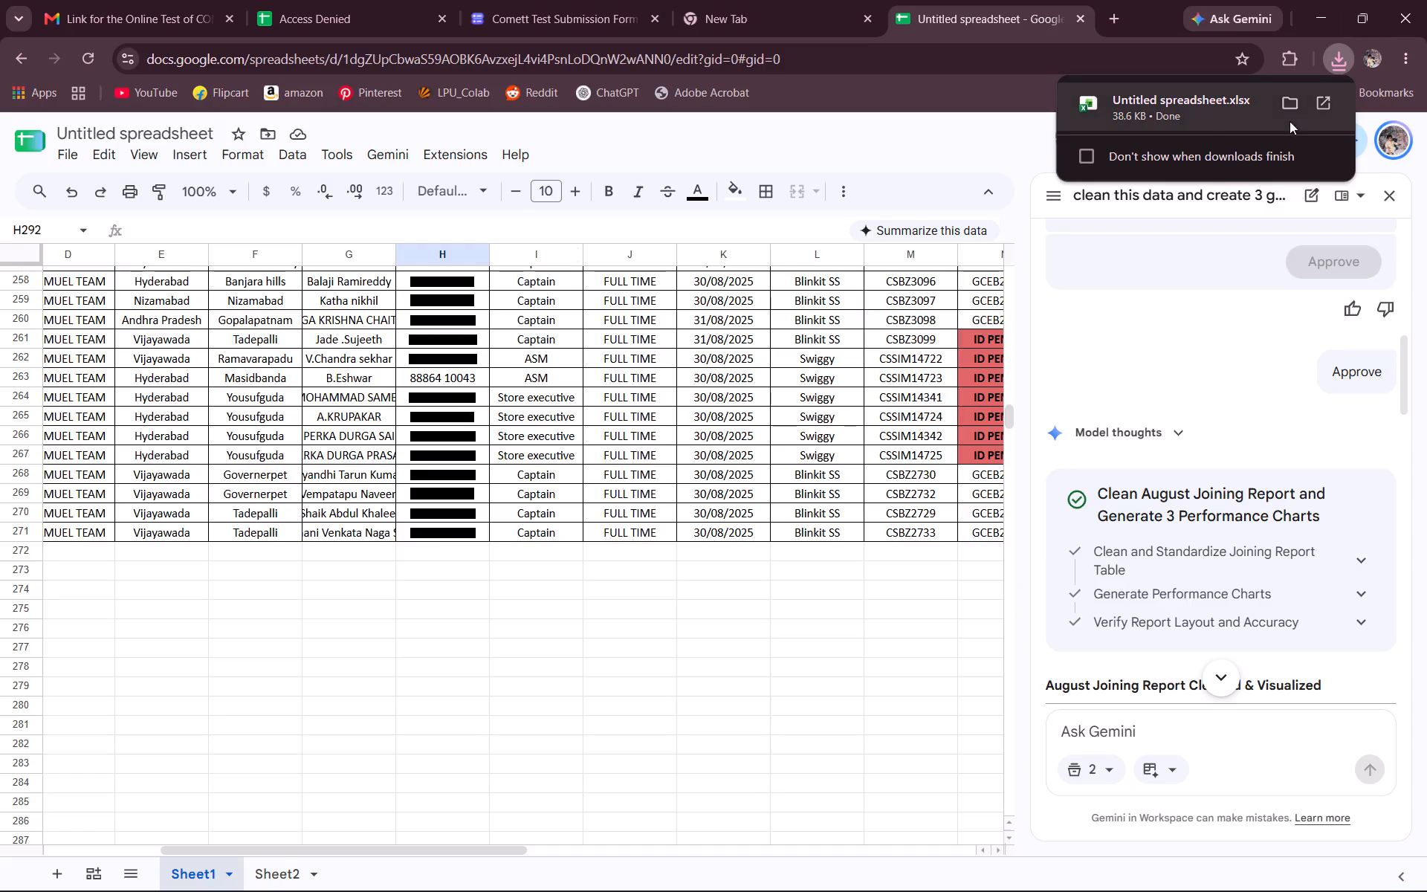
click(1309, 103)
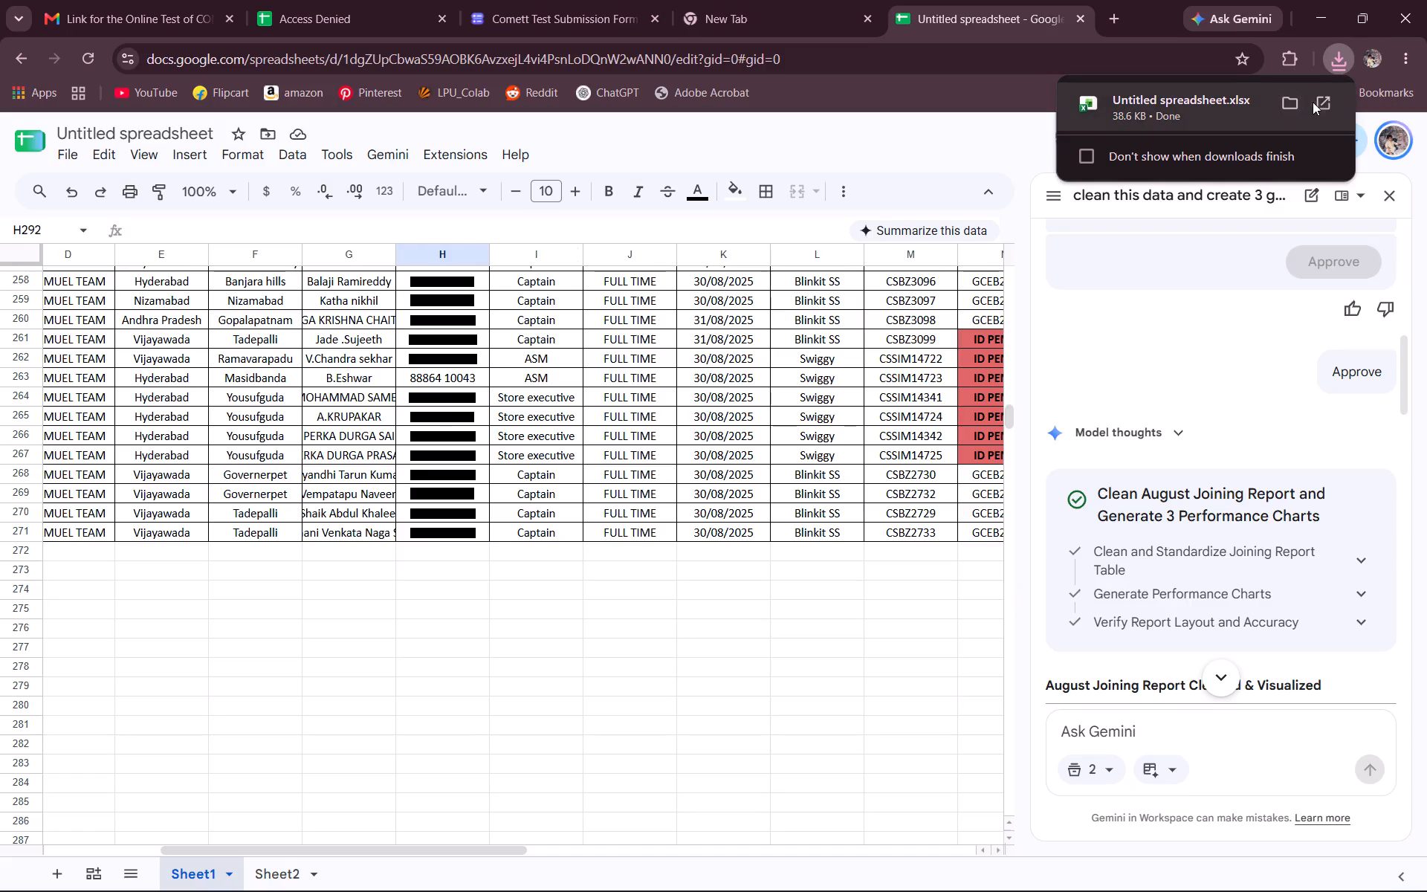
click(1313, 102)
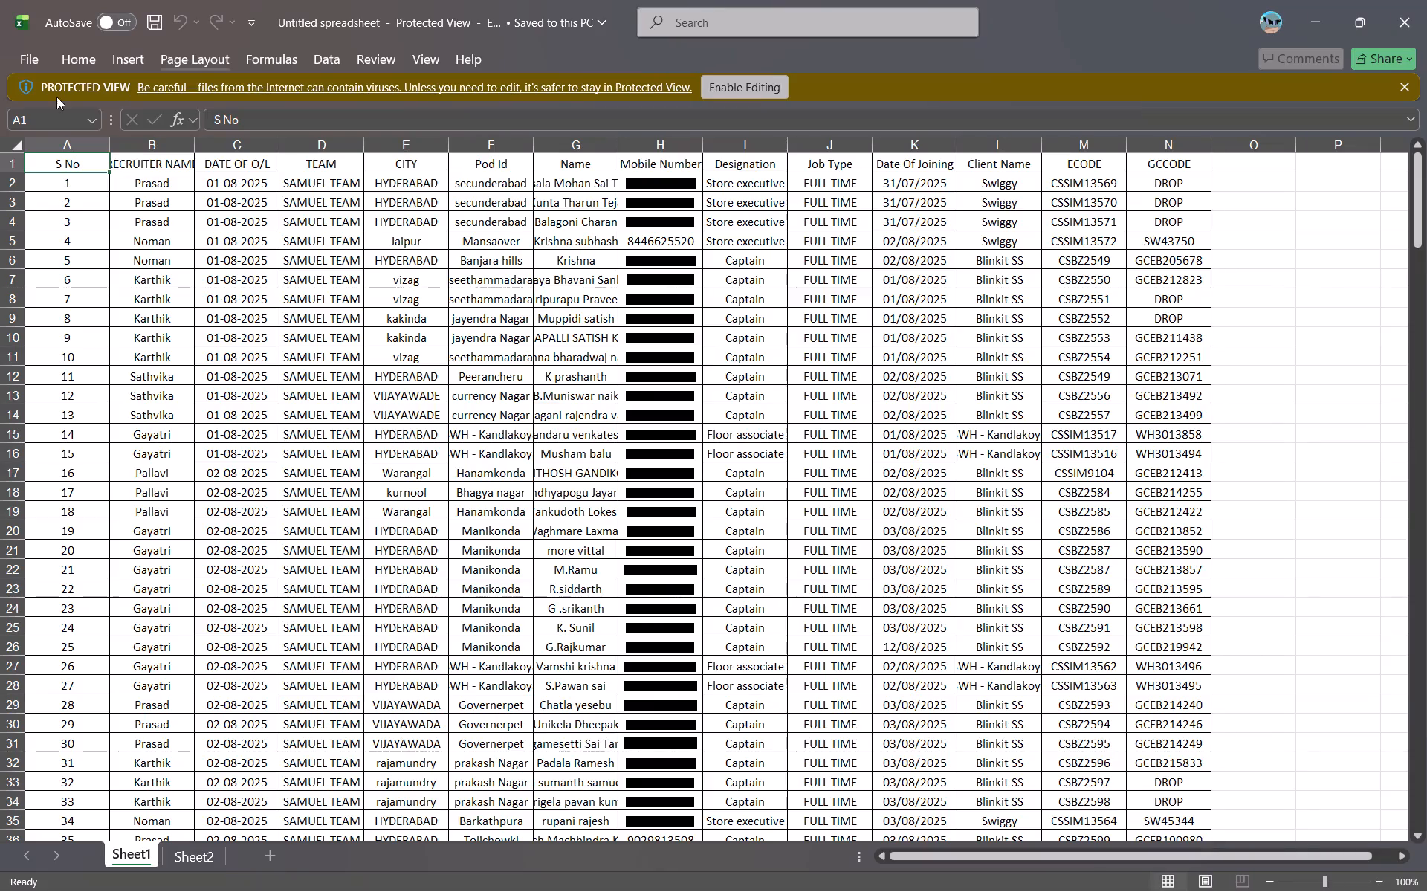
Enable editing, save the workbook as module3 in the Commet folder on the Desktop, and close it.
click(11, 58)
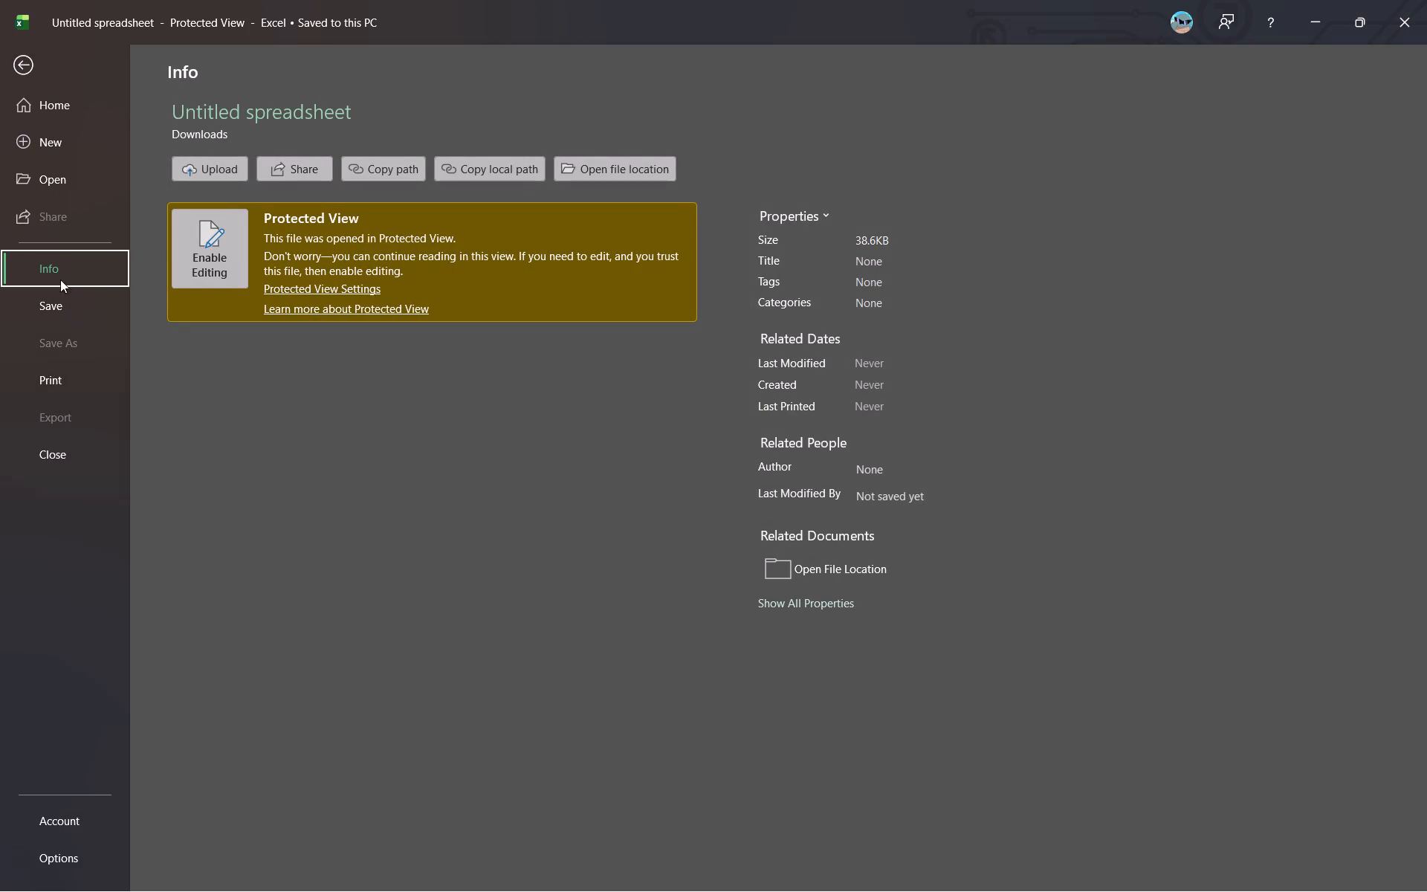
click(22, 63)
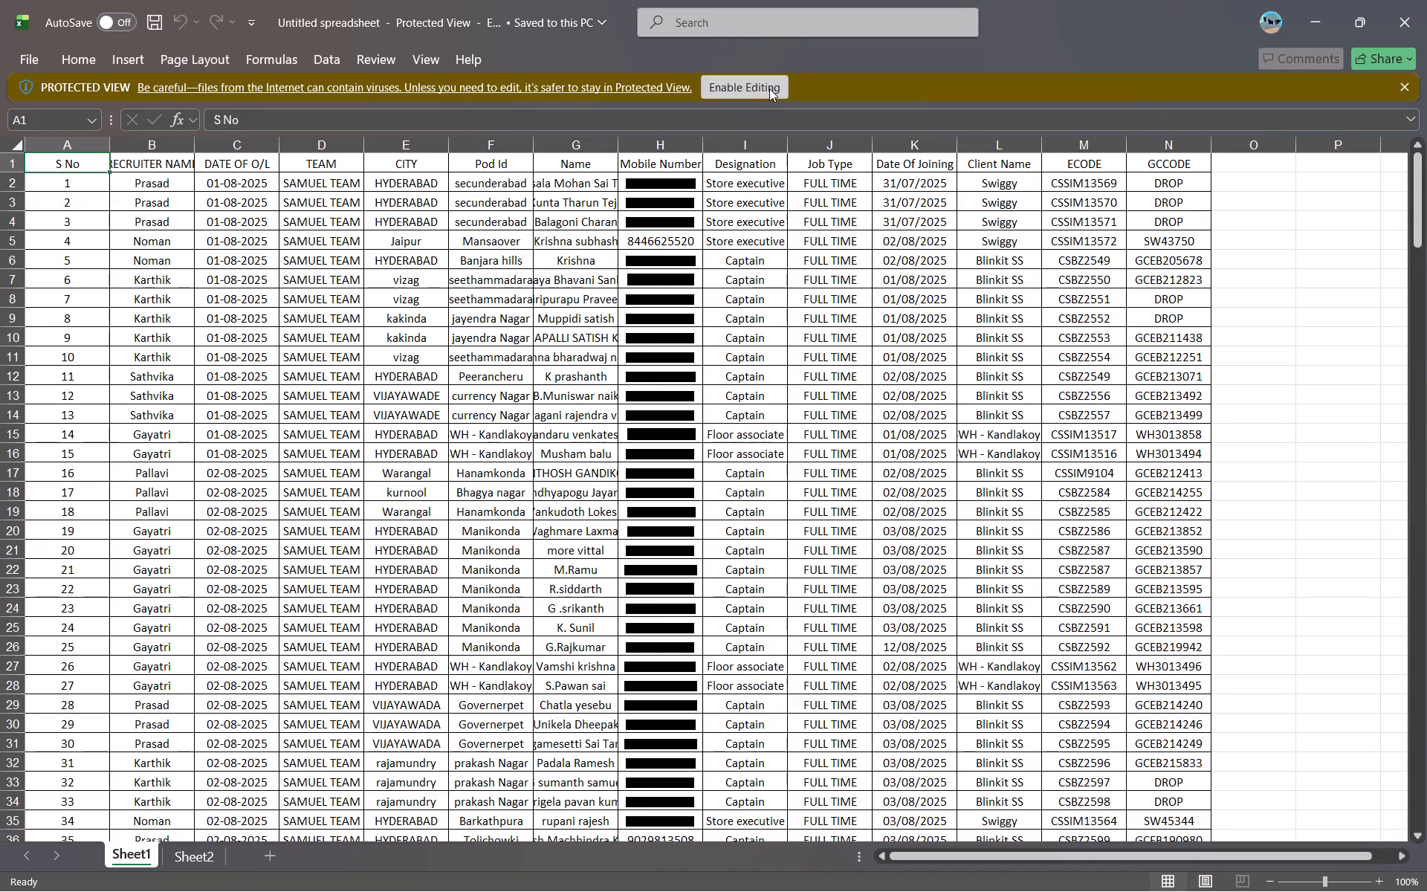
click(769, 88)
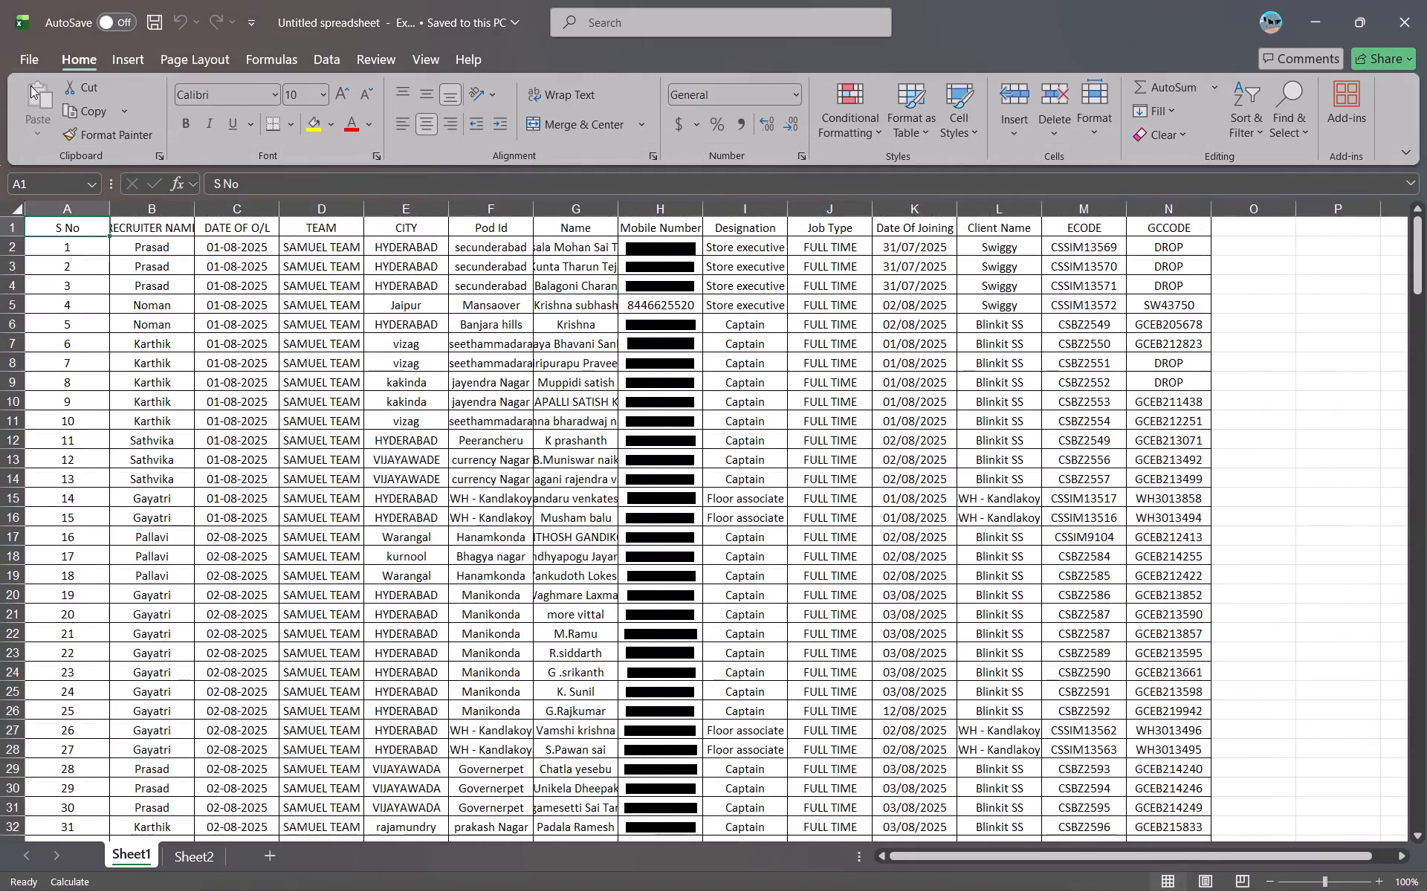
click(40, 50)
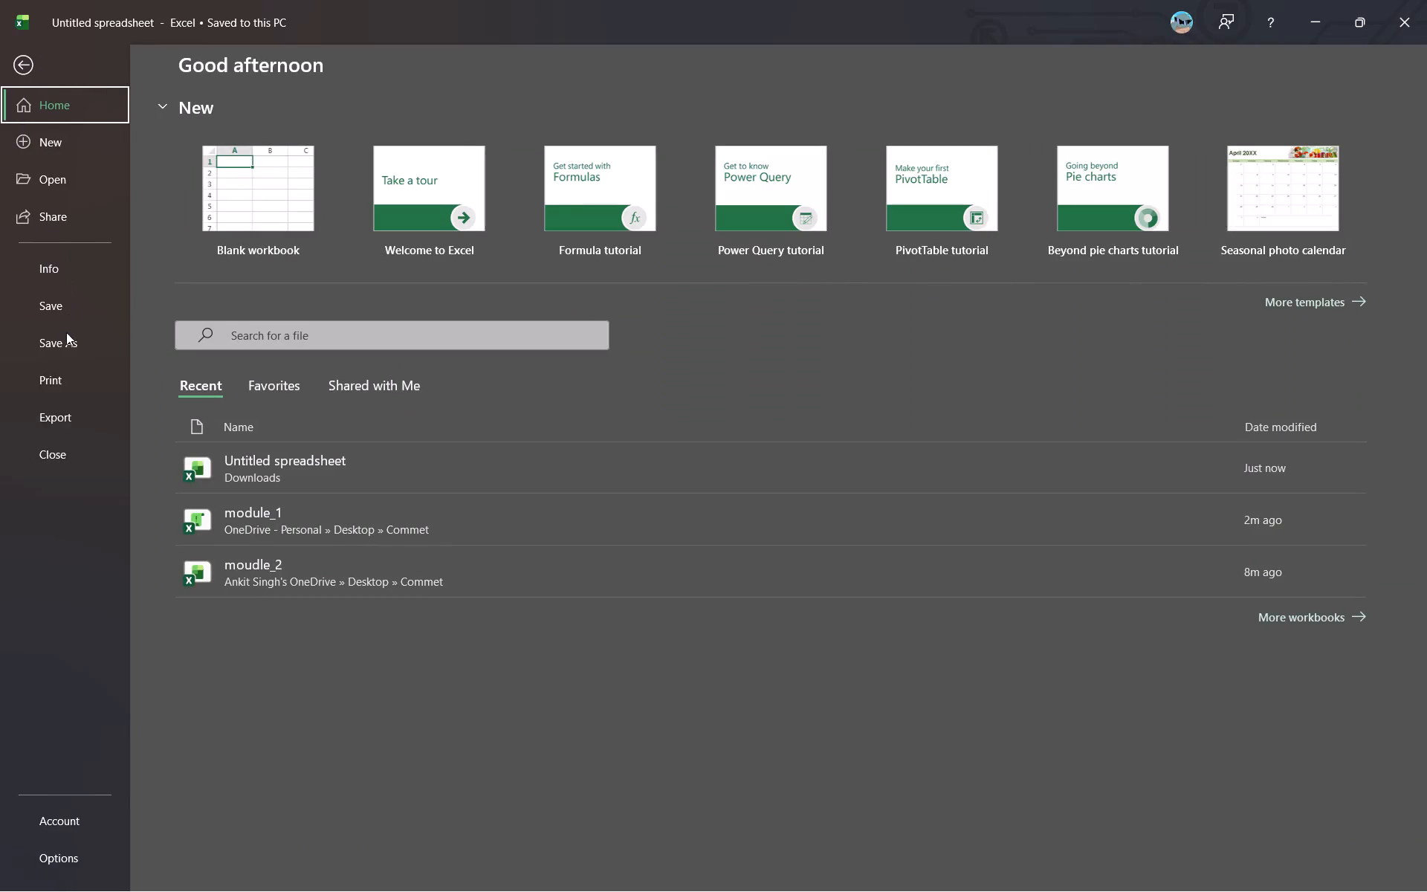
click(65, 346)
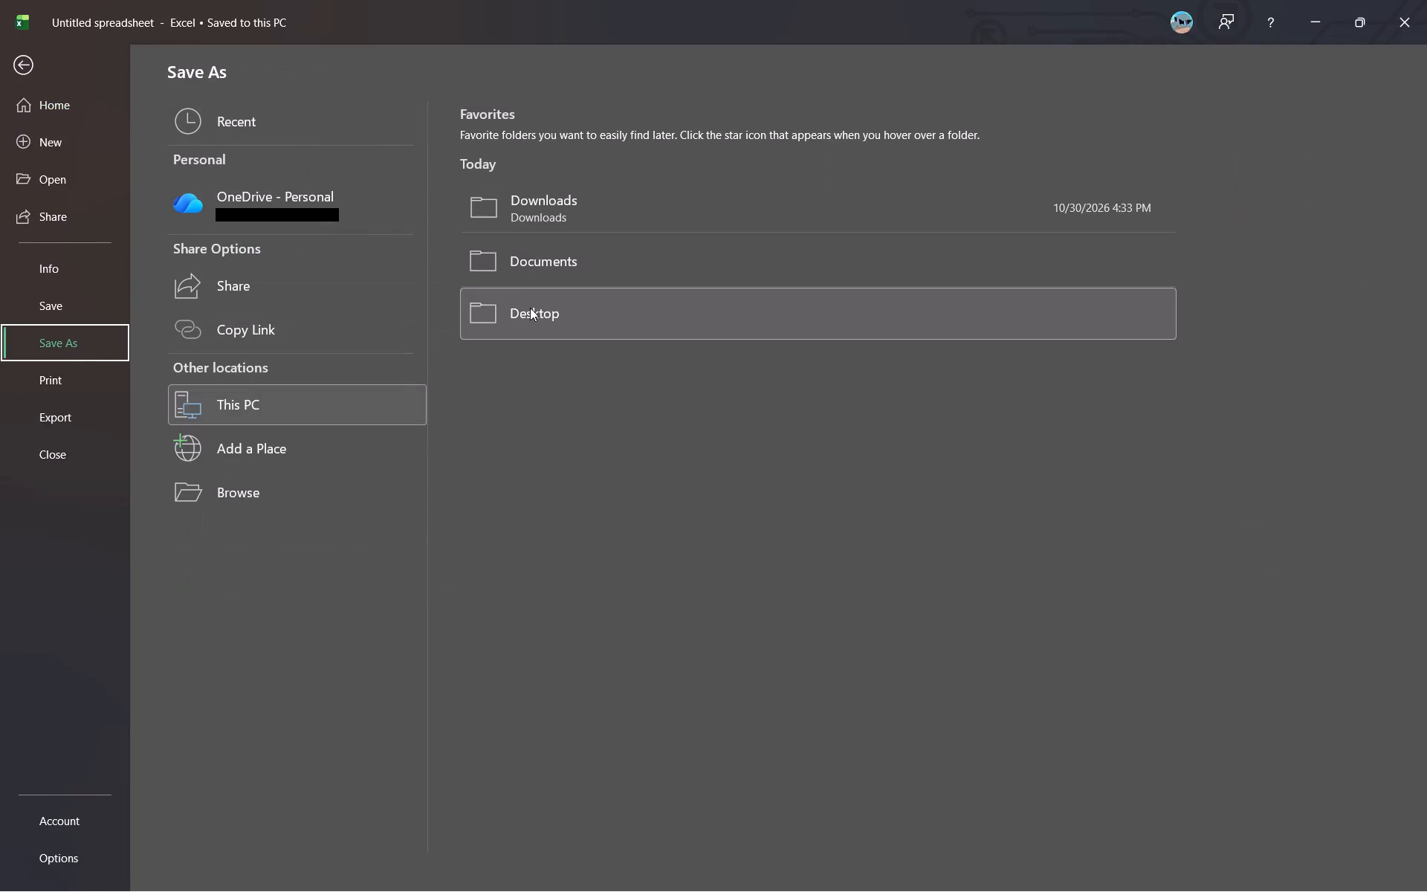
click(530, 308)
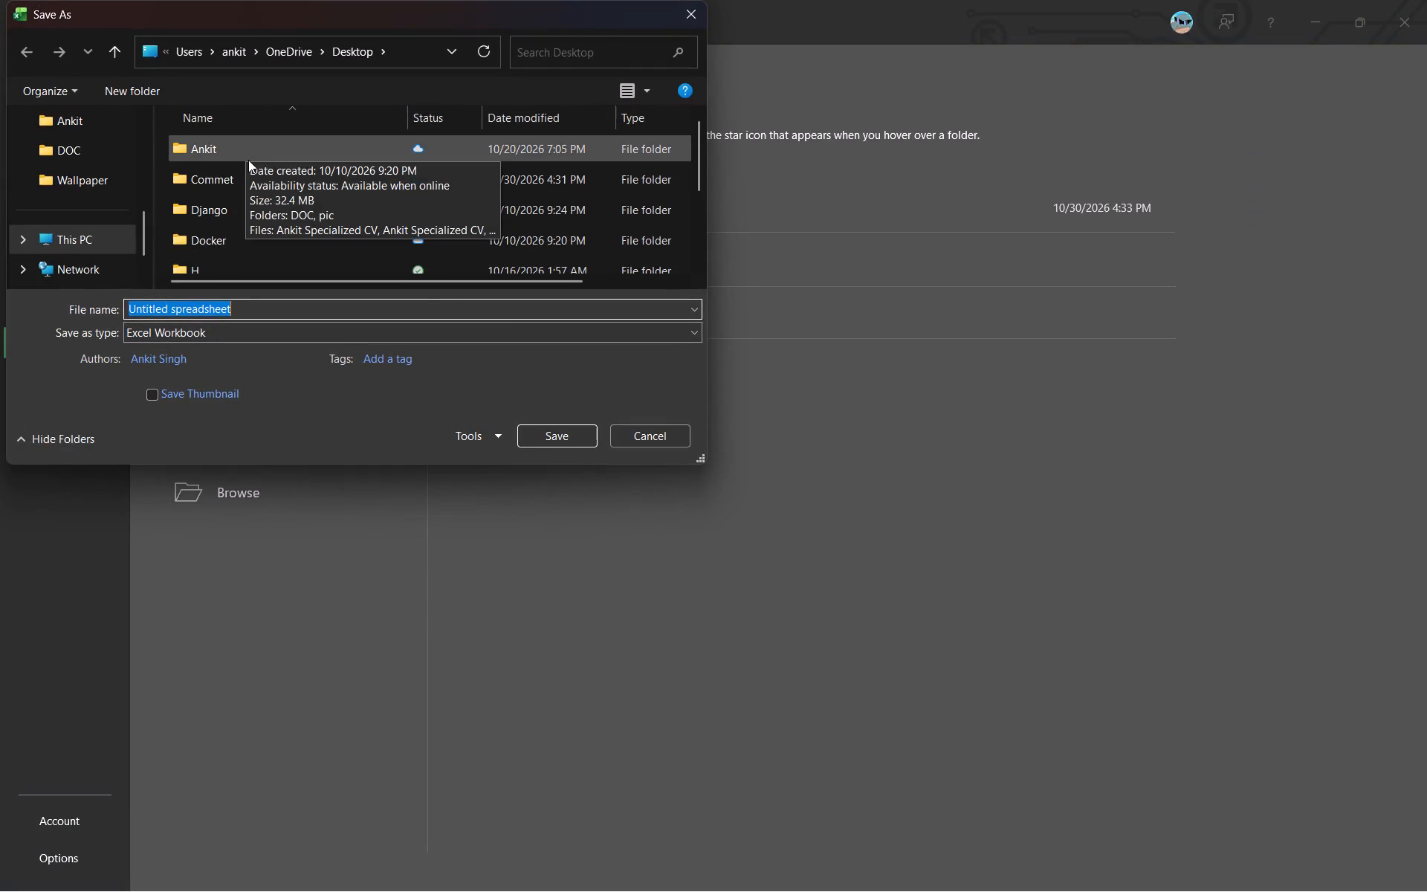
double_click(218, 187)
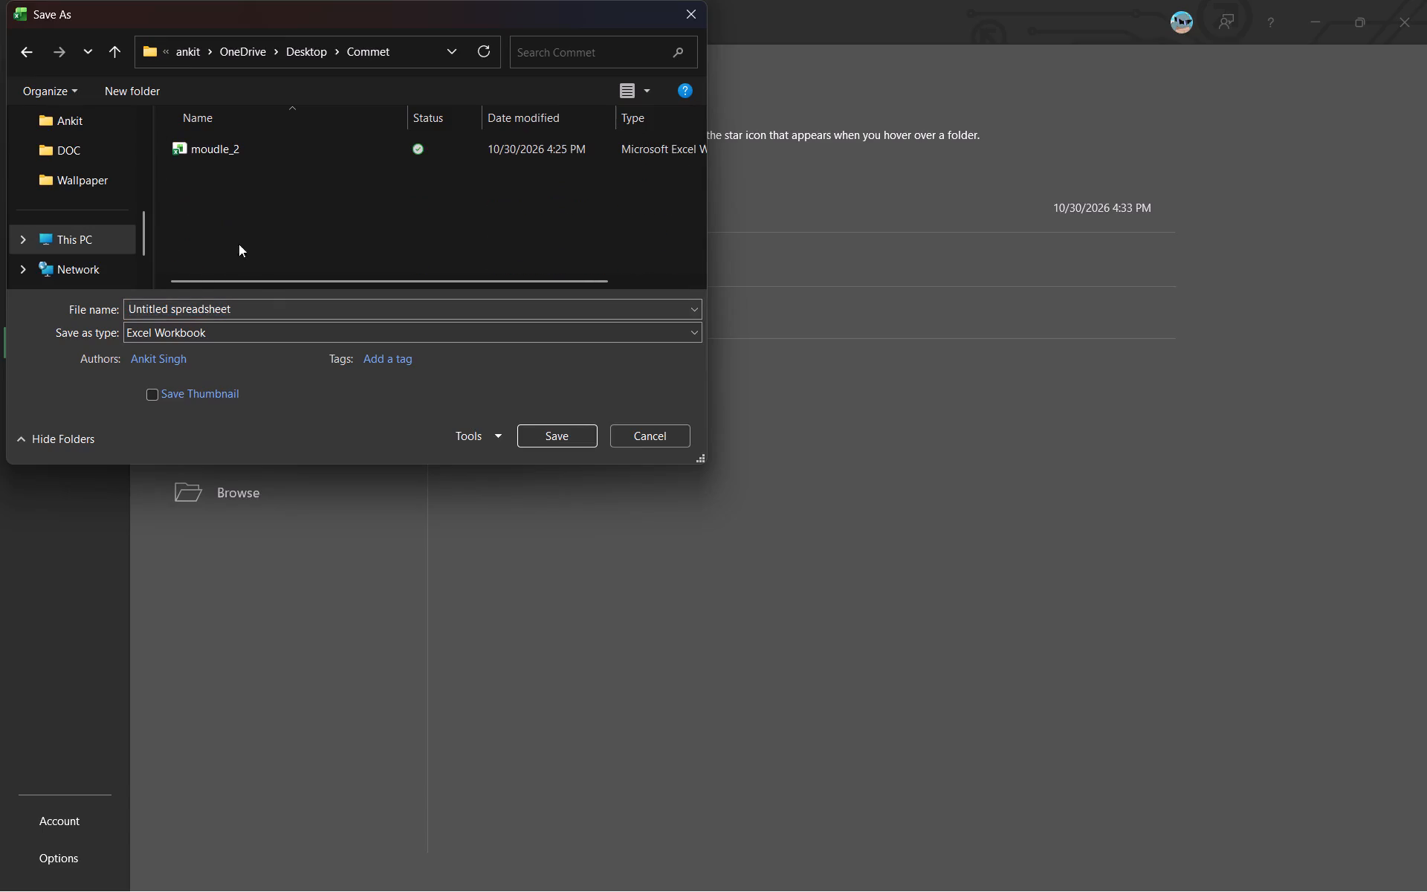
double_click(260, 301)
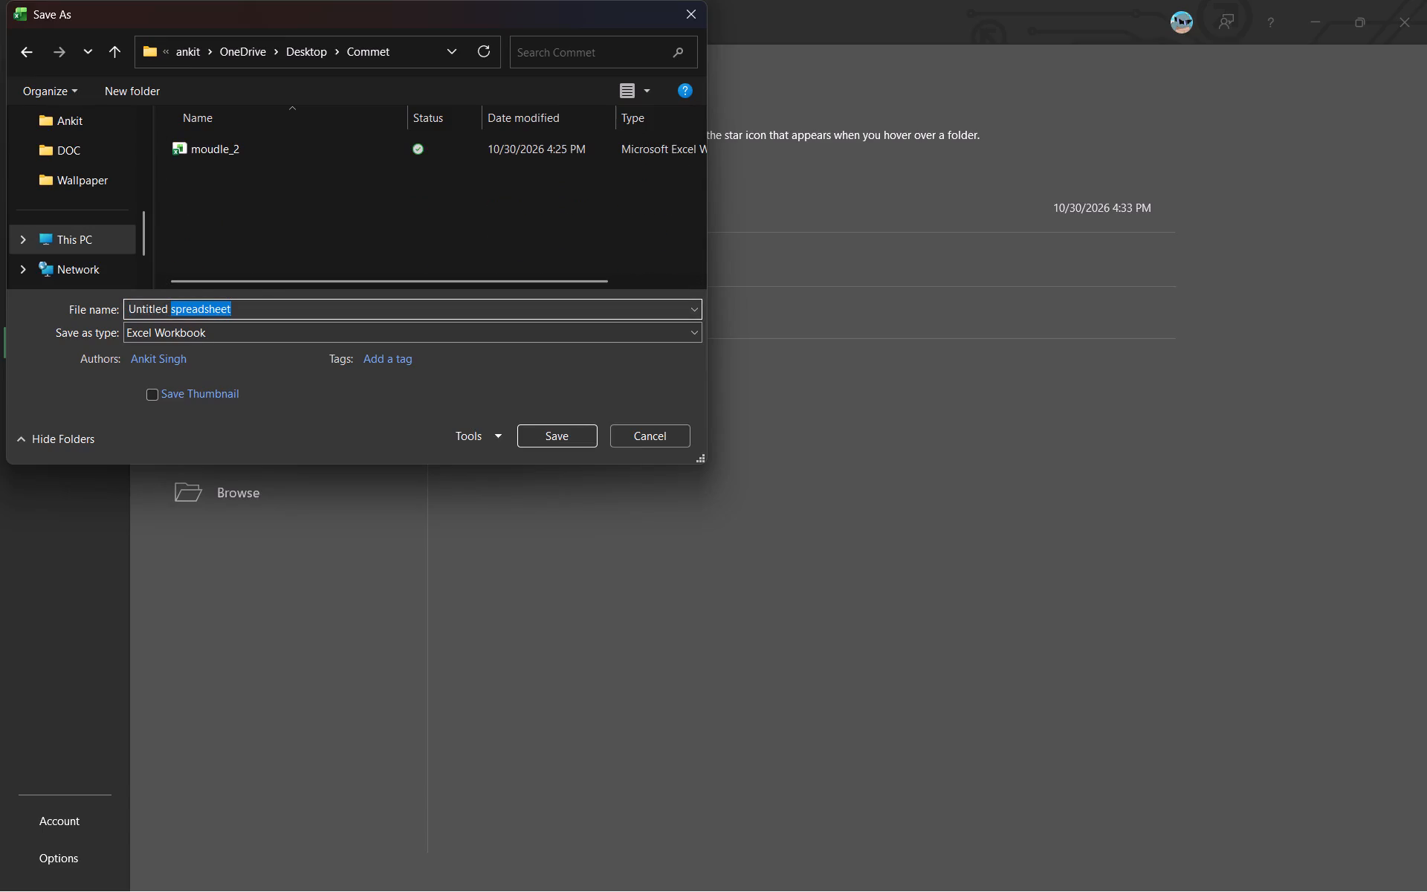
key(ctrl+a)
text(module3)
click(546, 438)
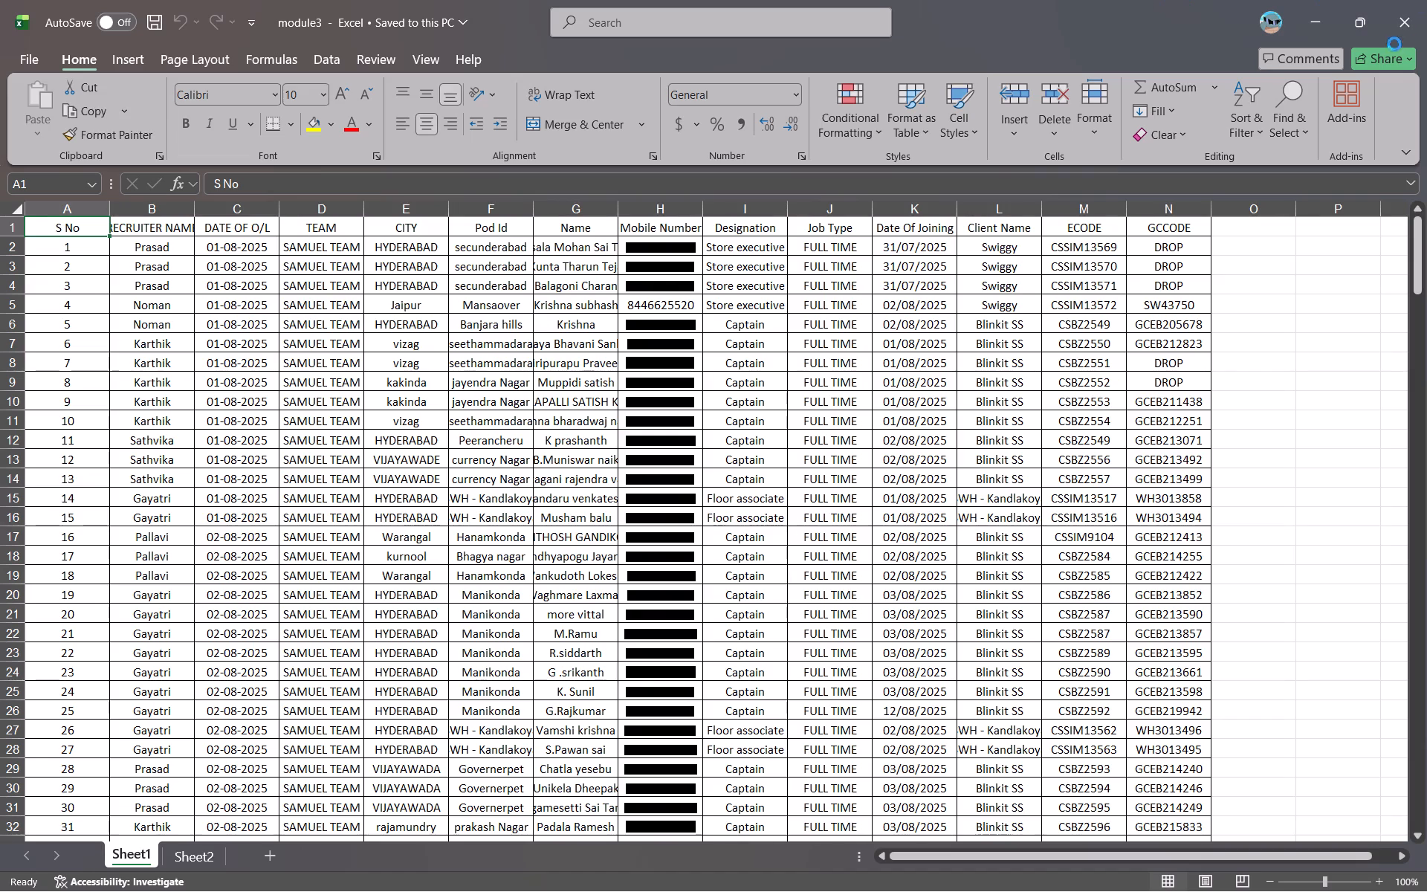
double_click(1400, 33)
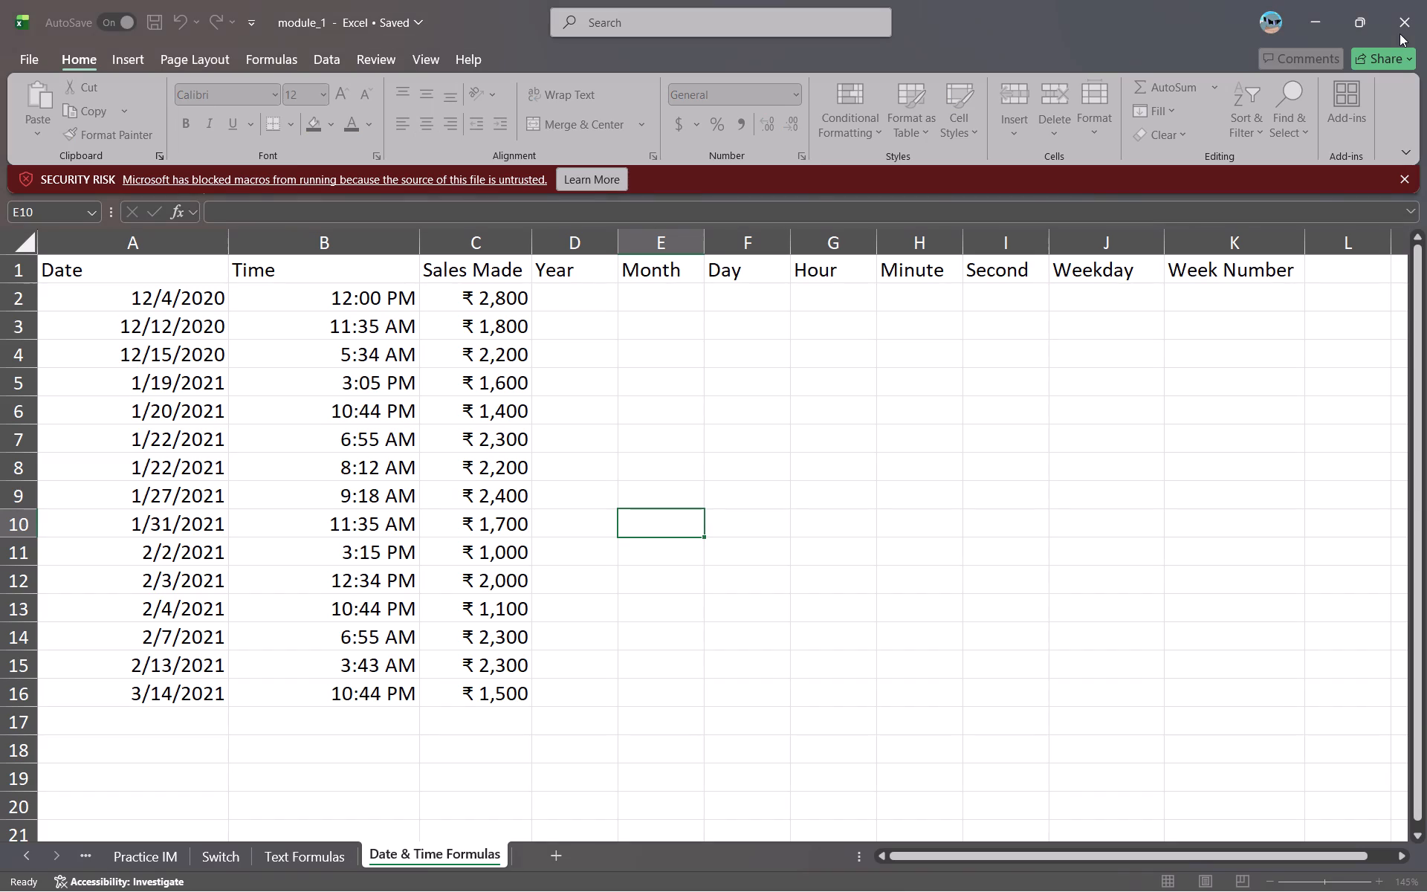
Start saving a copy of the module_1 workbook to a folder on This PC.
click(30, 69)
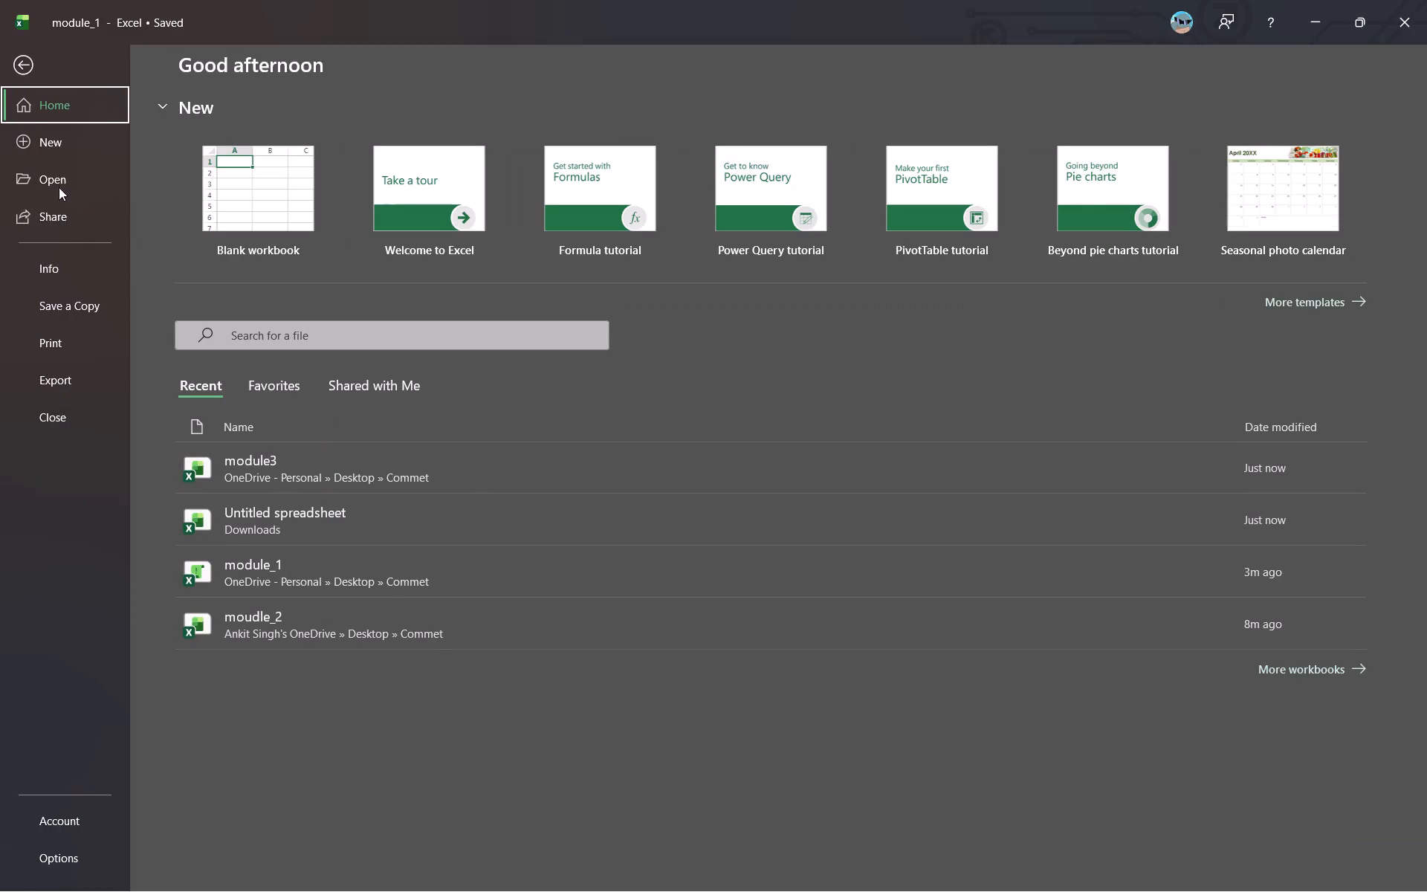
click(41, 306)
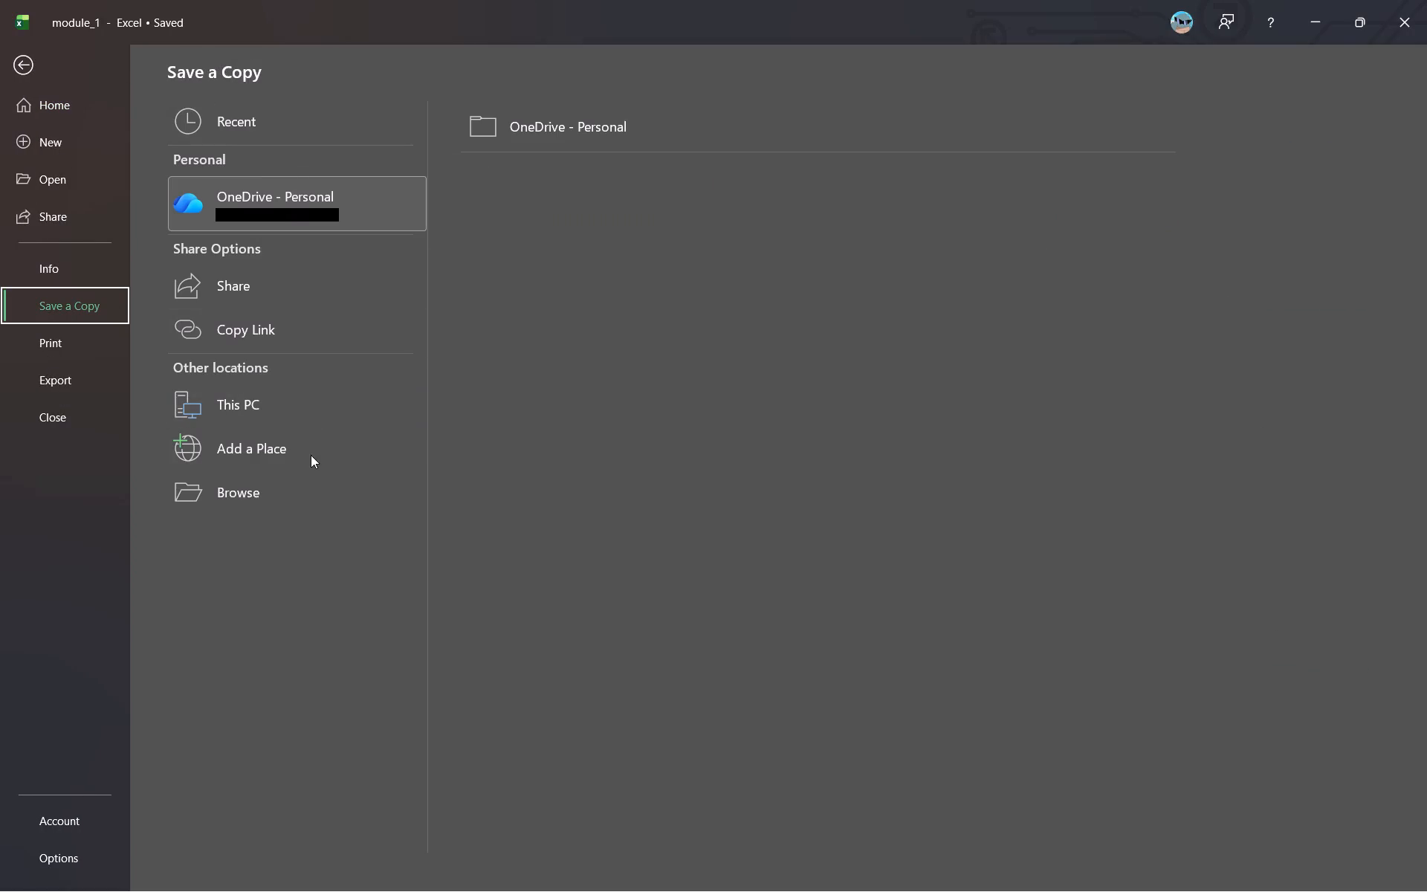